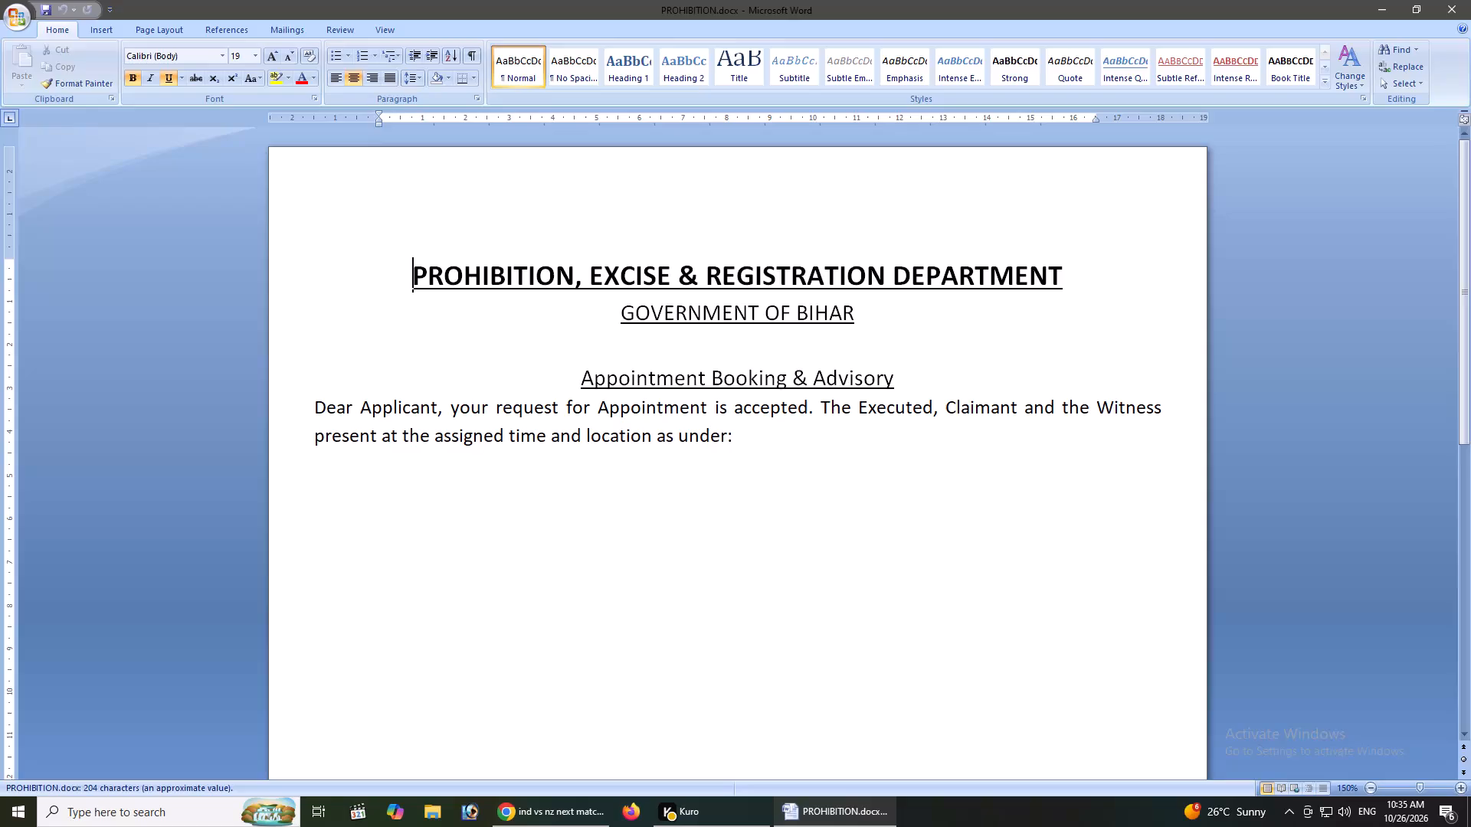
Start a new line directly below the introductory paragraph ending in "location as under:".
click(602, 449)
click(800, 453)
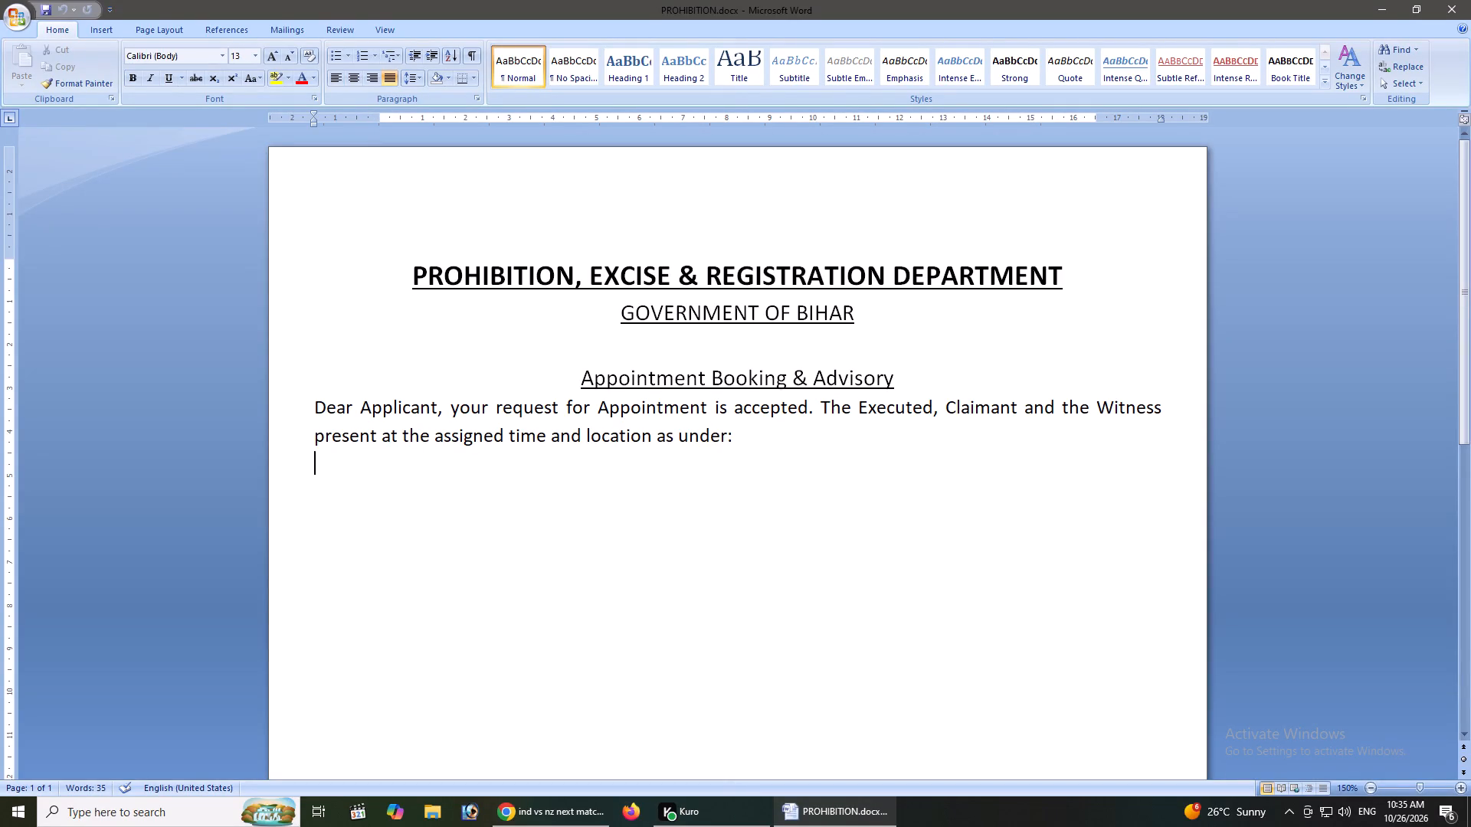
click(773, 432)
key(Return)
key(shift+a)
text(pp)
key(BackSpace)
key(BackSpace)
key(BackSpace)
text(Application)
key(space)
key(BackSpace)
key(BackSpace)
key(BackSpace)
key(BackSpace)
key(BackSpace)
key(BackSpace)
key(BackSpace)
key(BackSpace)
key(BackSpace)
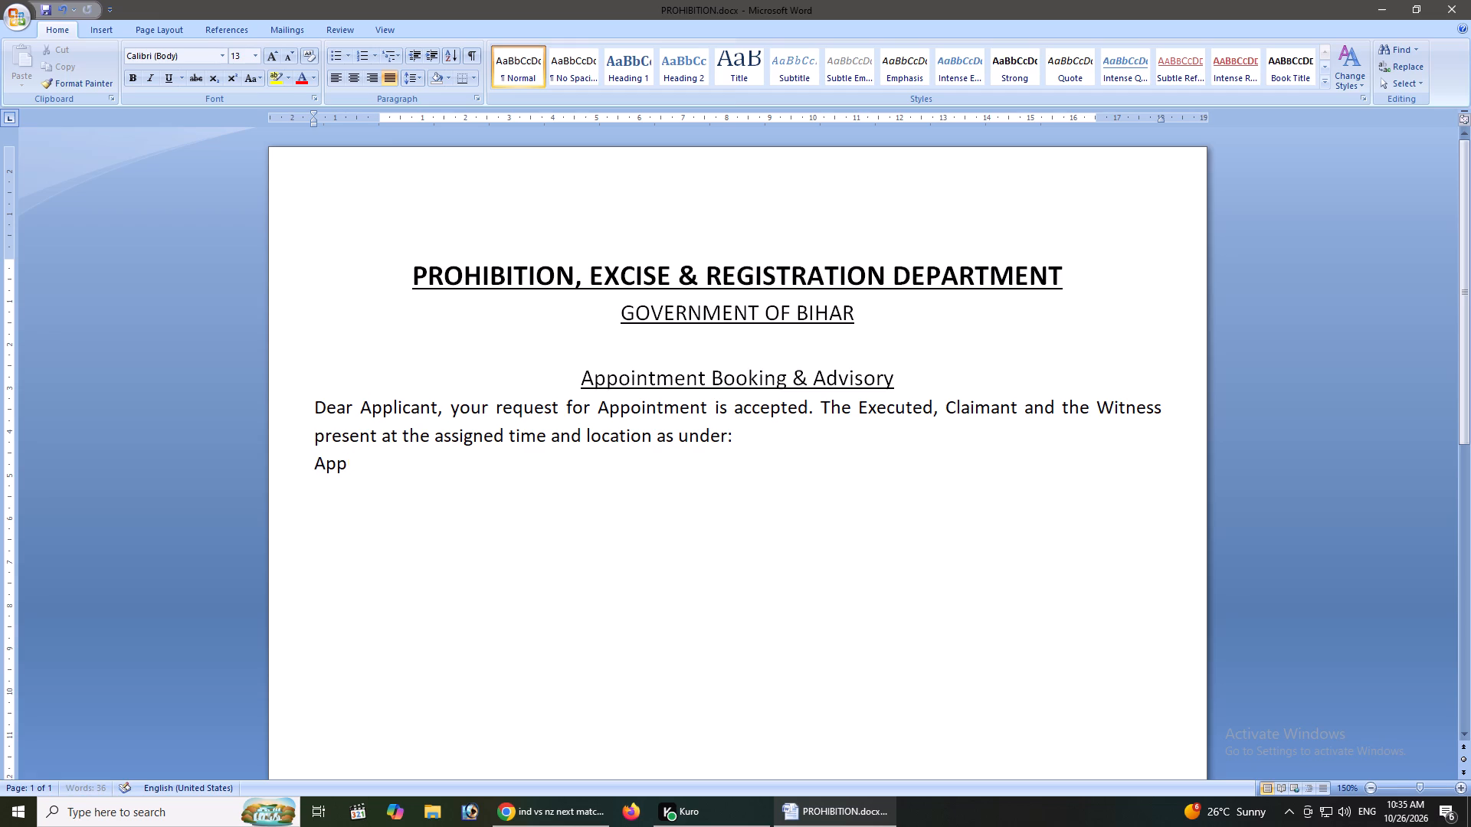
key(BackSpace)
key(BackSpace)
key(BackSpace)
Enter the label "Application No :" on the line below the introductory paragraph.
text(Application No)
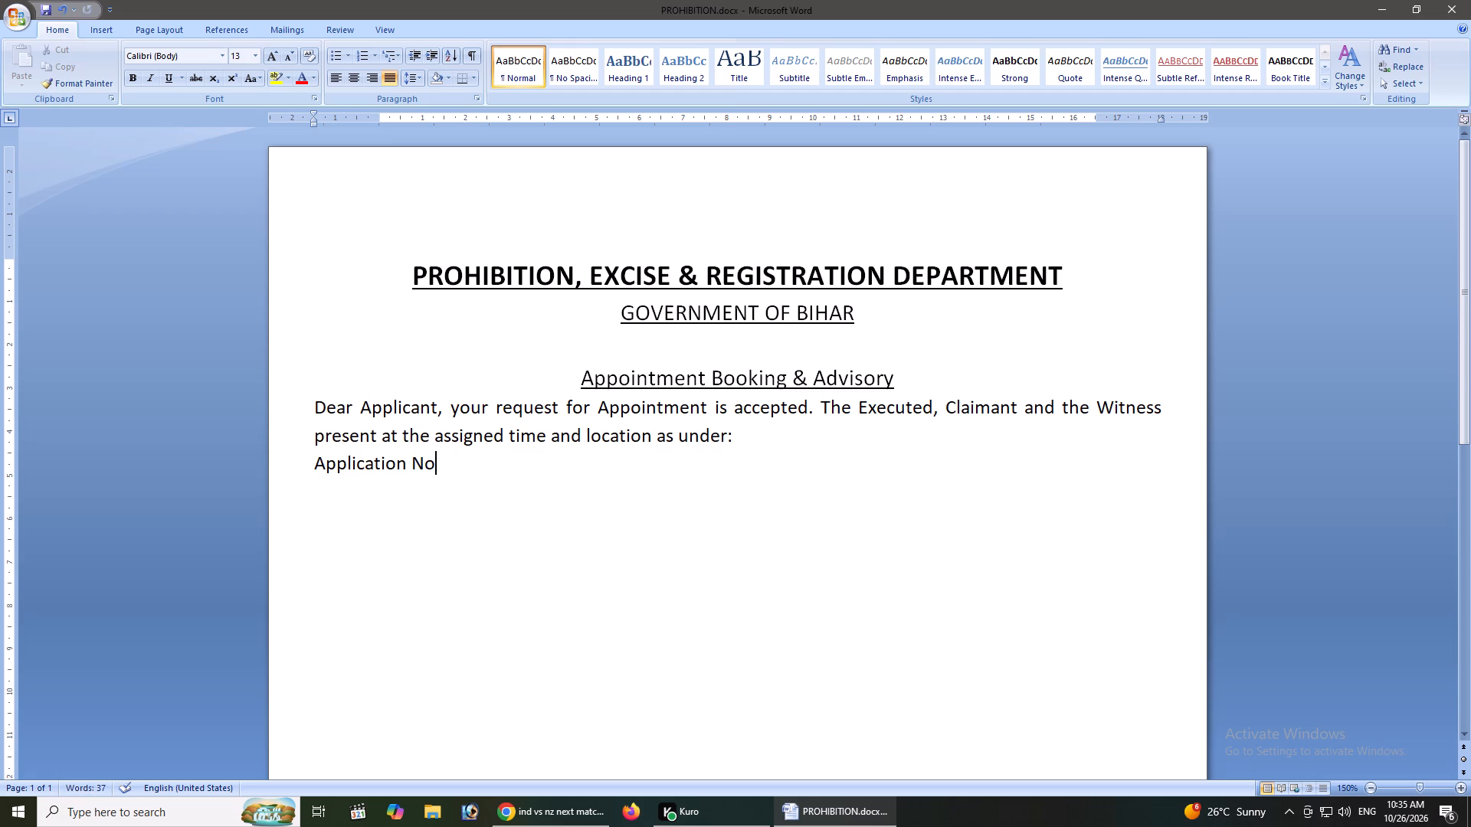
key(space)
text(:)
Add "Application Date : 22-09-2026" two tab stops after Application No, followed by the label "Slot Date".
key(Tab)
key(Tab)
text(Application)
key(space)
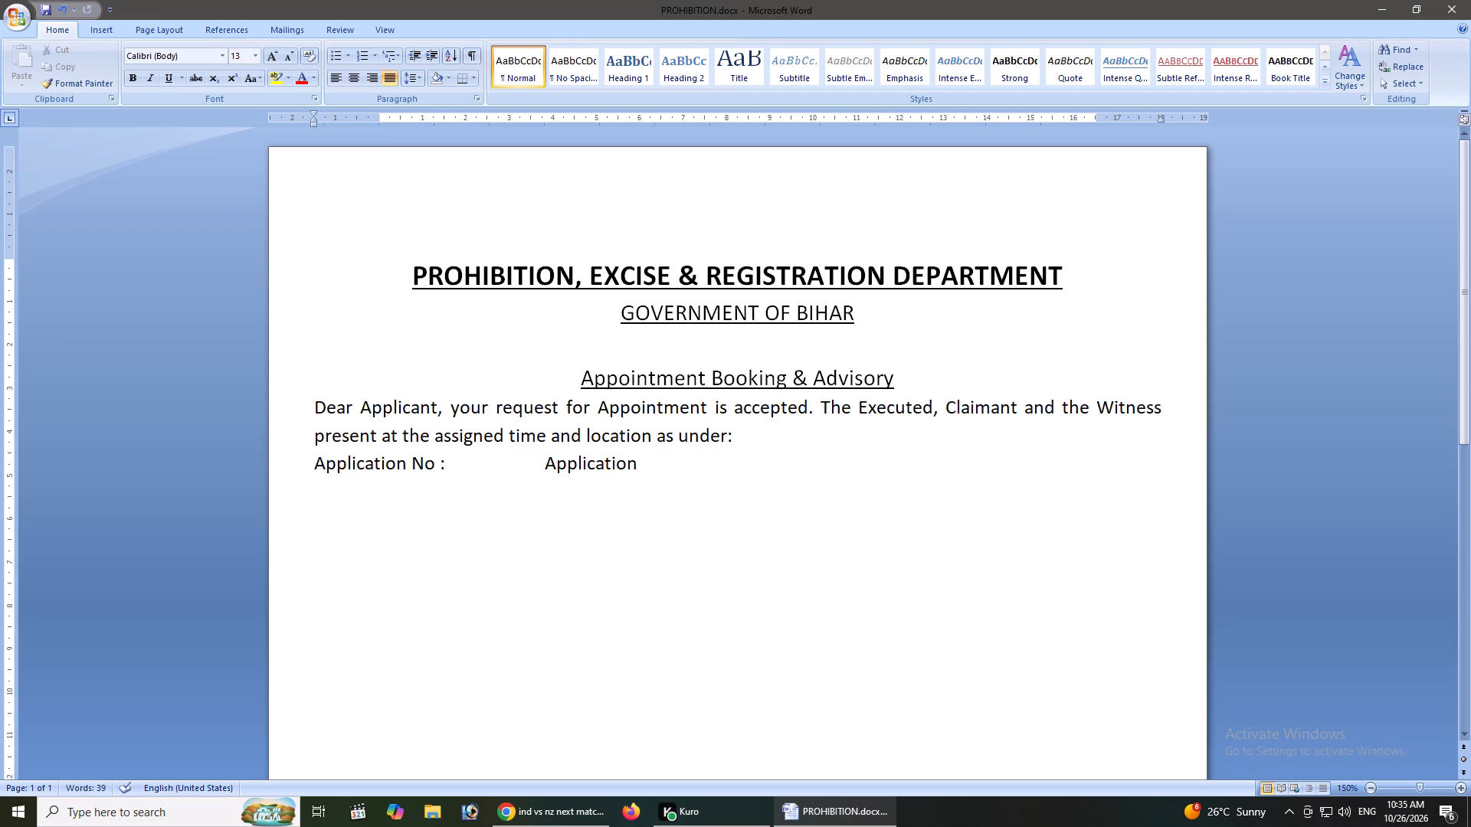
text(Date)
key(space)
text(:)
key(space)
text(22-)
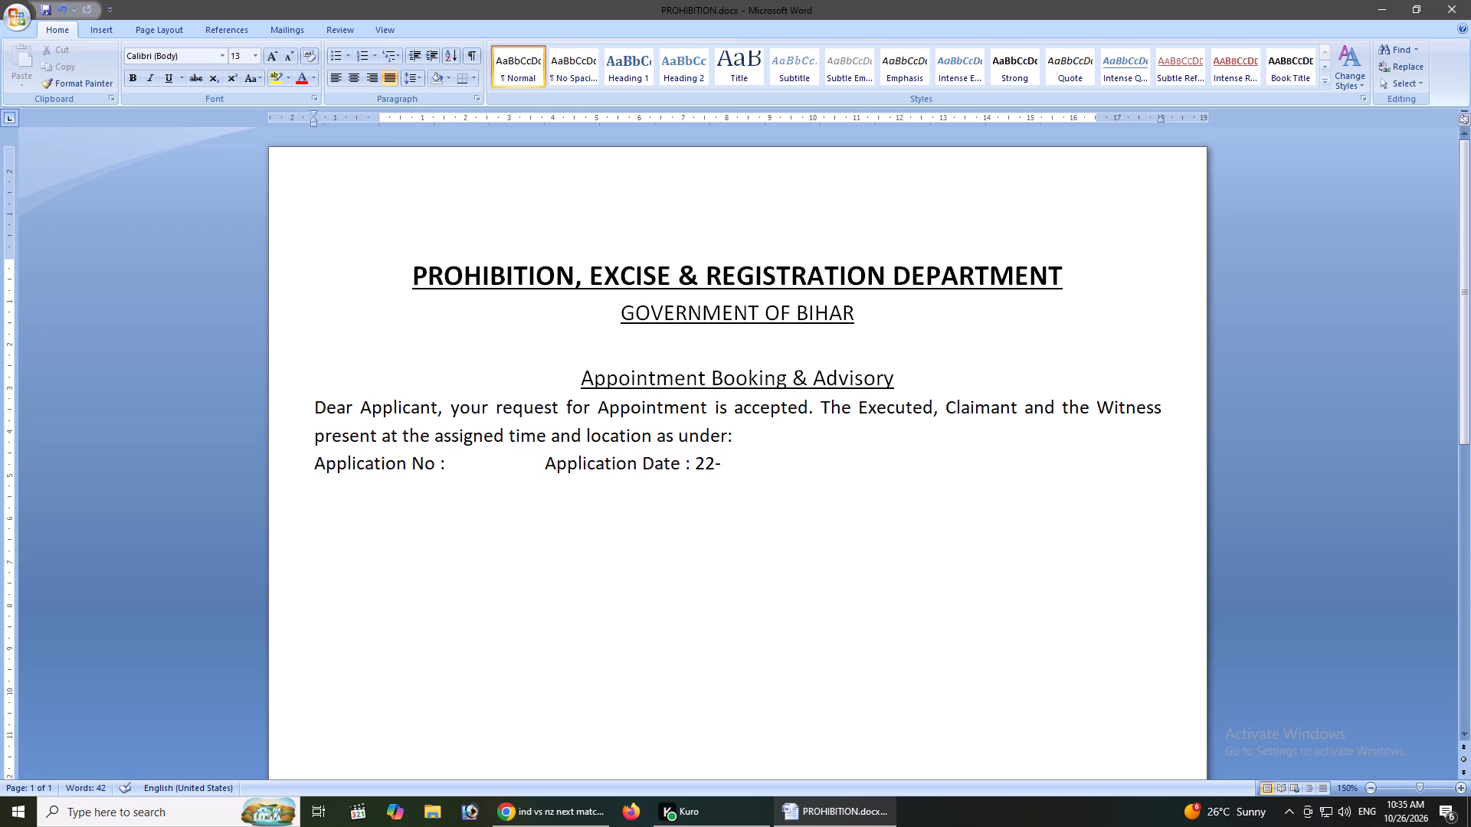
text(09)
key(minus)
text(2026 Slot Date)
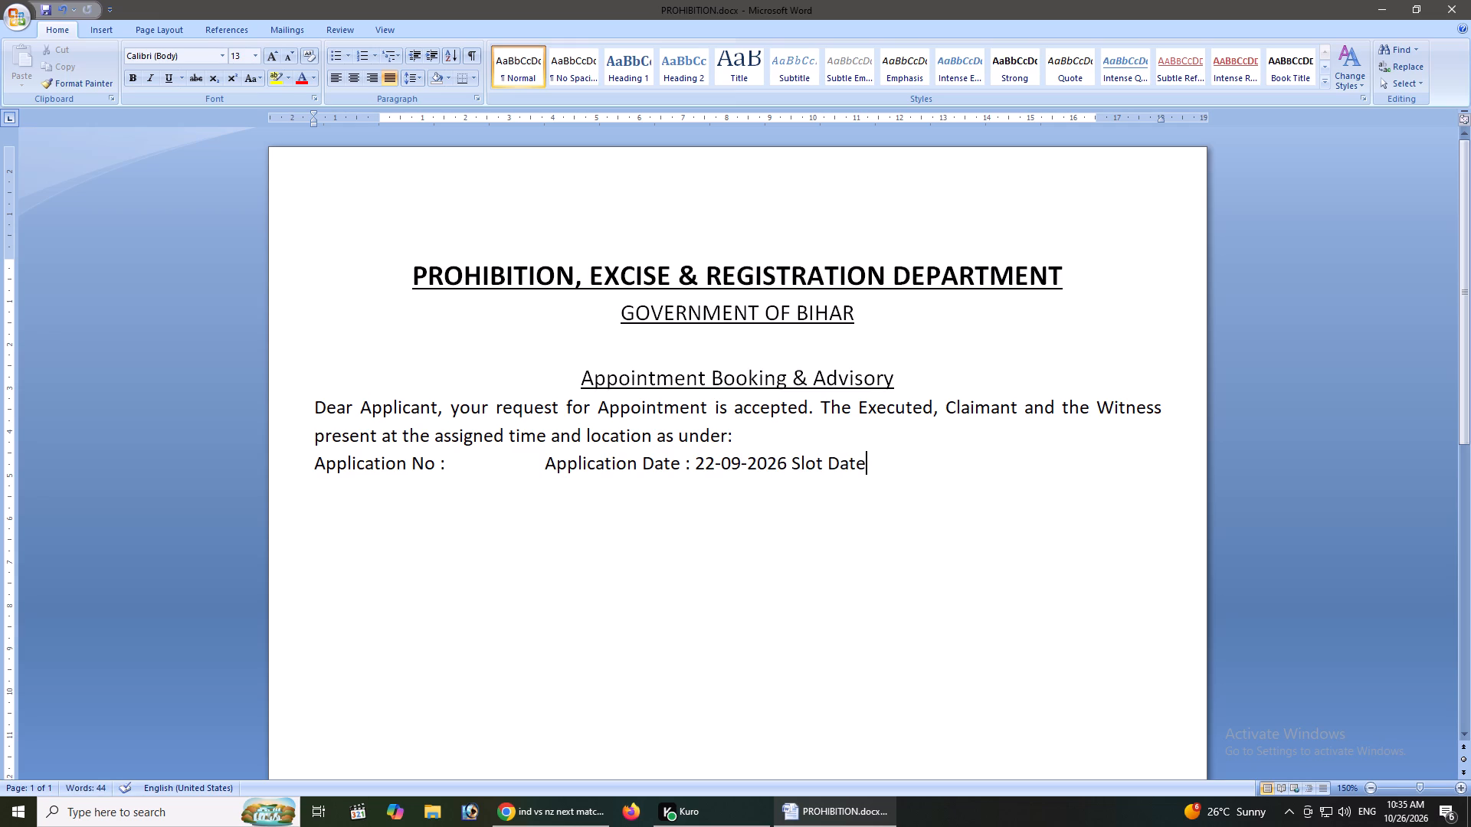
Complete the Slot Date label with a colon and the date 23-09-2026.
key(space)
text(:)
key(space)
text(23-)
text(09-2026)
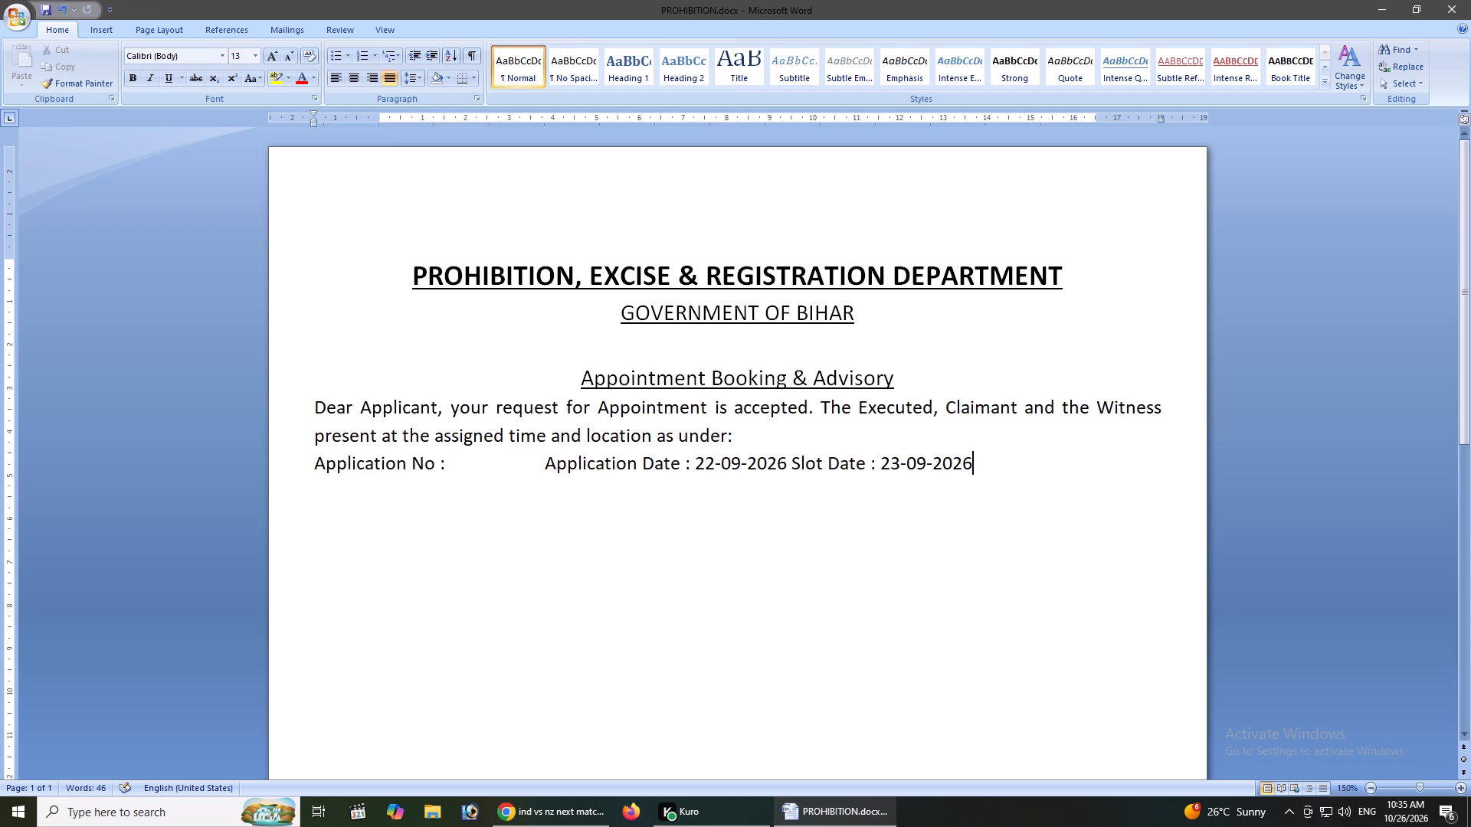
Indent the Application No line by one tab stop, keeping it directly below the introductory paragraph.
click(311, 463)
key(Tab)
click(778, 438)
key(Return)
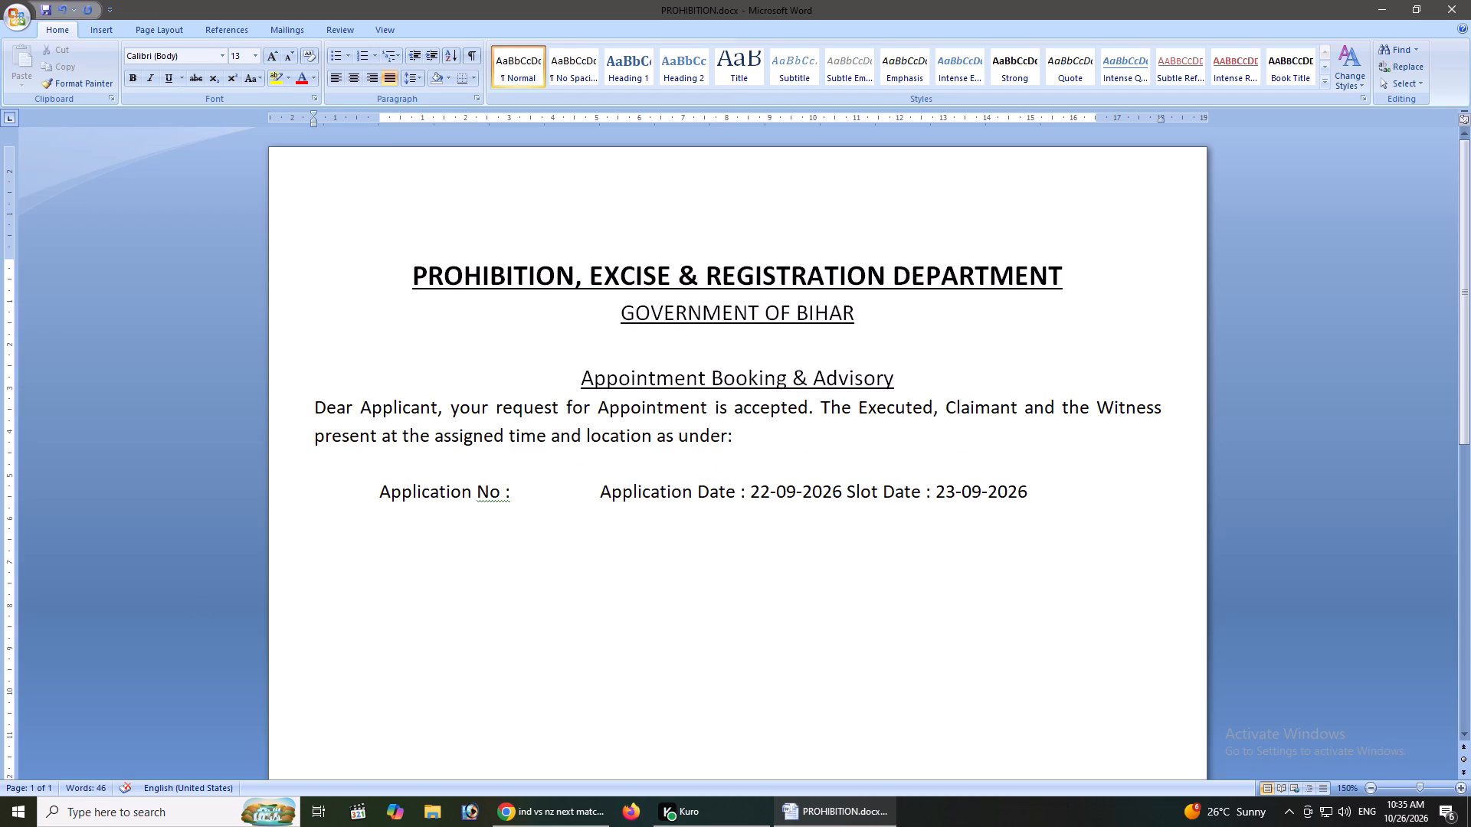
click(359, 488)
click(372, 493)
key(BackSpace)
key(BackSpace)
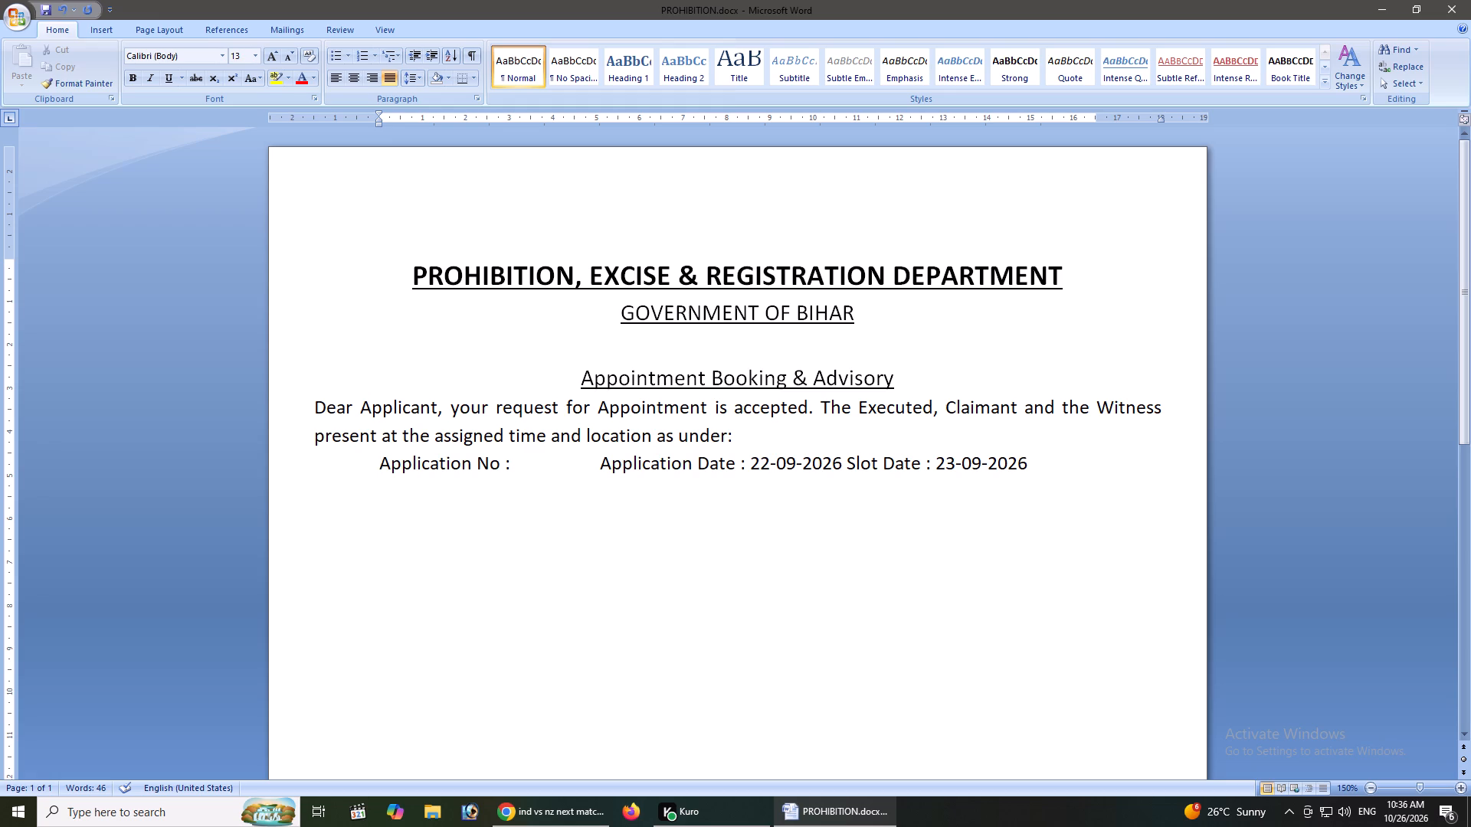
Separate the Slot Date entry from the application date with two tab spaces.
click(850, 469)
key(Tab)
key(Tab)
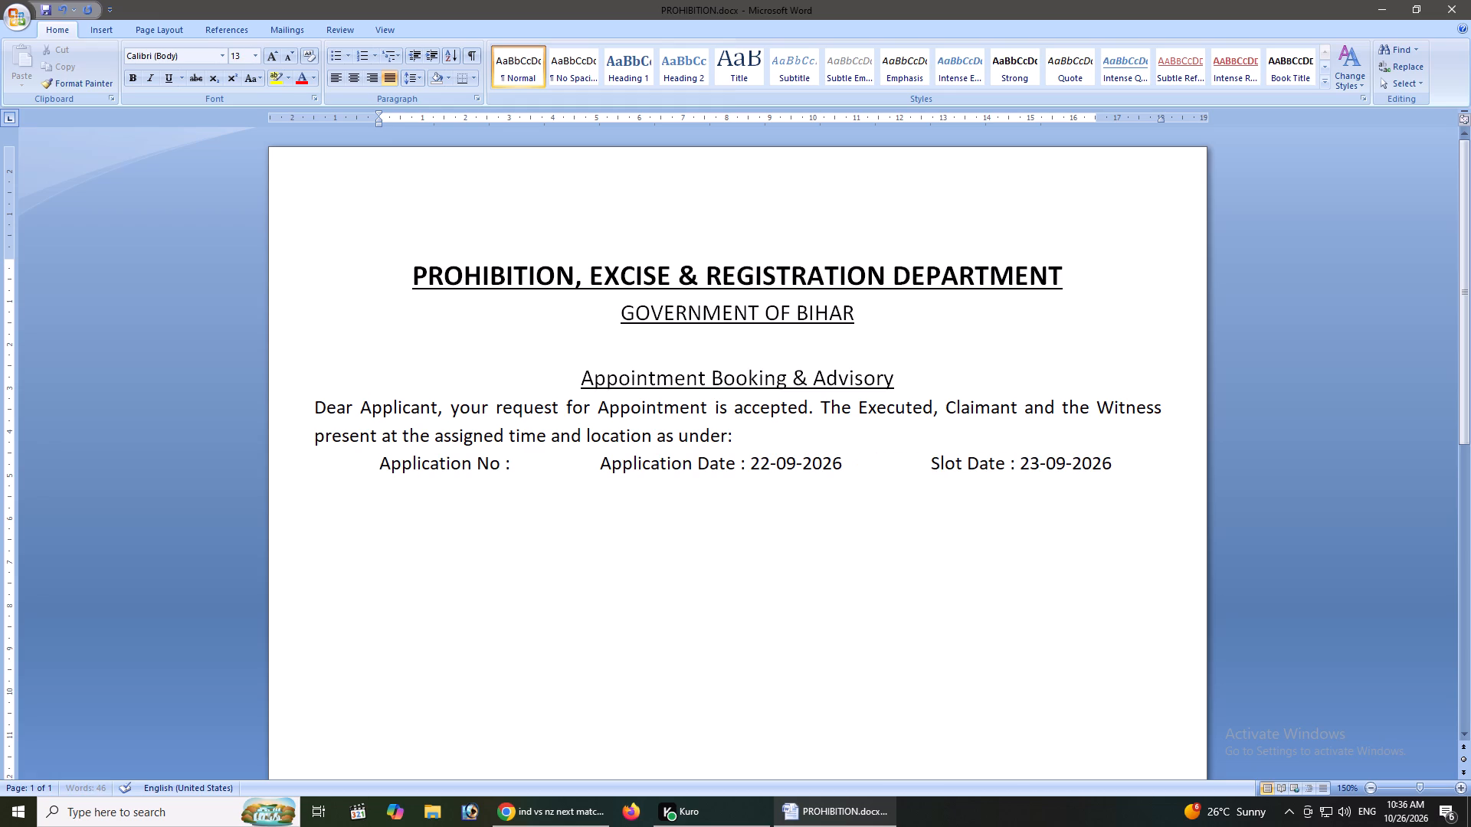
Add a new line below the application details reading "Registration Office Name : Sakra".
click(1158, 463)
key(Return)
key(Return)
key(BackSpace)
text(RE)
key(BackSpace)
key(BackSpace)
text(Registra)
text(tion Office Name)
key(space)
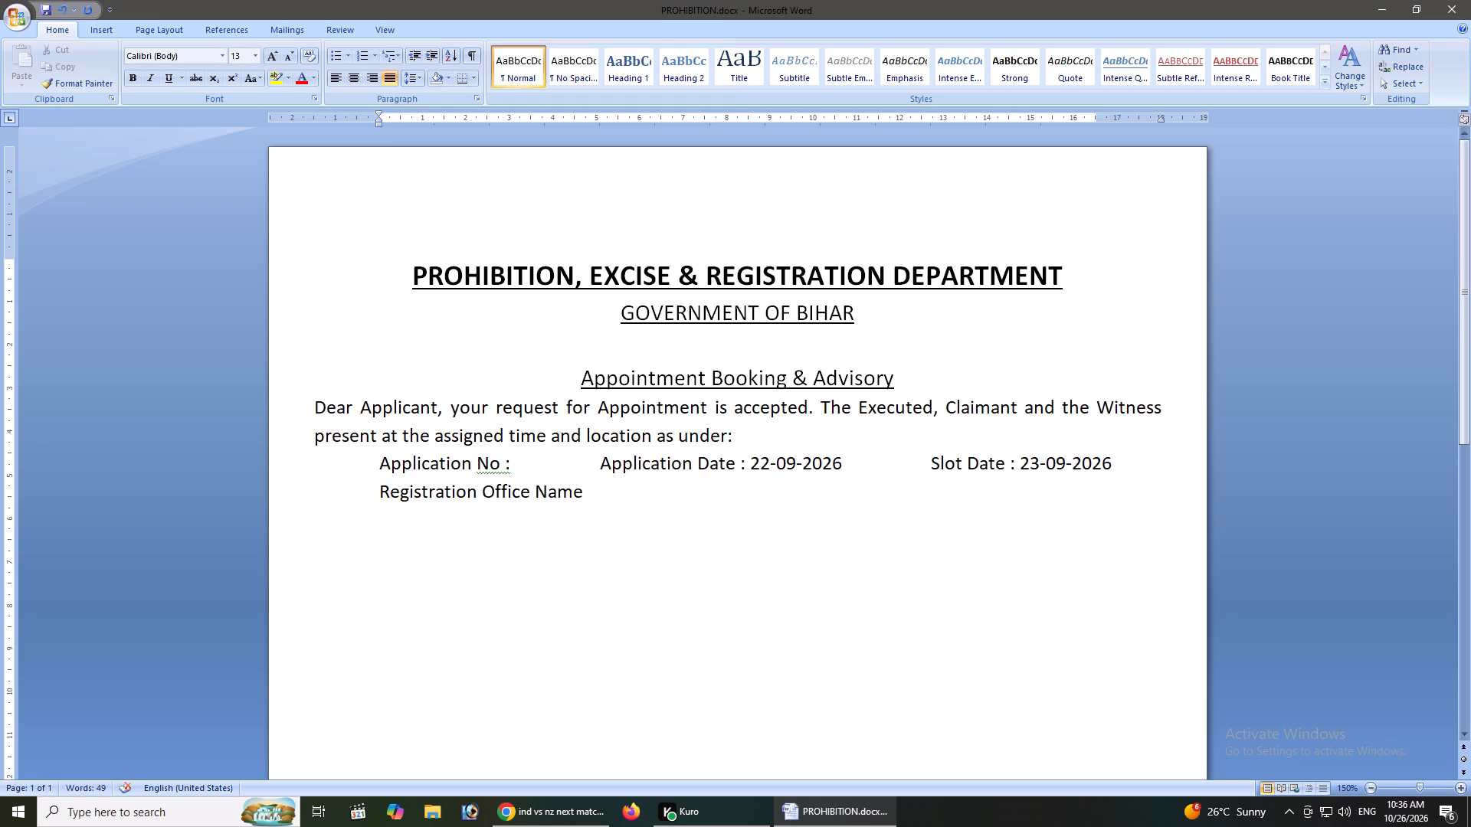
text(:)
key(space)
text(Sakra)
Add "Slot Time : 10:00 AM" one tab after Sakra, and start a new line below it.
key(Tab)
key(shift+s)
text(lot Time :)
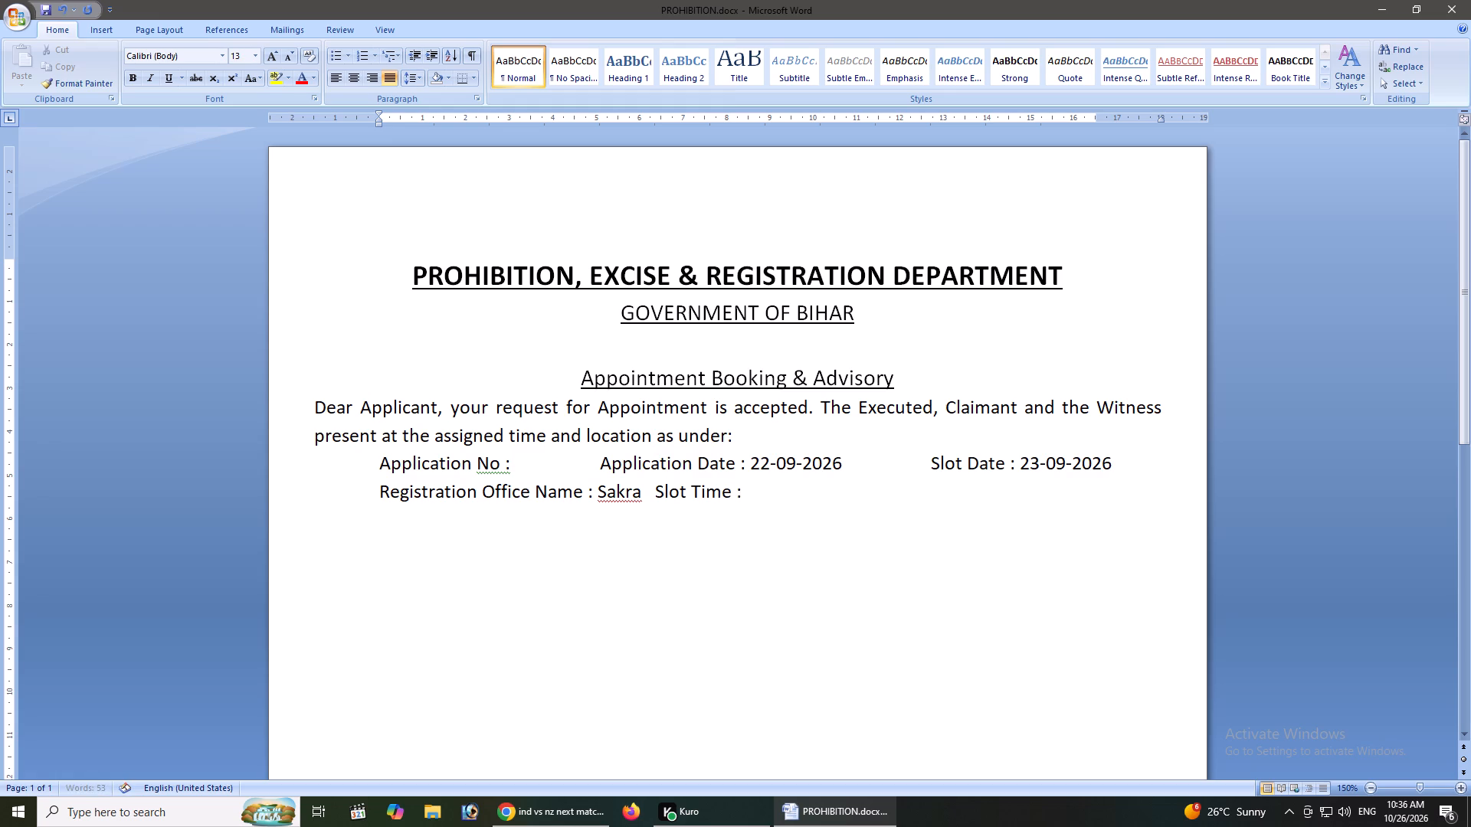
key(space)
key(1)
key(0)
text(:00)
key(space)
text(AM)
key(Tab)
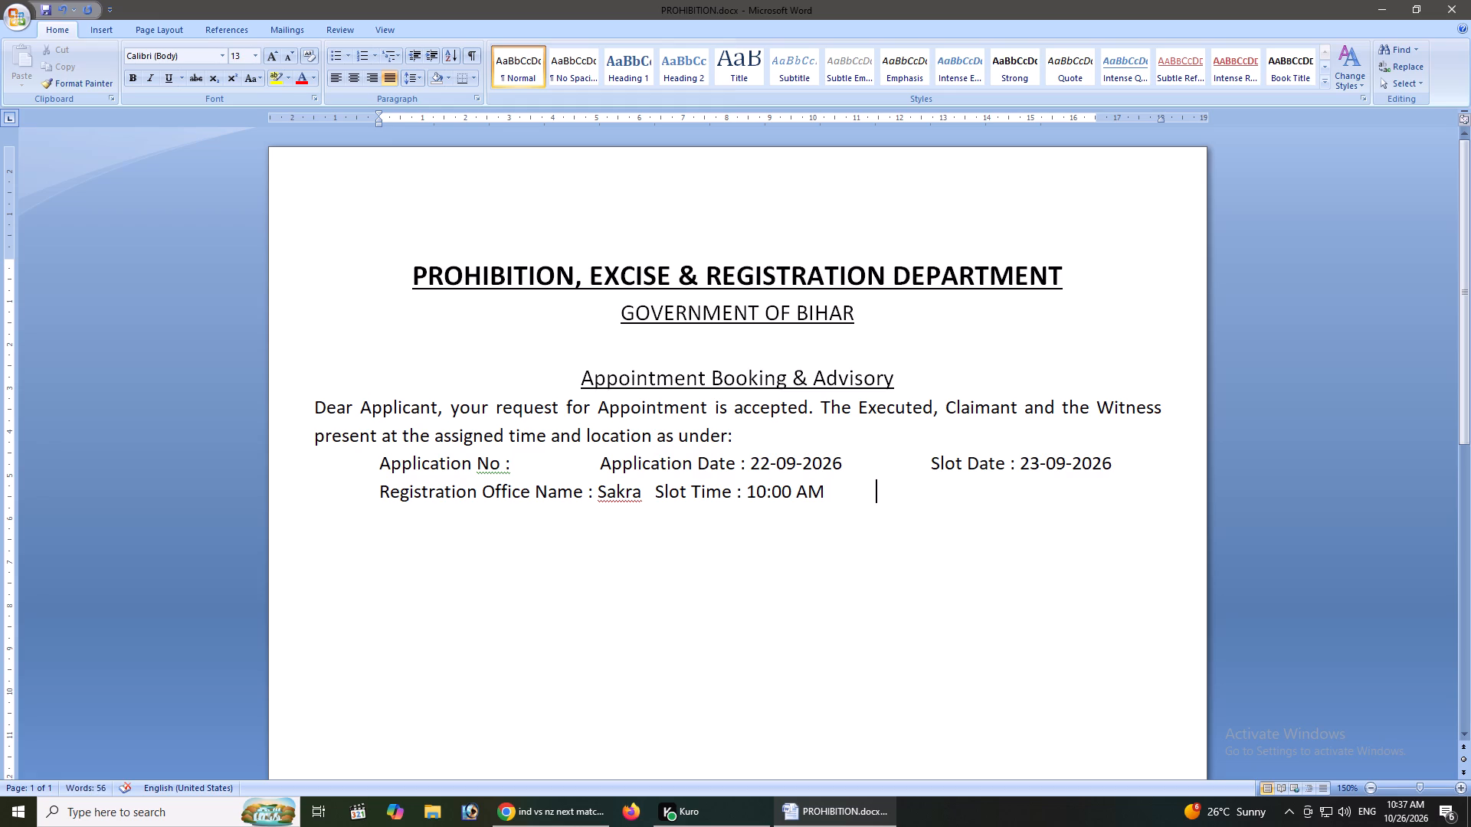
click(842, 503)
key(Return)
Centre-align the Application No line and the Registration Office Name line.
scroll(916, 555, down, 3)
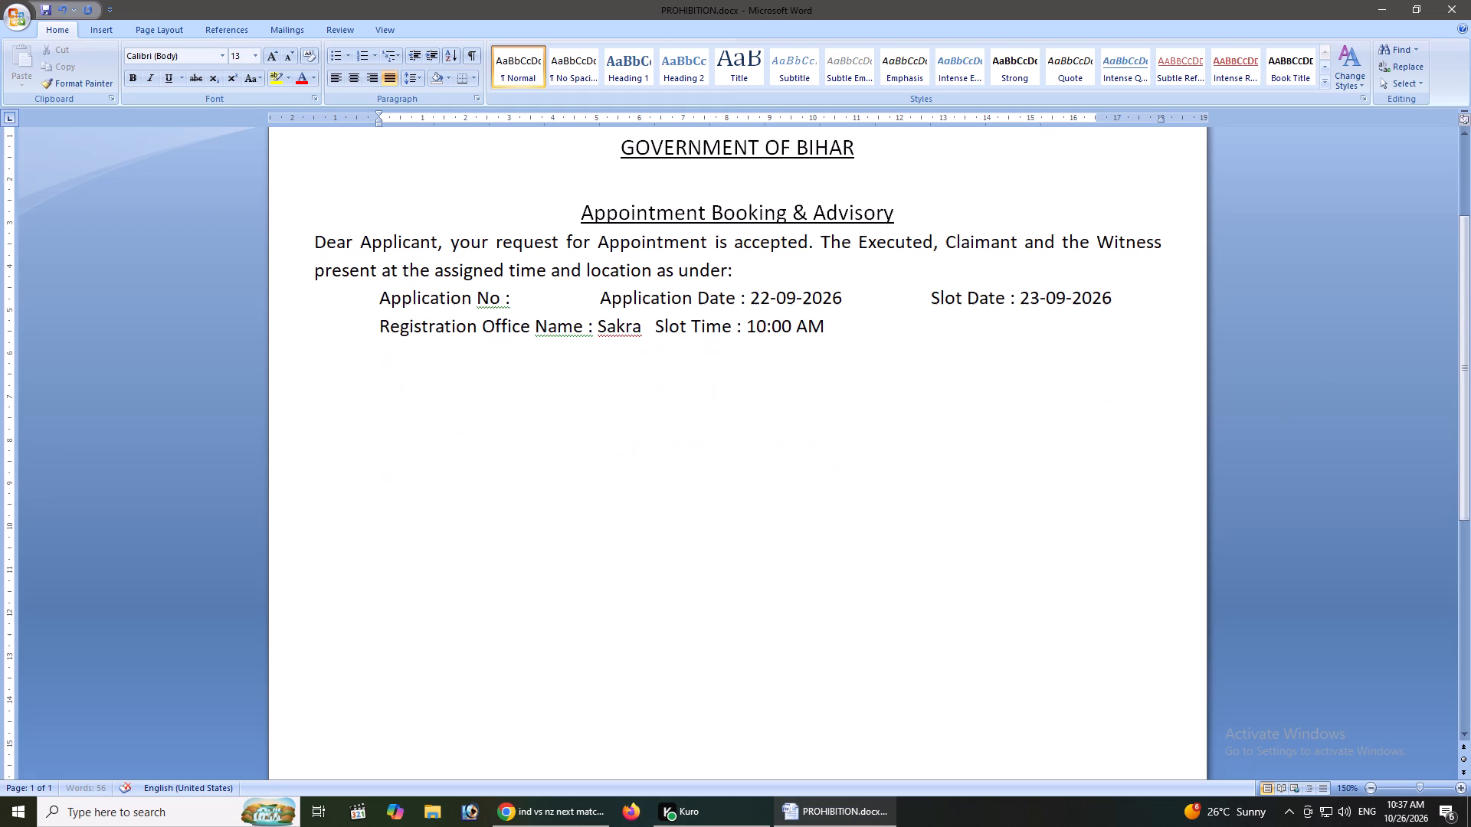
scroll(987, 421, up, 2)
drag(919, 443, 198, 405)
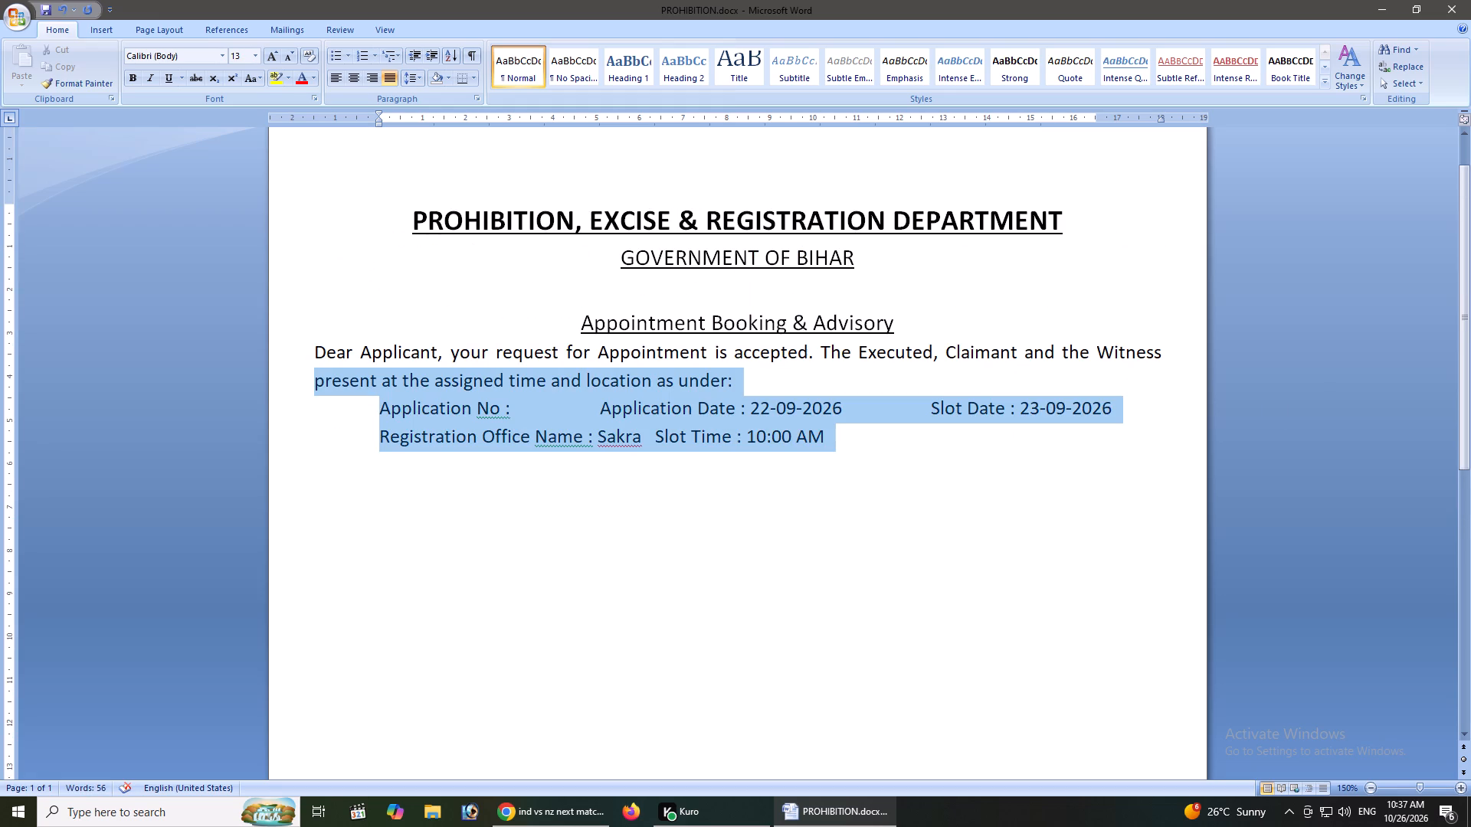
drag(198, 405, 175, 397)
click(349, 81)
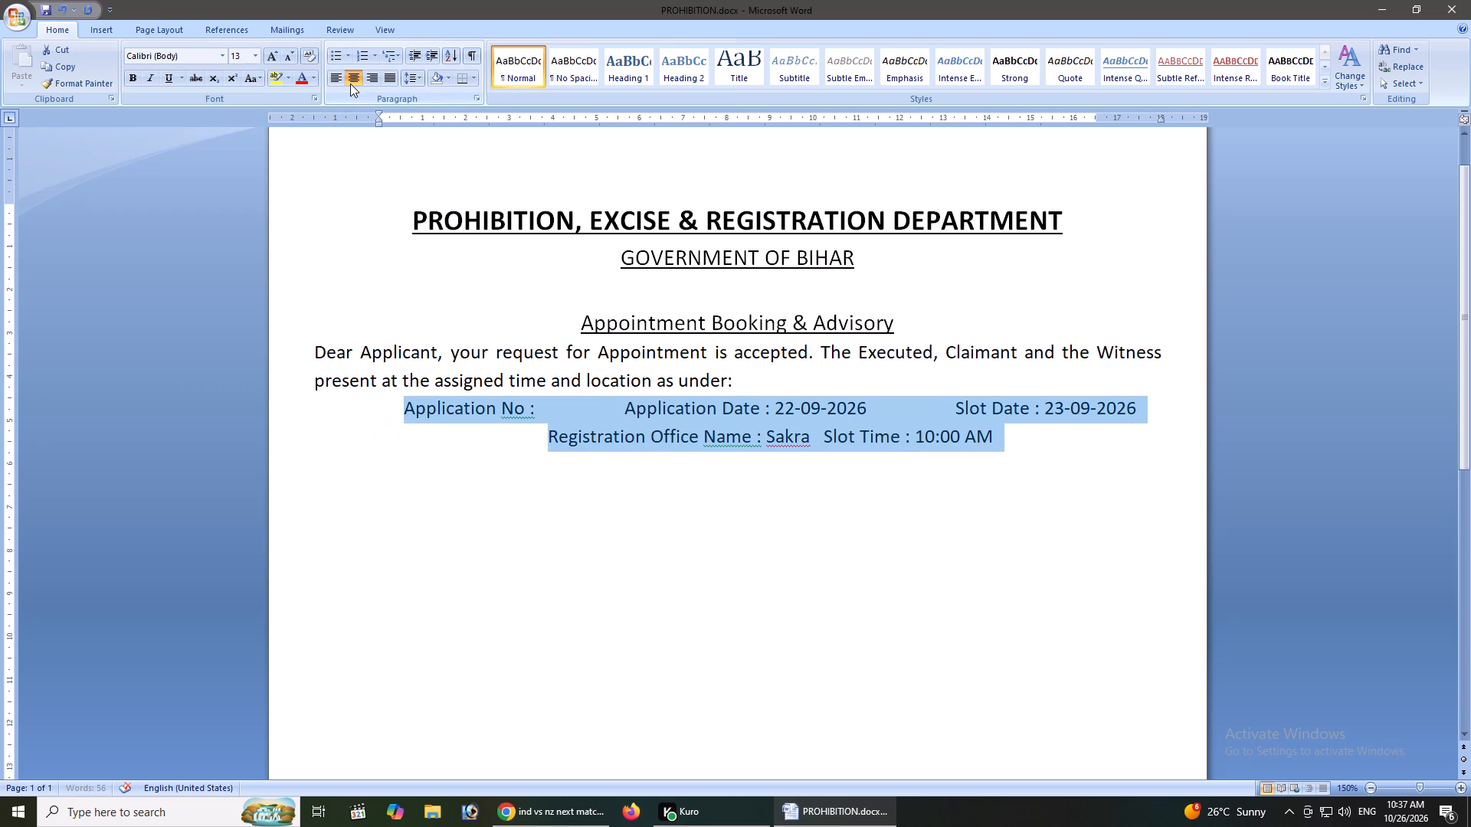
Return the Application No line to left alignment.
click(397, 401)
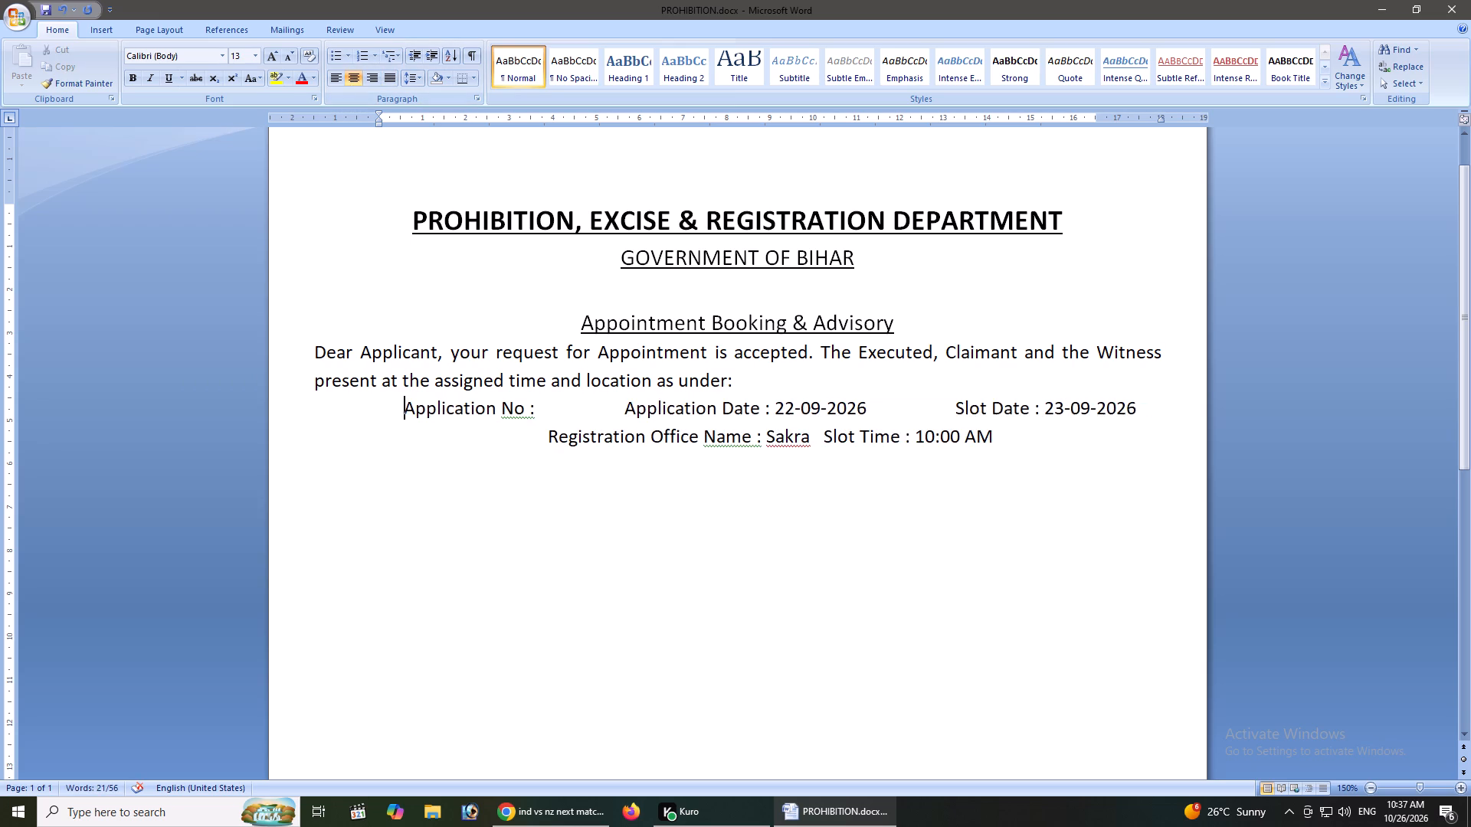
key(BackSpace)
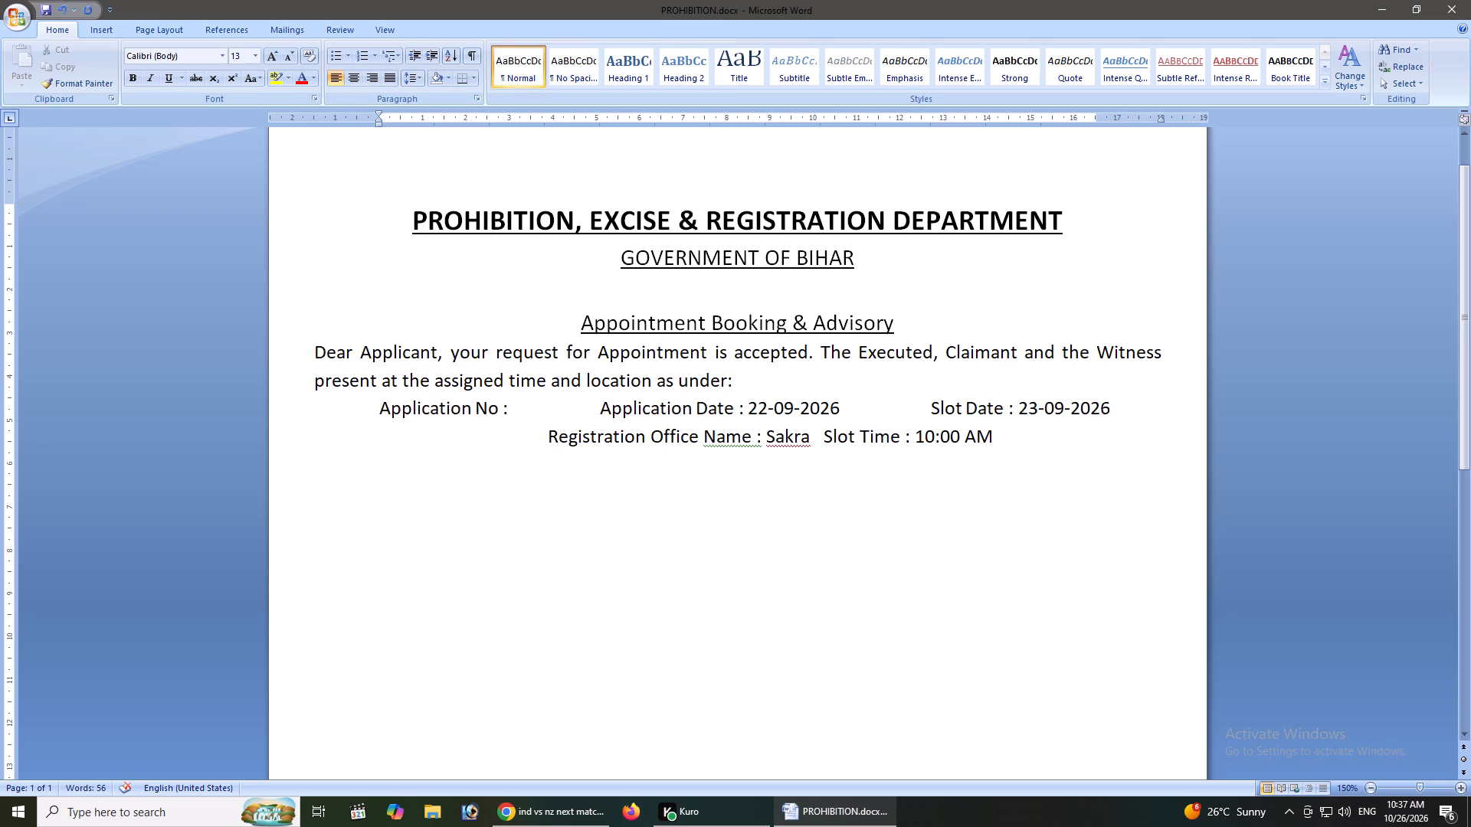
Move the left and right indents of the introductory paragraph and the detail lines below it slightly inward.
drag(1079, 458, 322, 364)
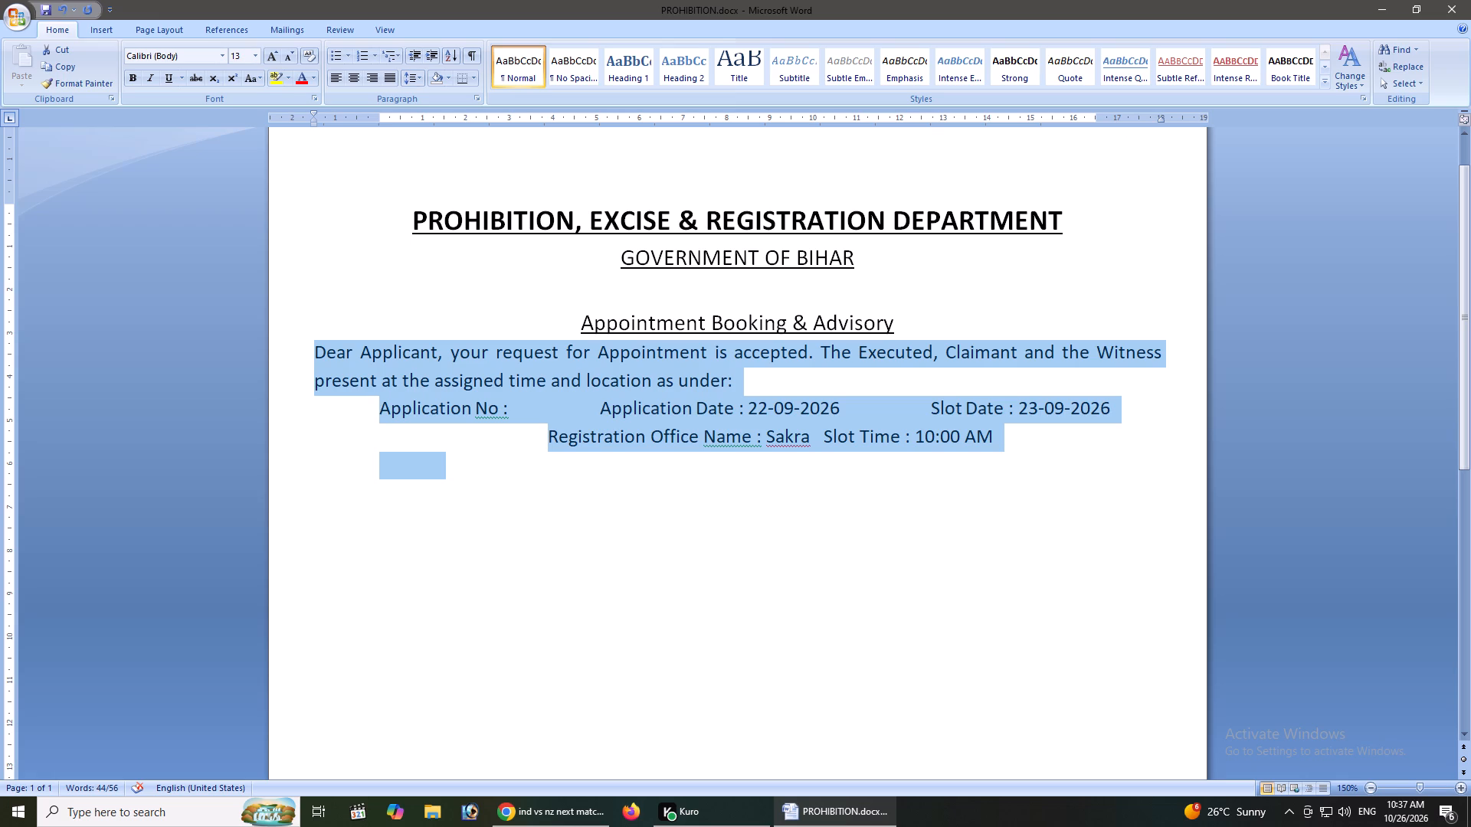
drag(313, 123, 323, 123)
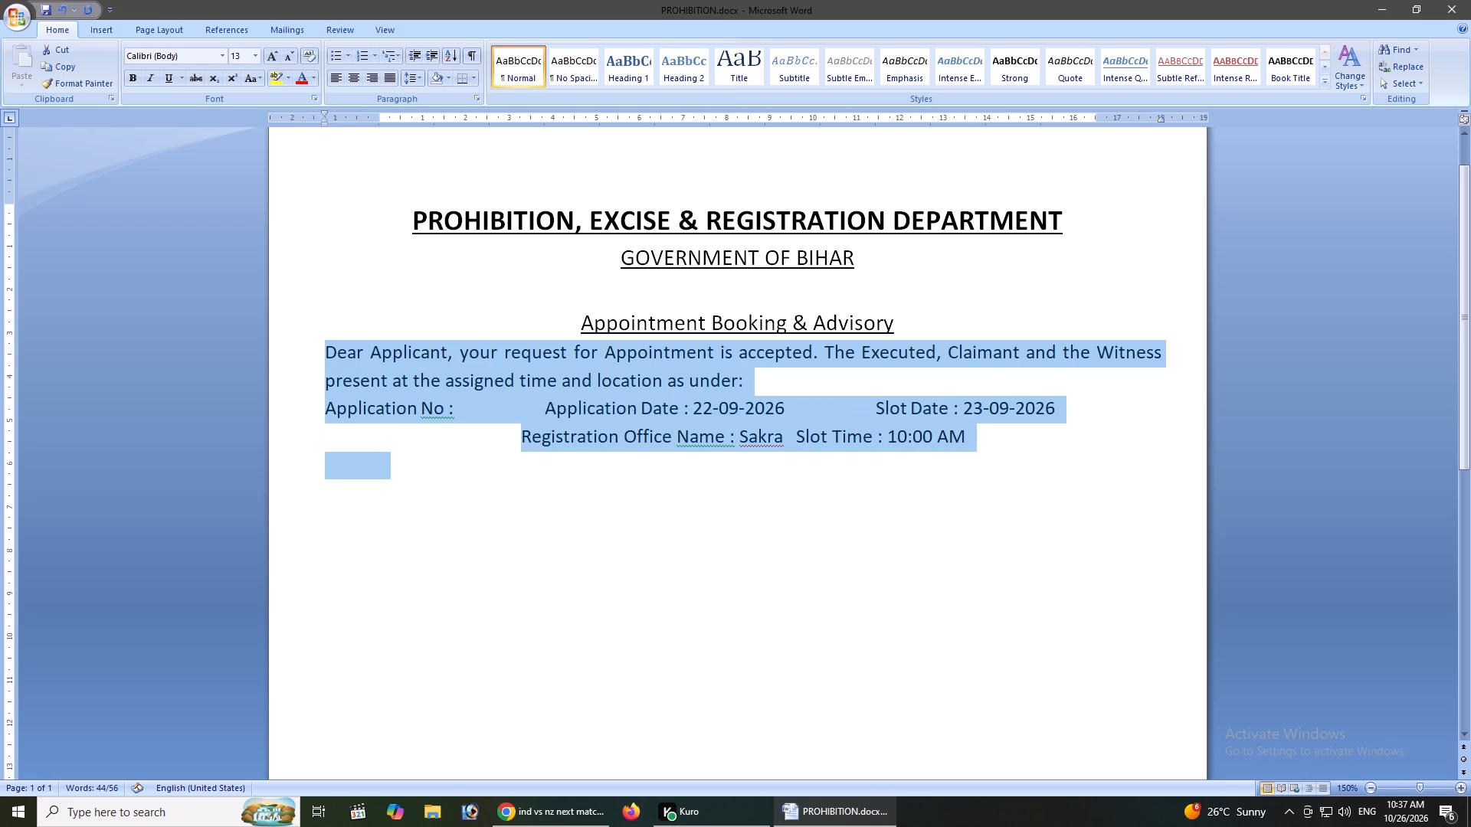
drag(1163, 123, 1149, 126)
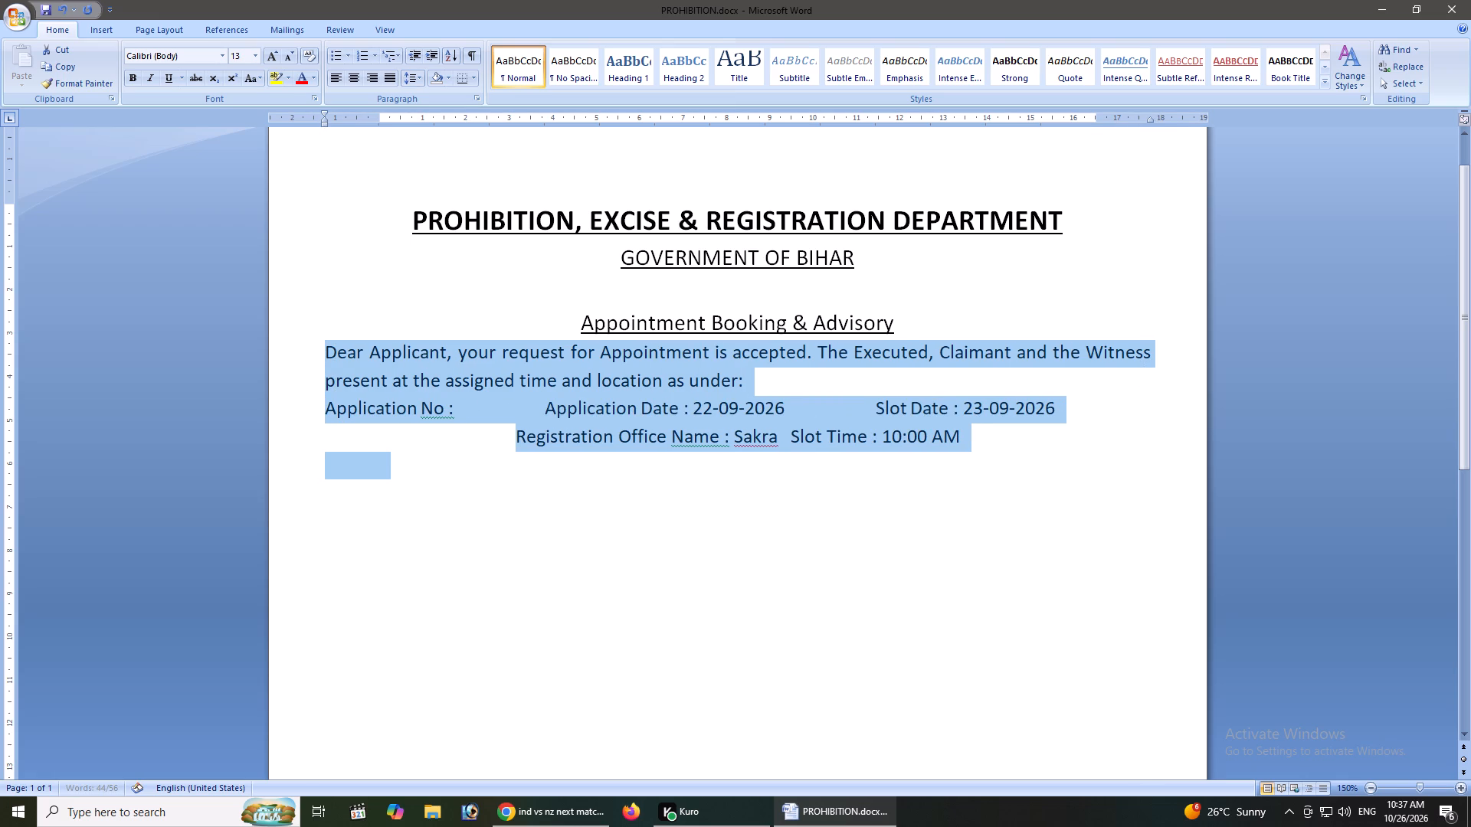
click(1148, 122)
Enter the application number after the "Application No :" label.
click(325, 119)
click(557, 423)
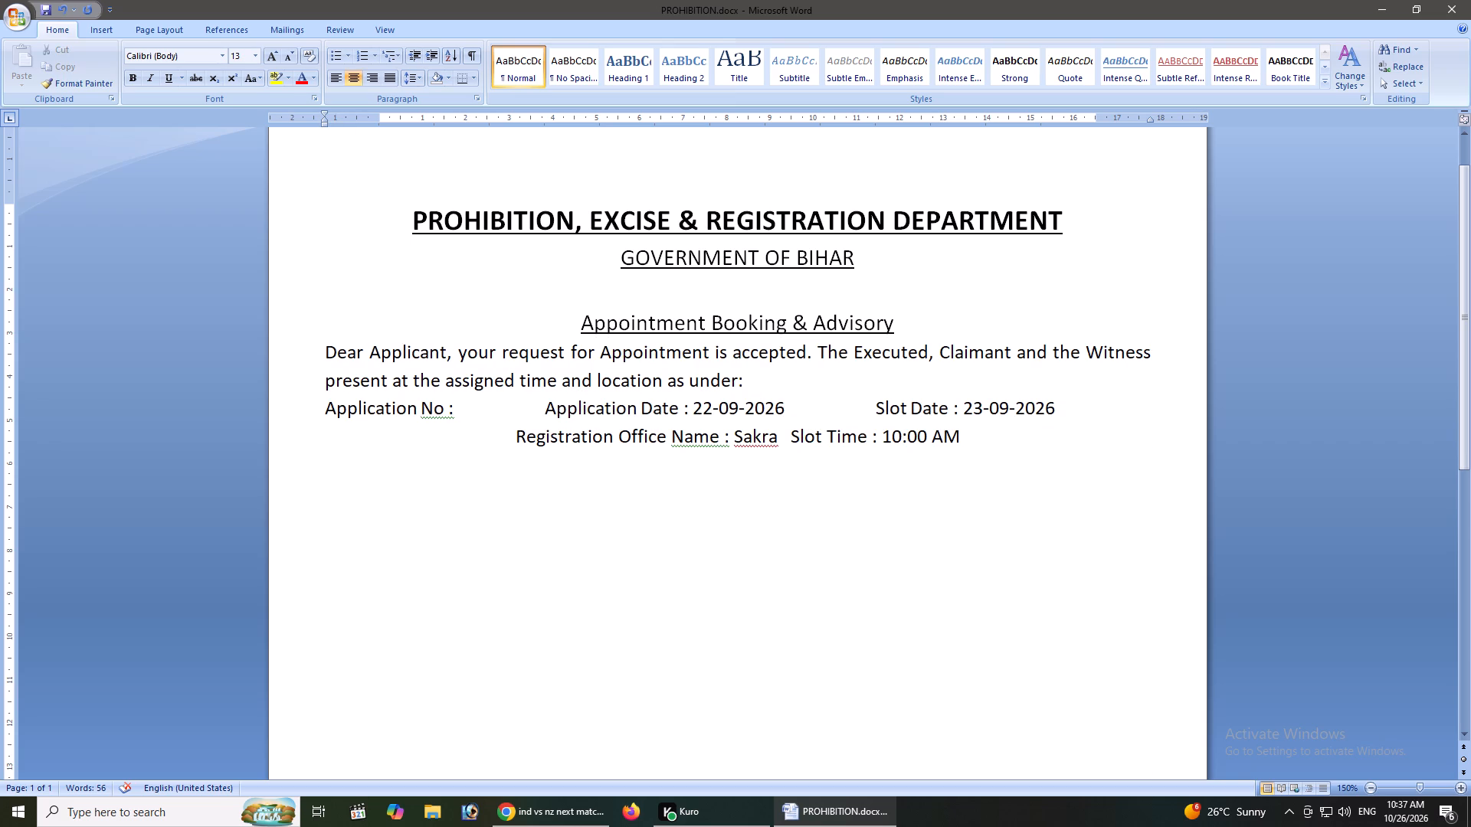
click(328, 404)
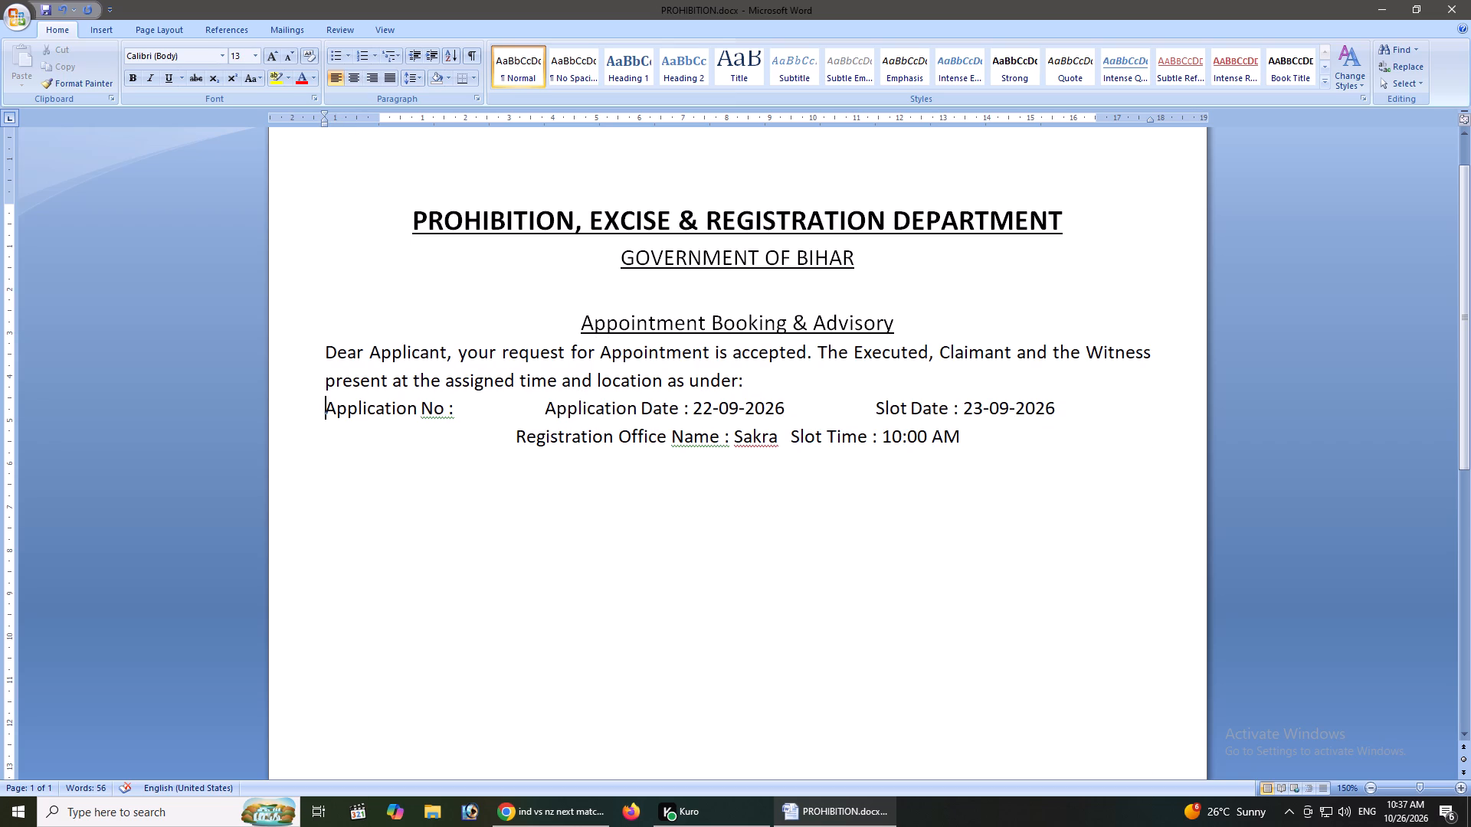
click(483, 413)
click(465, 410)
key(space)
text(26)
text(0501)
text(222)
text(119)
Adjust the gaps before Application Date and Slot Date with extra spaces so the three details are spread out.
click(637, 409)
key(BackSpace)
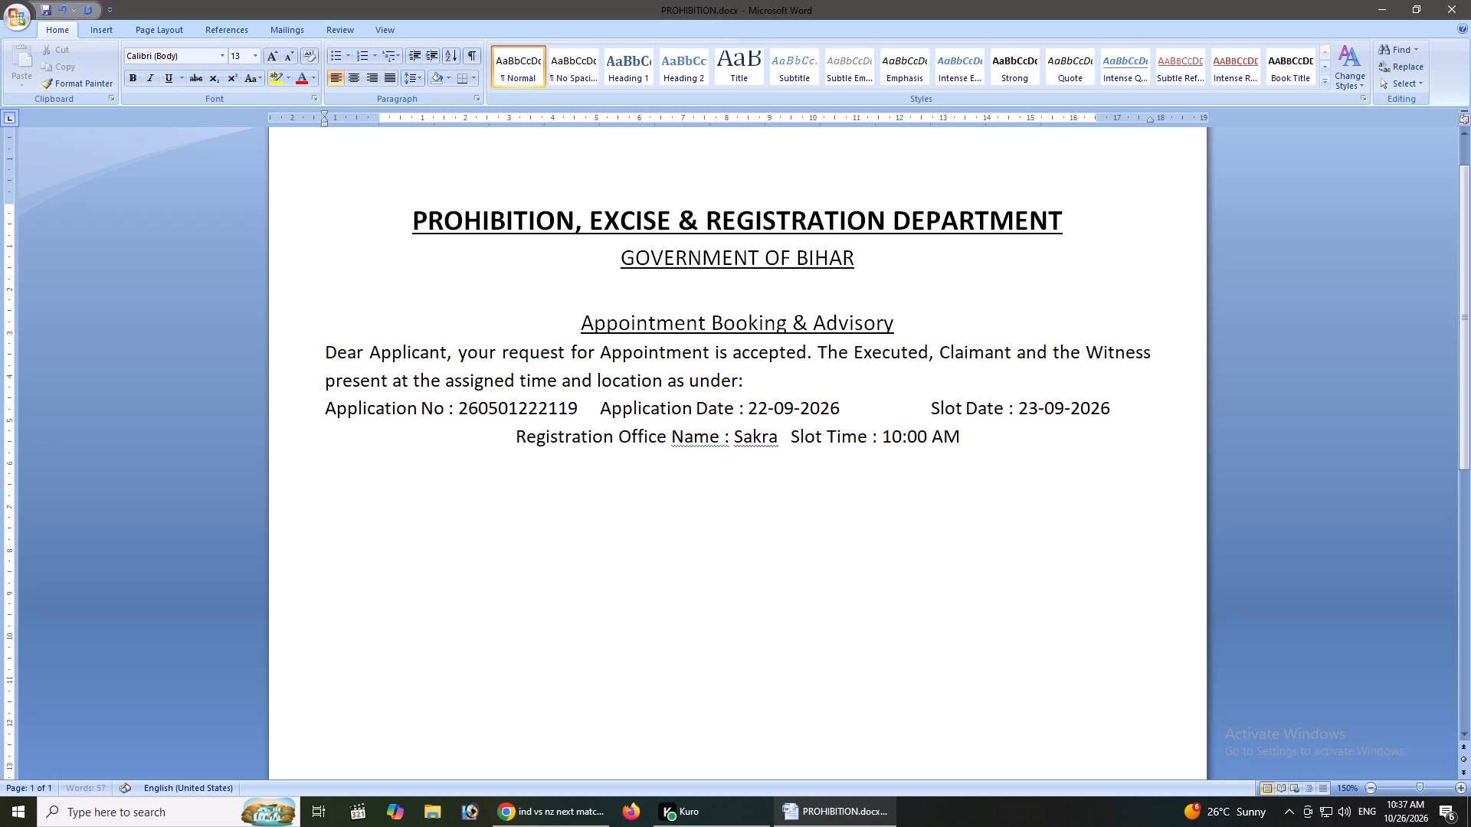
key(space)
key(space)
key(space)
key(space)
click(926, 414)
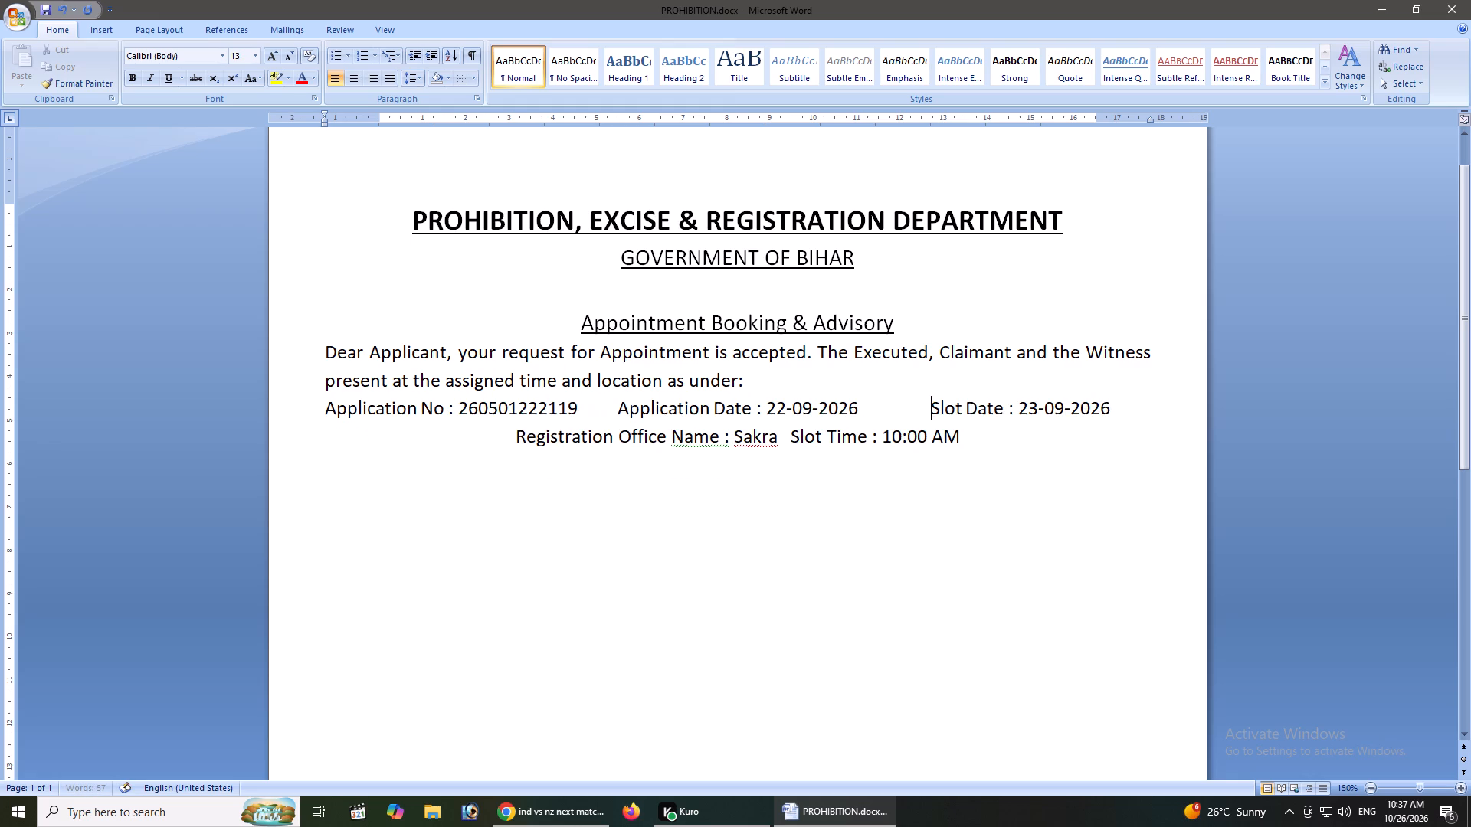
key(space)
click(615, 401)
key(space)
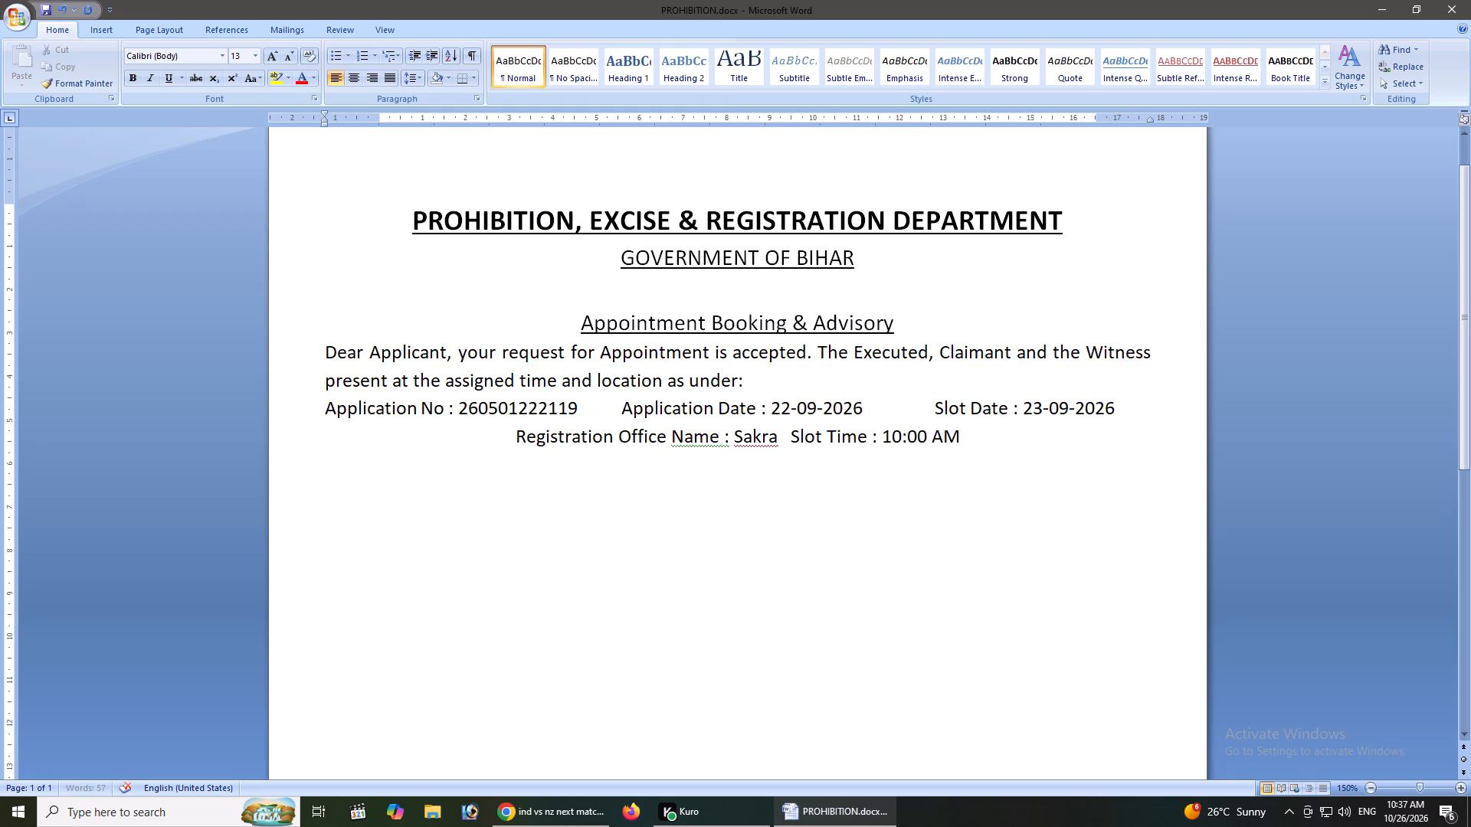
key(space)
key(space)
Insert a blank line between the introductory paragraph and the Application No line.
click(926, 384)
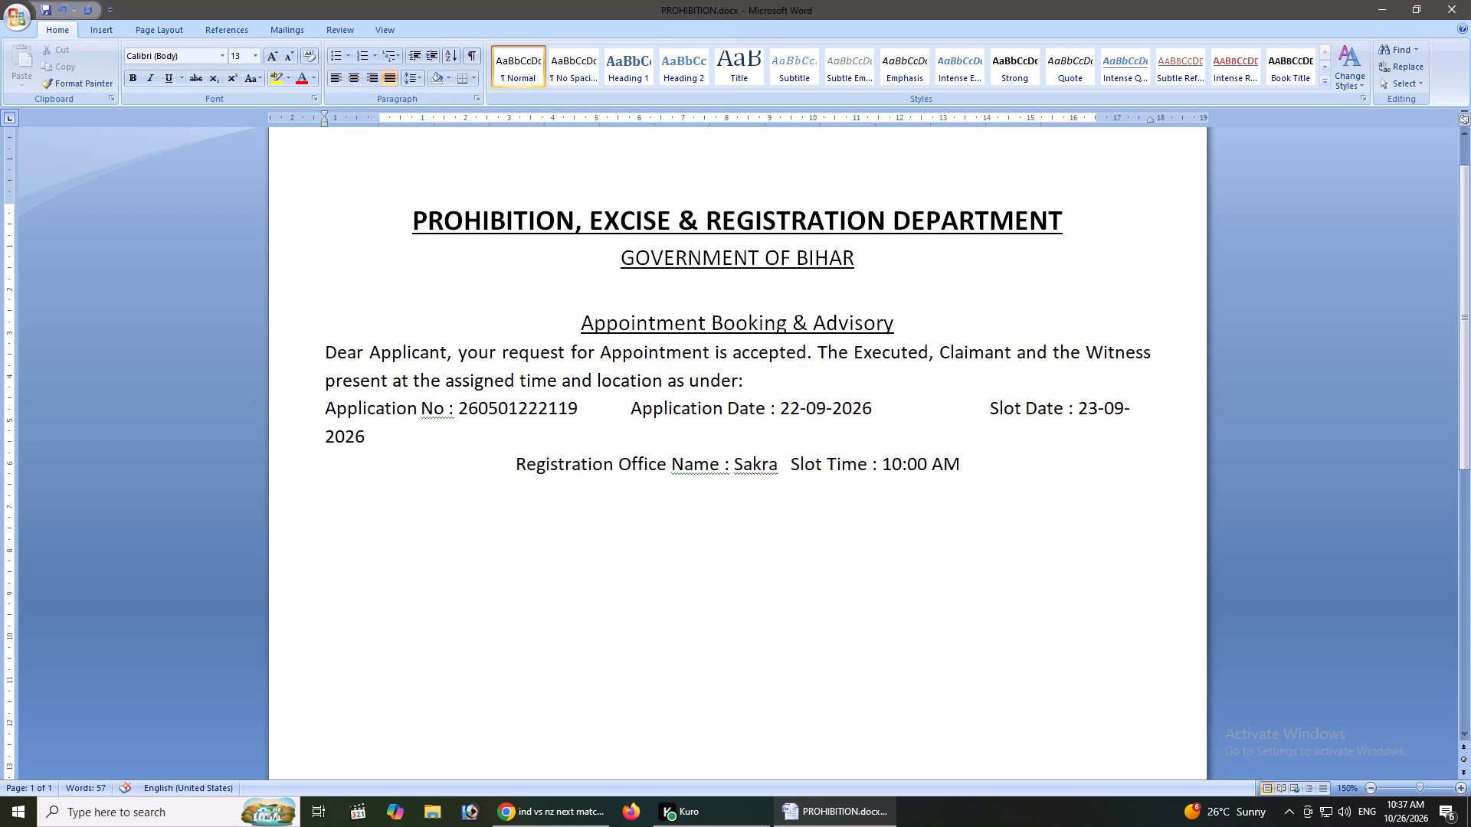
key(Return)
Reduce the font size of the Application No and Registration Office Name lines to 12.
drag(328, 432, 933, 483)
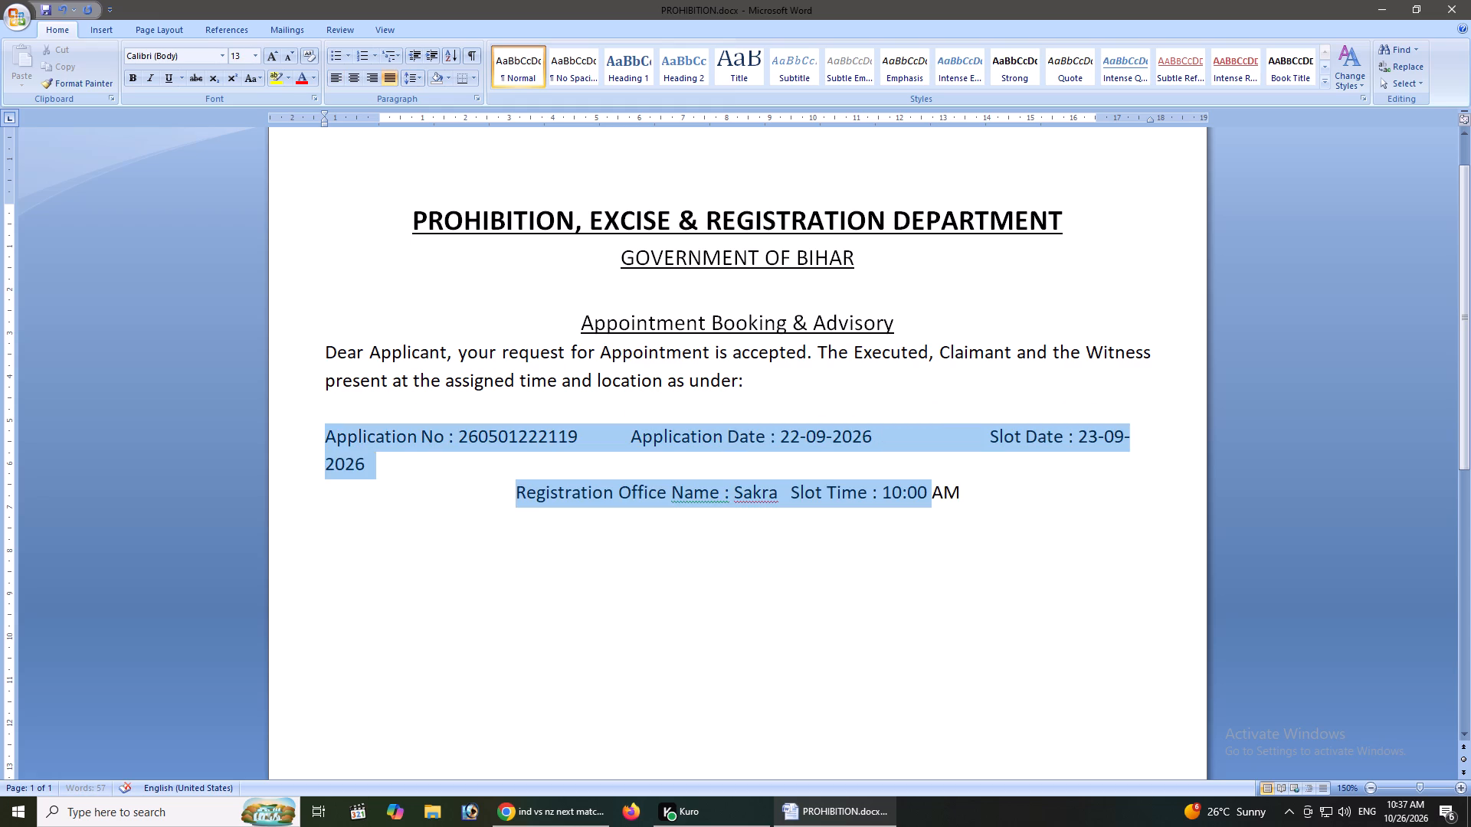
drag(933, 483, 984, 497)
ctrl+scroll(987, 511, down, 1)
key(ctrl+bracketleft)
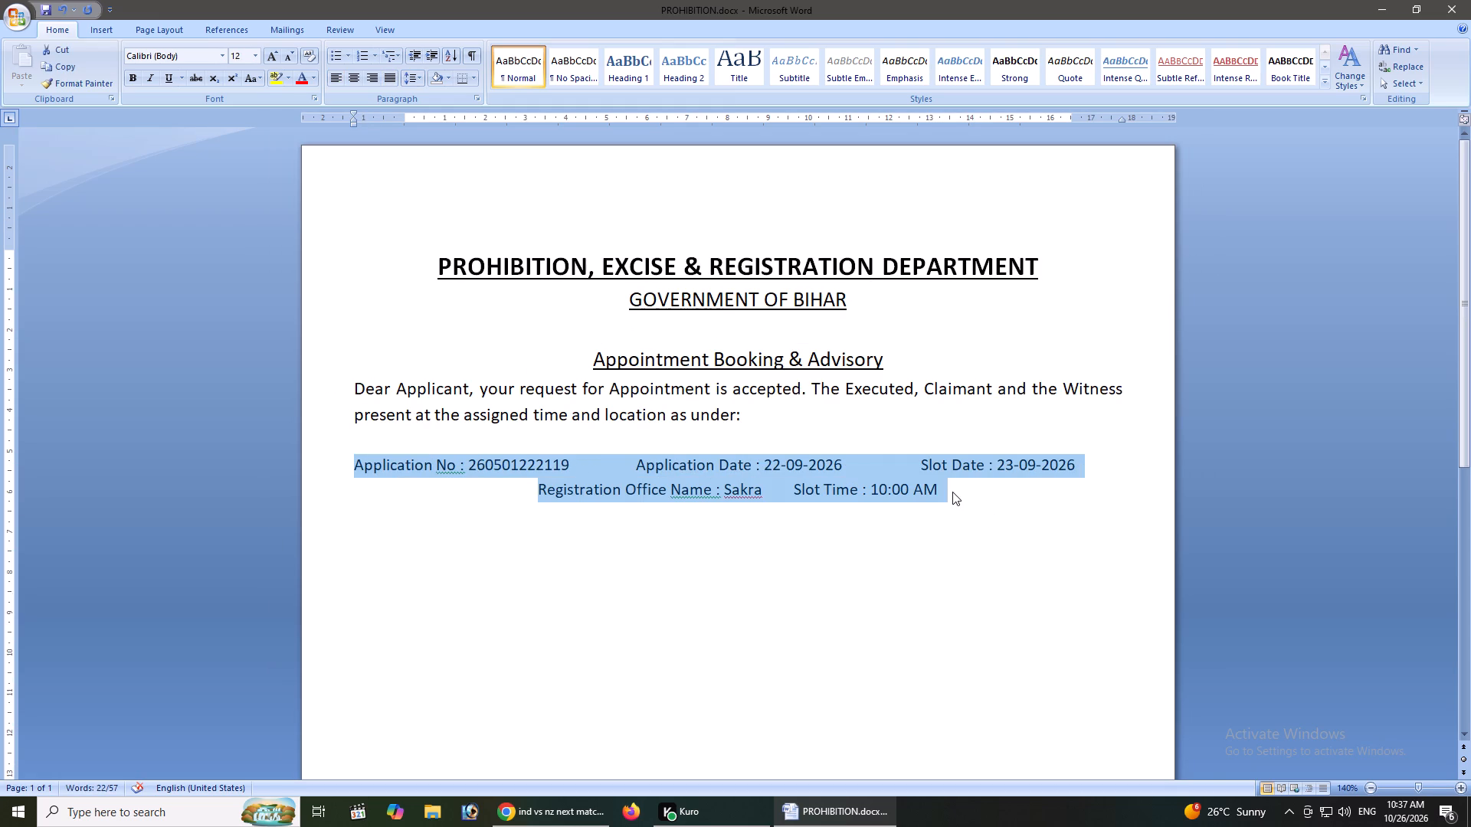
click(994, 494)
Bold the labels "Application No :", "Application Date :" and "Slot Date :", leaving their values in regular weight.
click(352, 459)
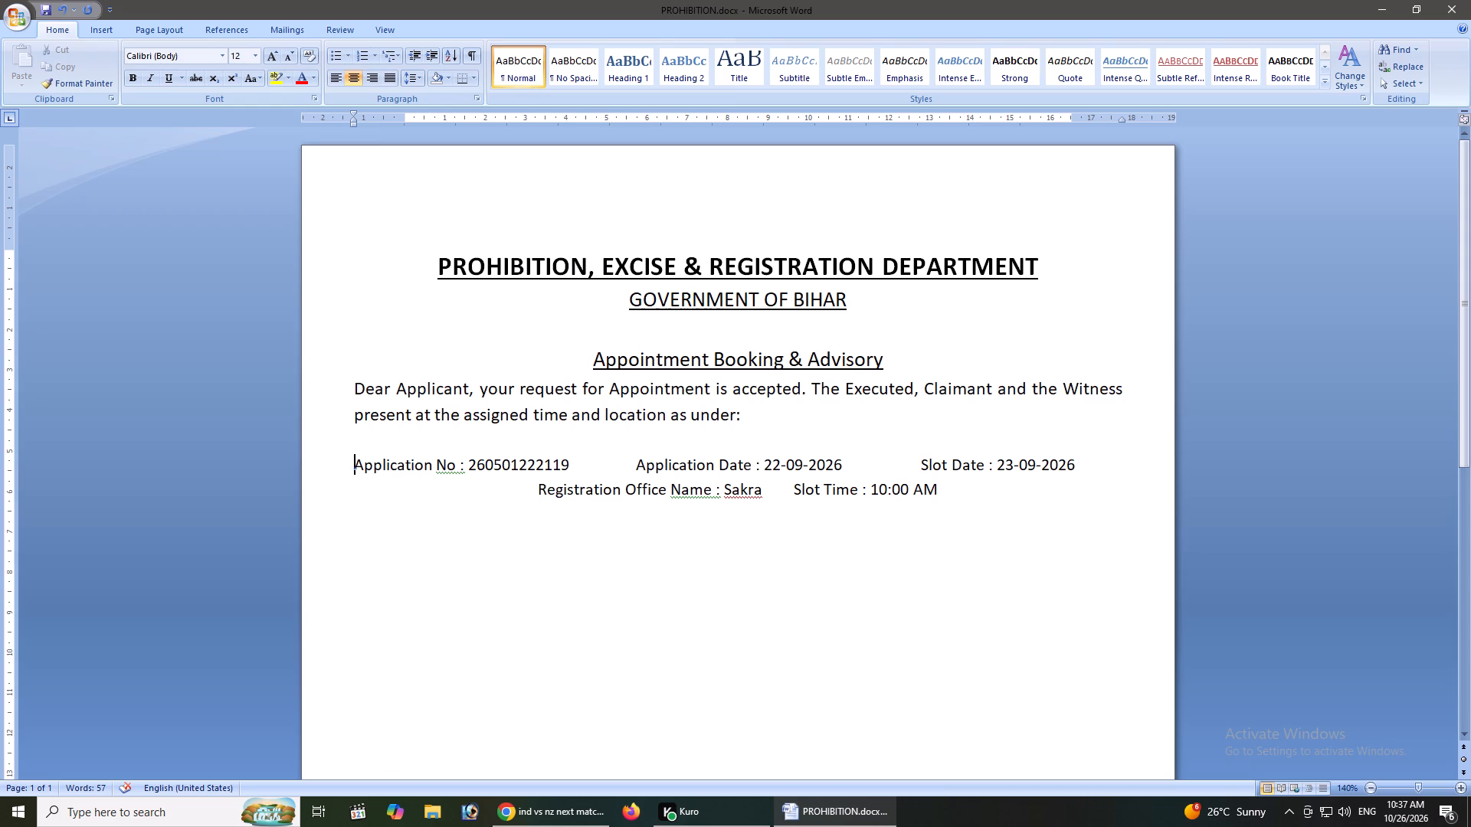
drag(357, 463, 460, 464)
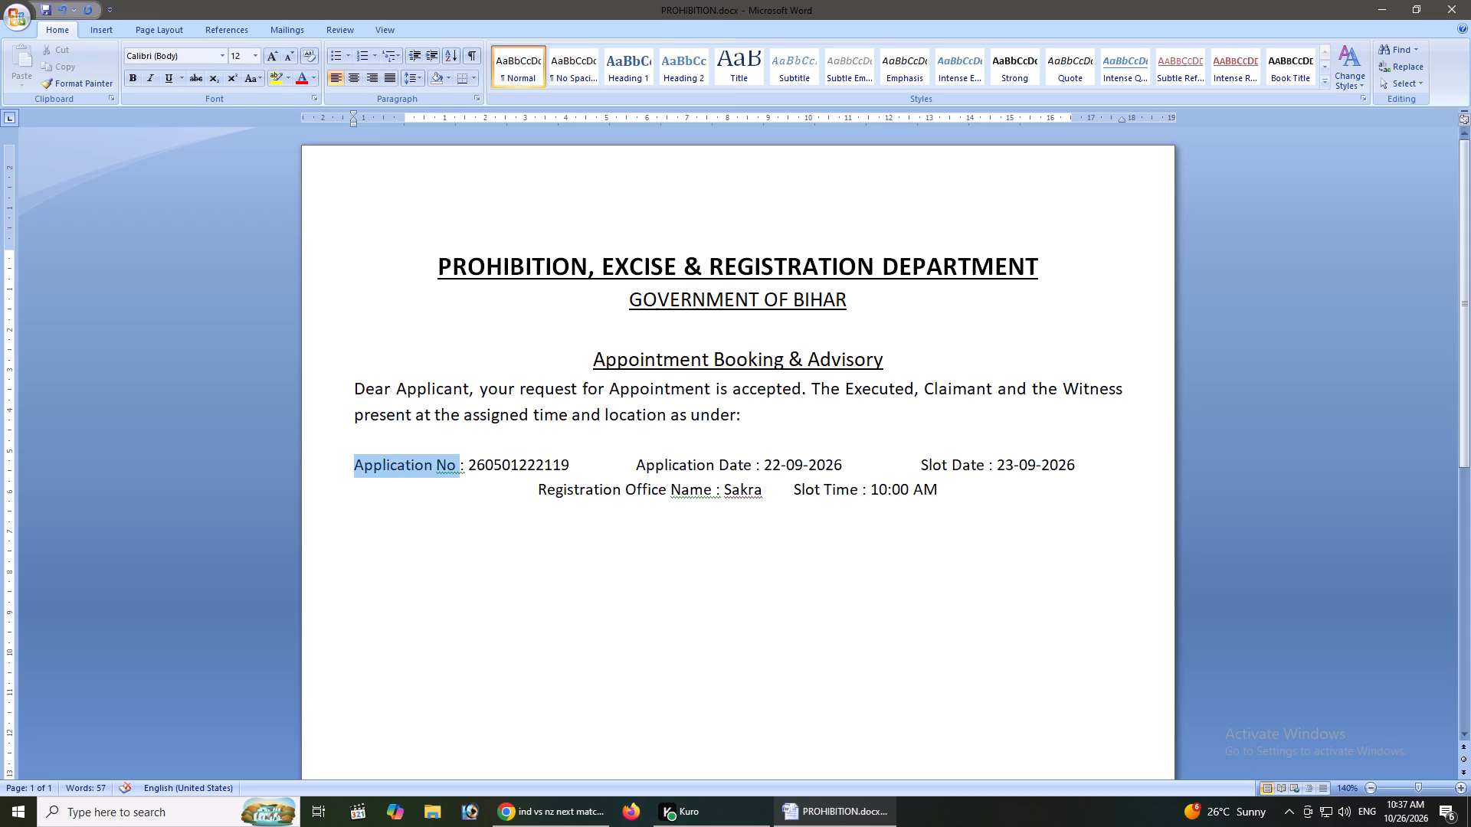
drag(460, 464, 464, 465)
key(ctrl+b)
click(465, 507)
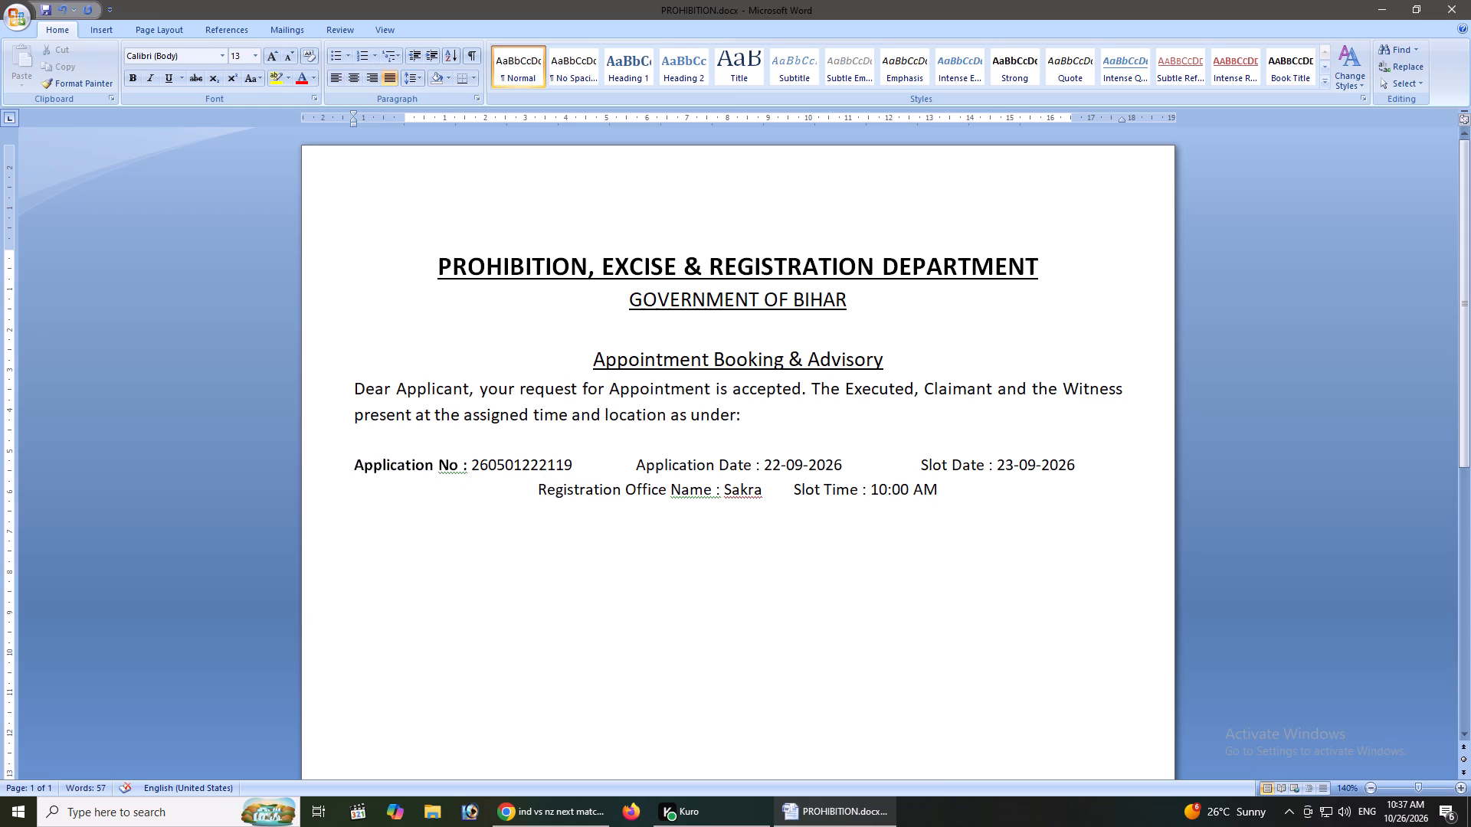
drag(629, 467, 765, 468)
key(ctrl+b)
click(755, 521)
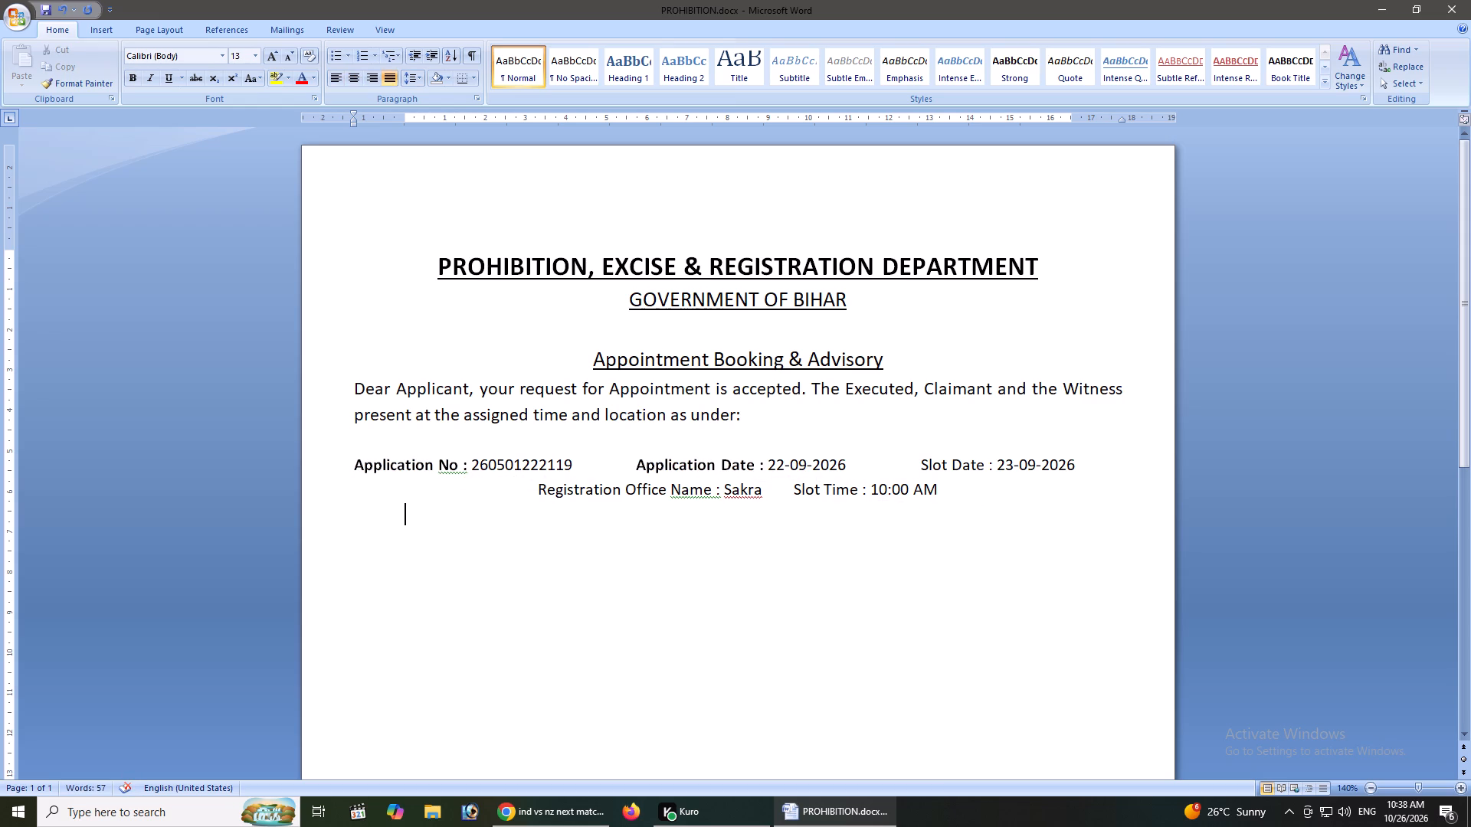
drag(918, 461, 991, 468)
key(ctrl+b)
click(896, 538)
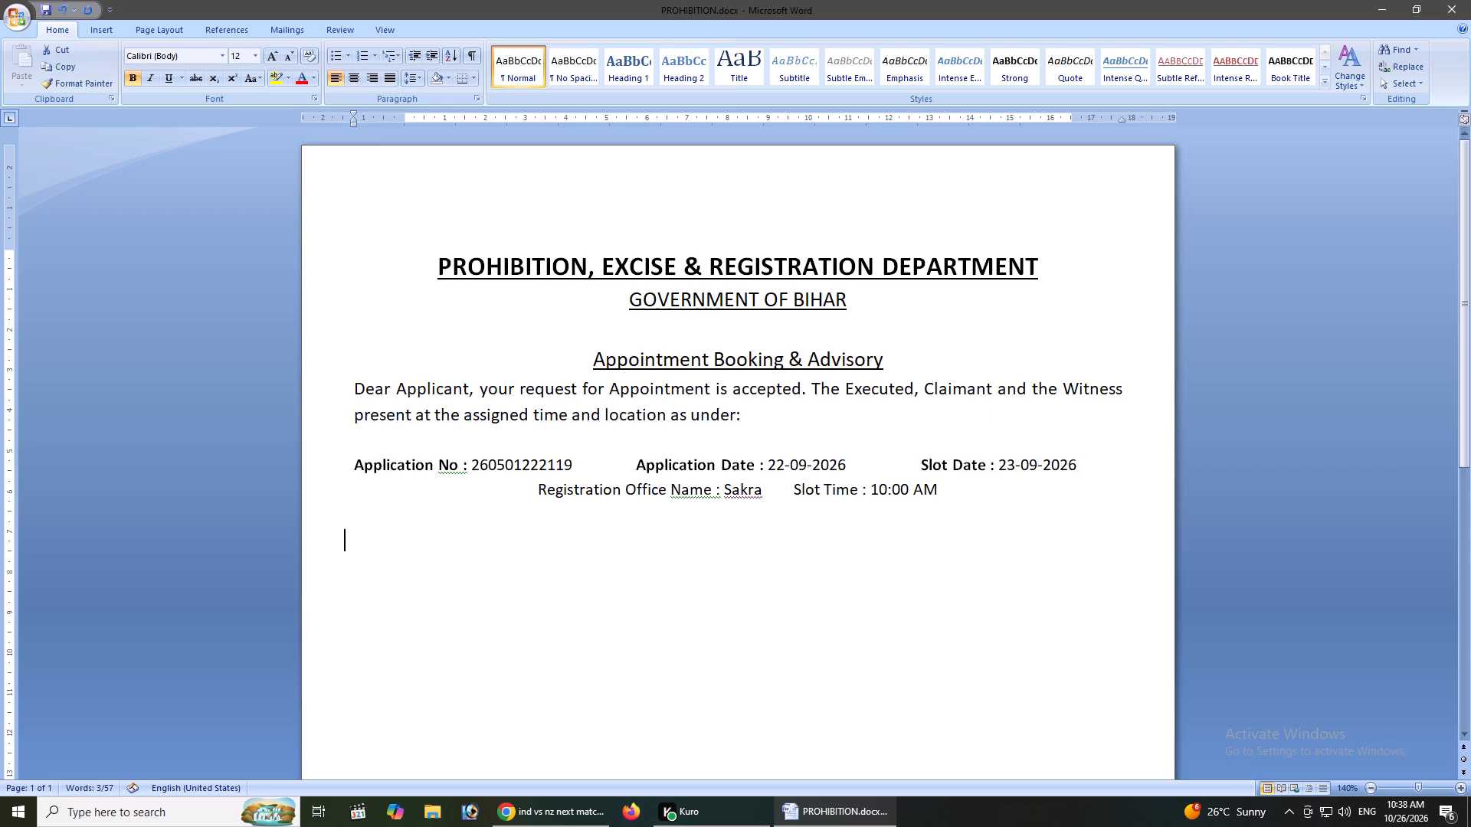
Bold the labels "Registration Office Name :" and "Slot Time :", leaving their values in regular weight.
drag(526, 498, 715, 488)
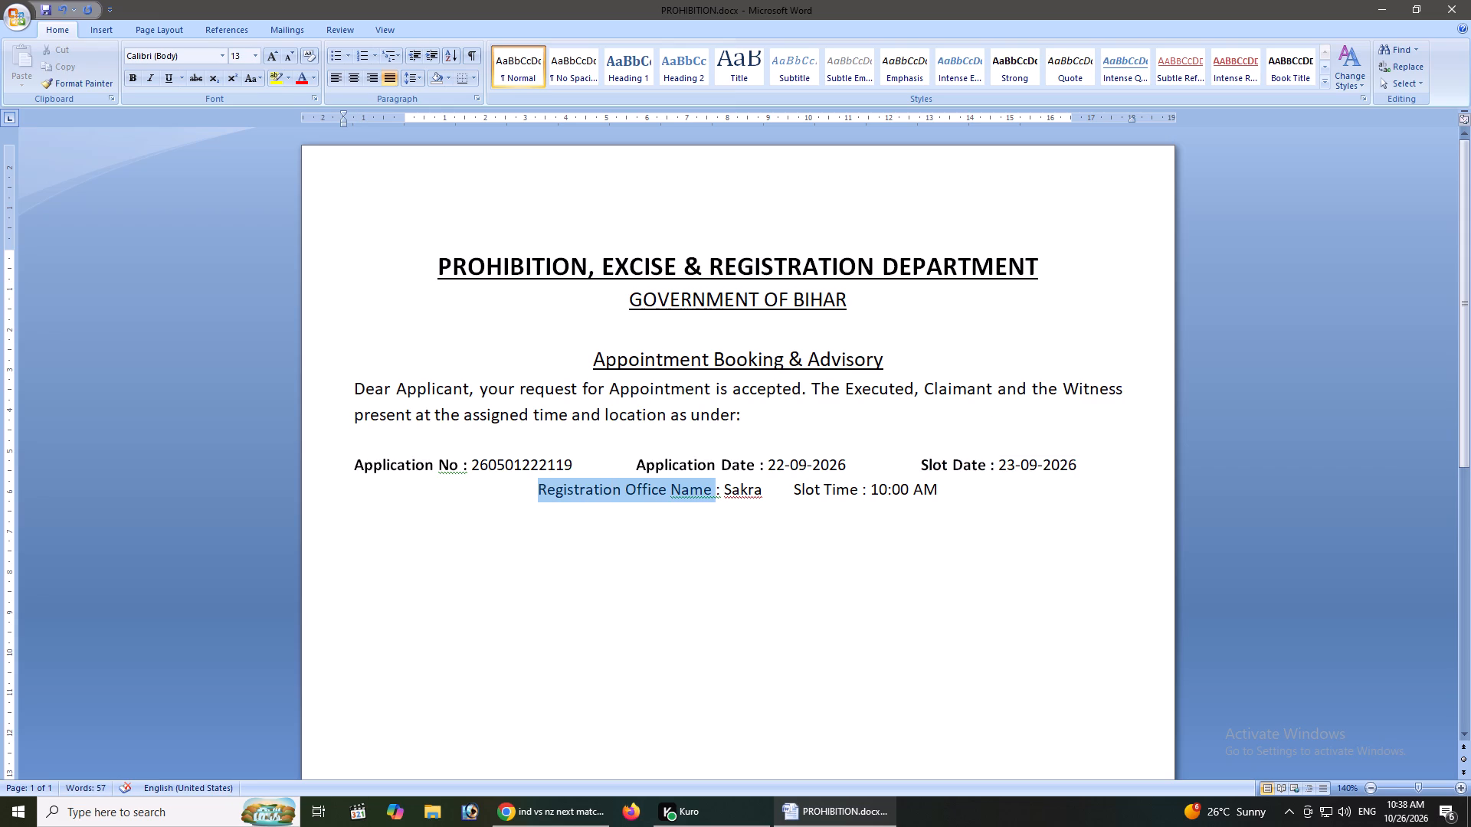
drag(715, 488, 722, 489)
key(ctrl+b)
click(737, 552)
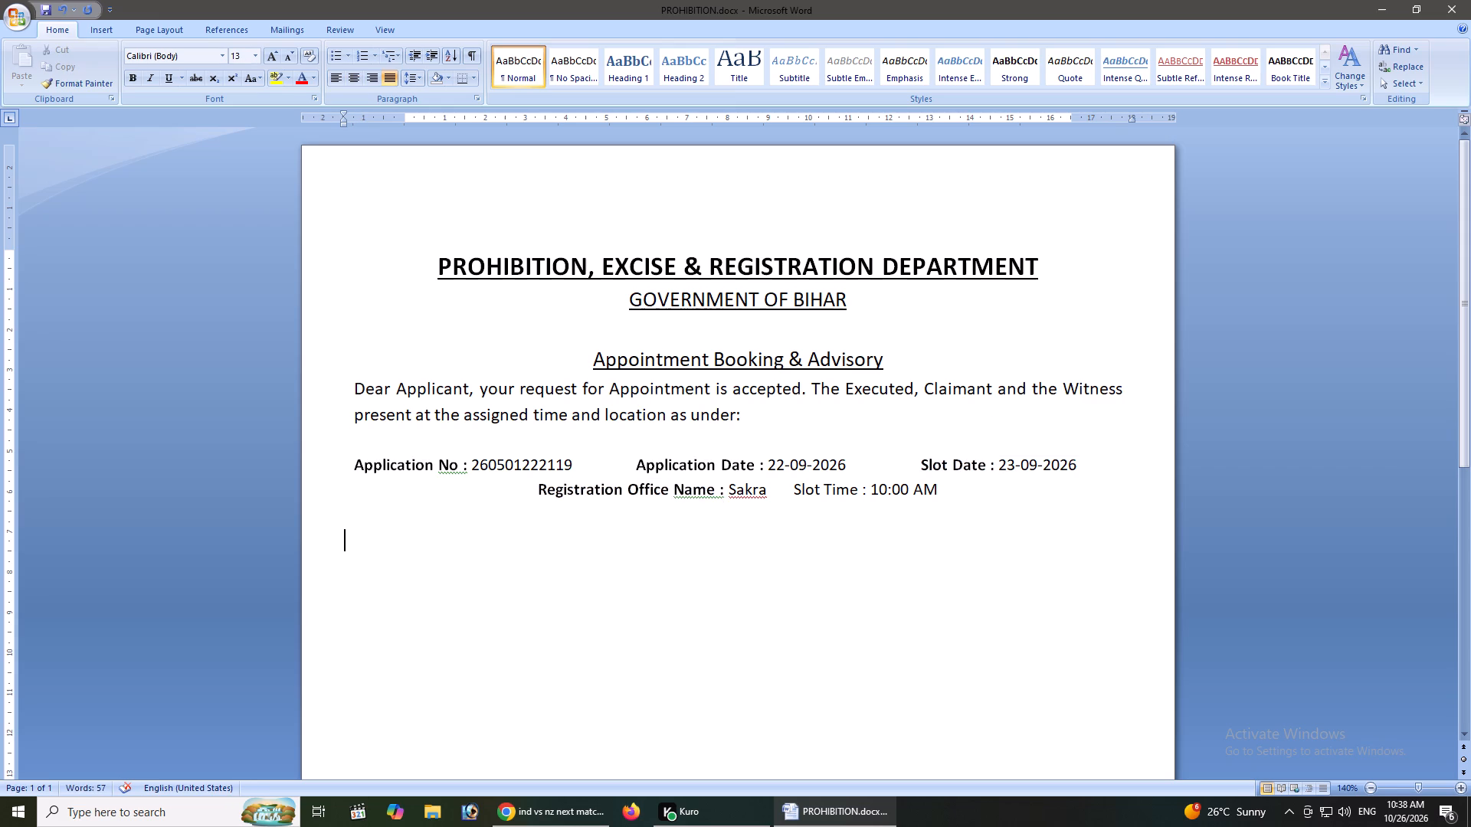
drag(794, 486, 867, 501)
key(ctrl+b)
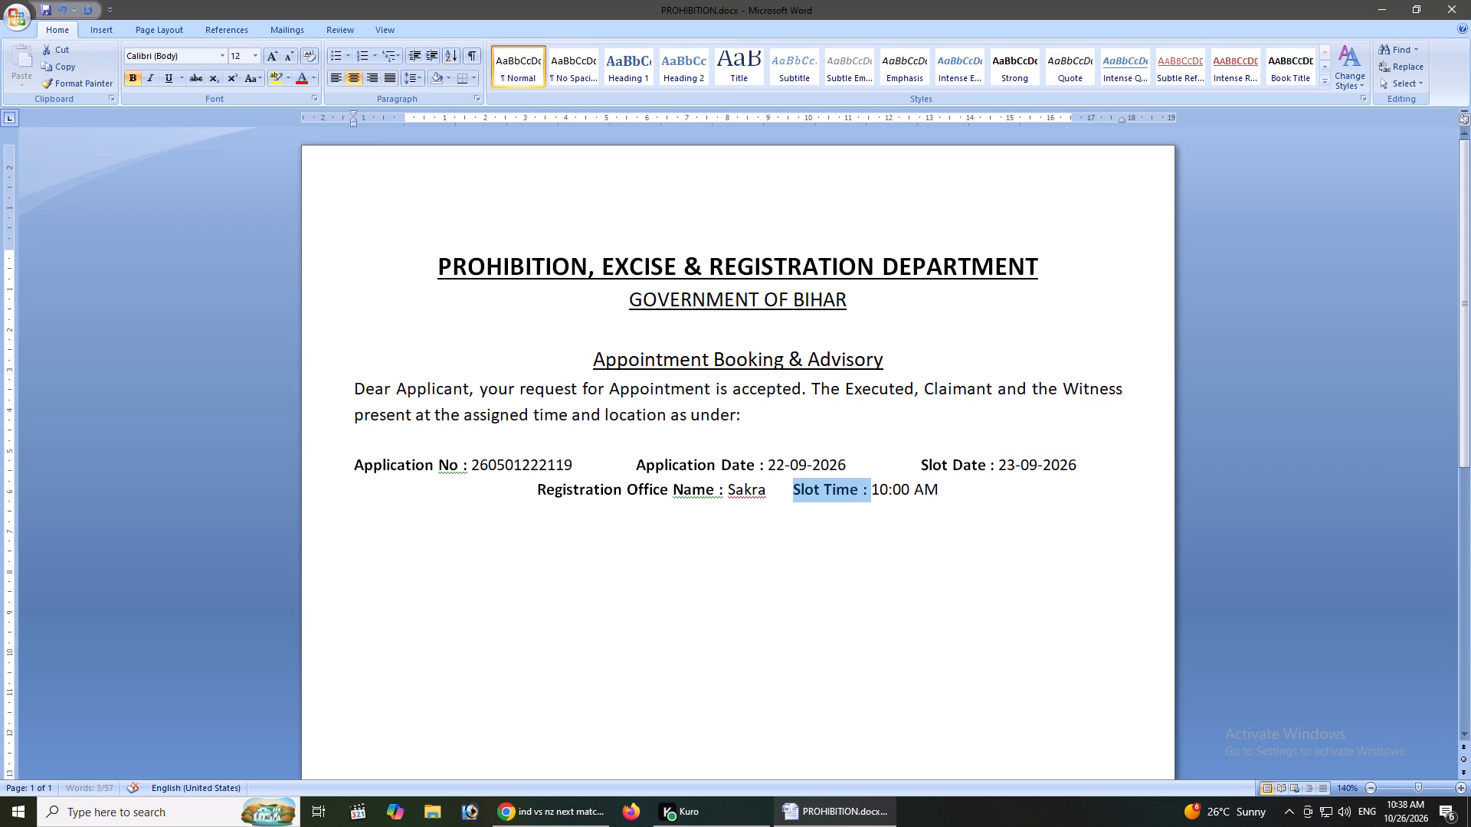
click(836, 547)
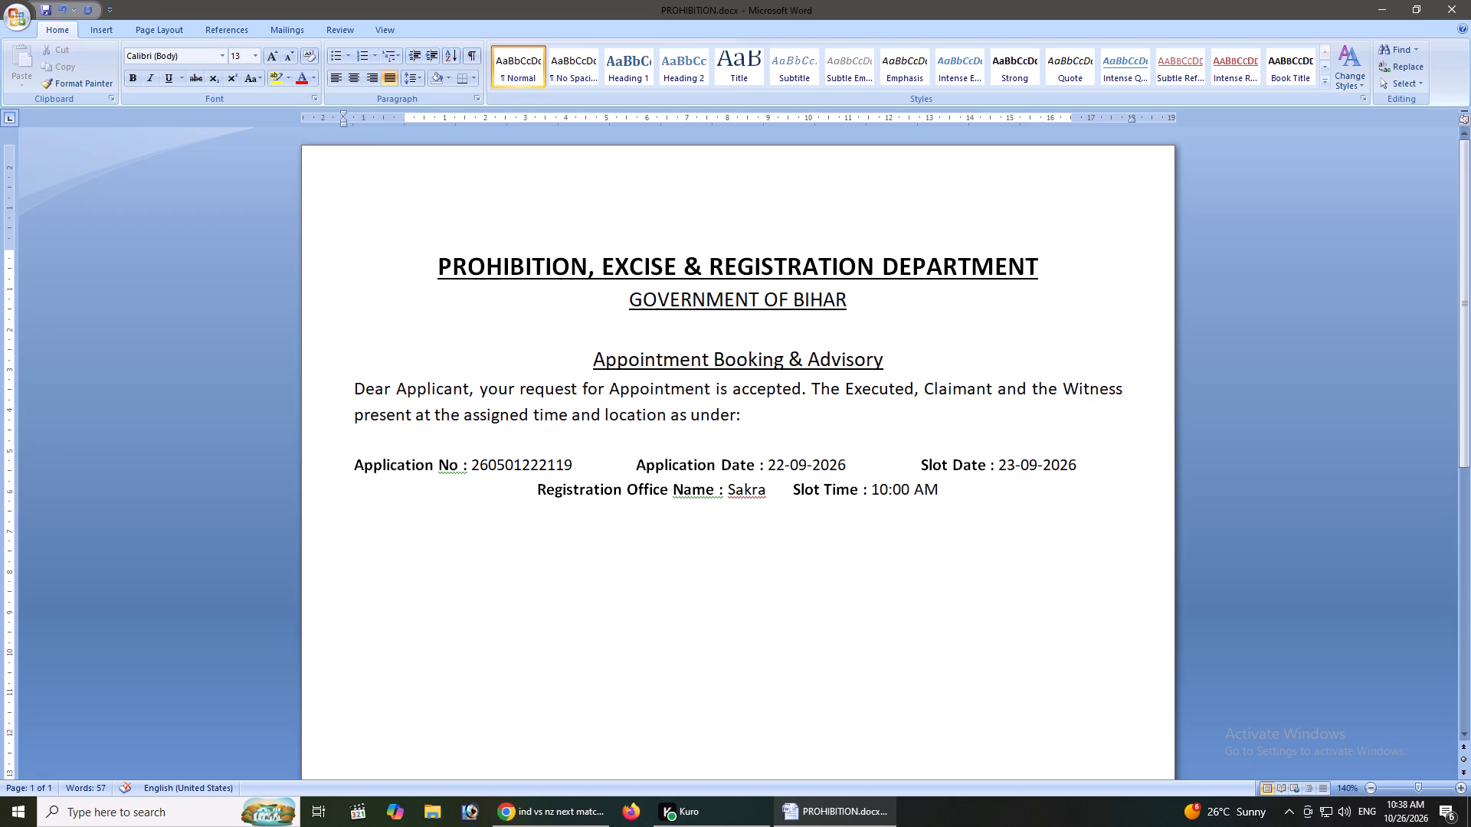
Left-align the Registration Office Name line and separate it from the Application No line with a blank line.
click(1108, 463)
key(Return)
click(534, 509)
key(BackSpace)
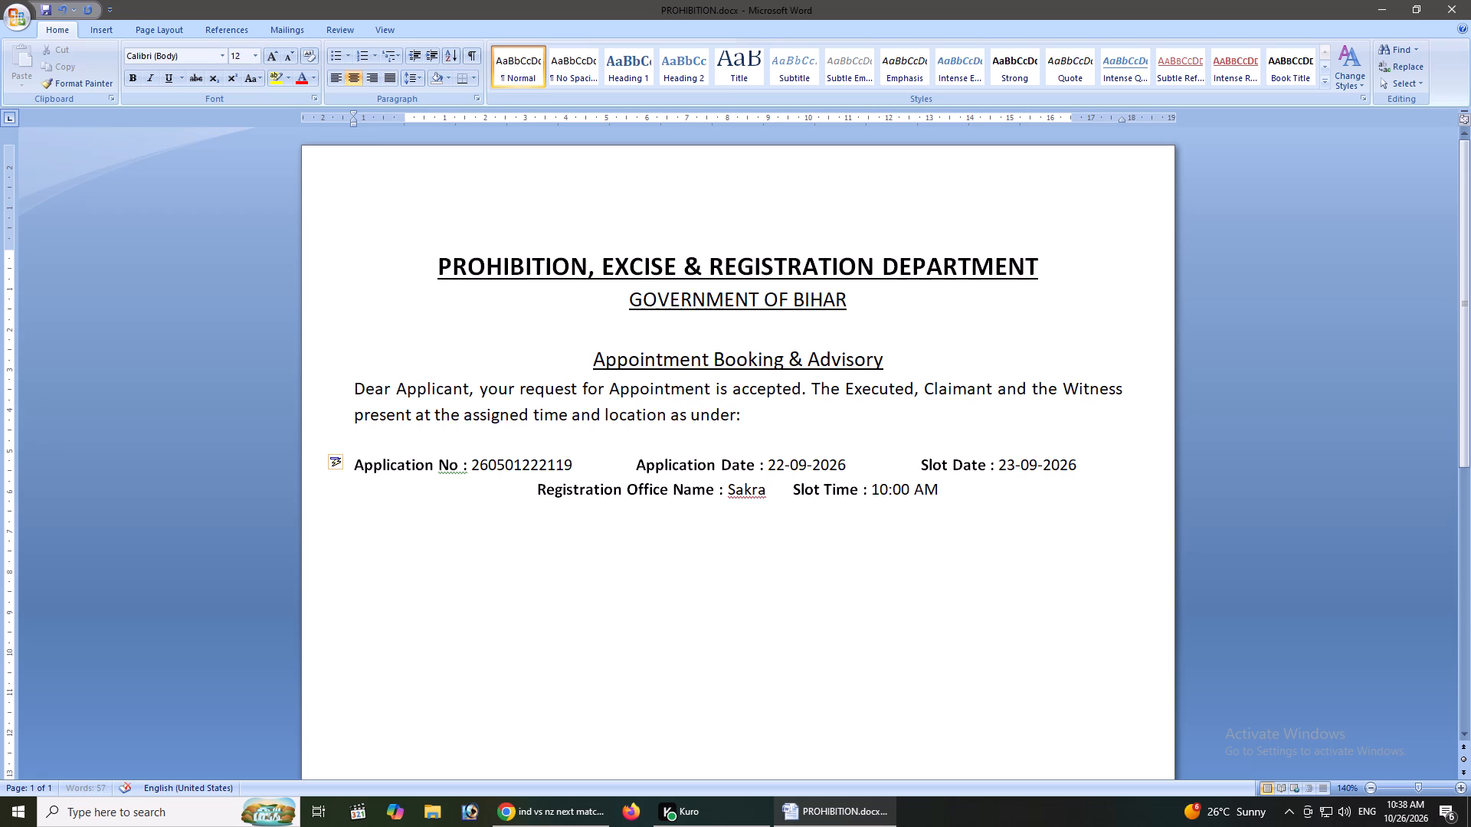
key(BackSpace)
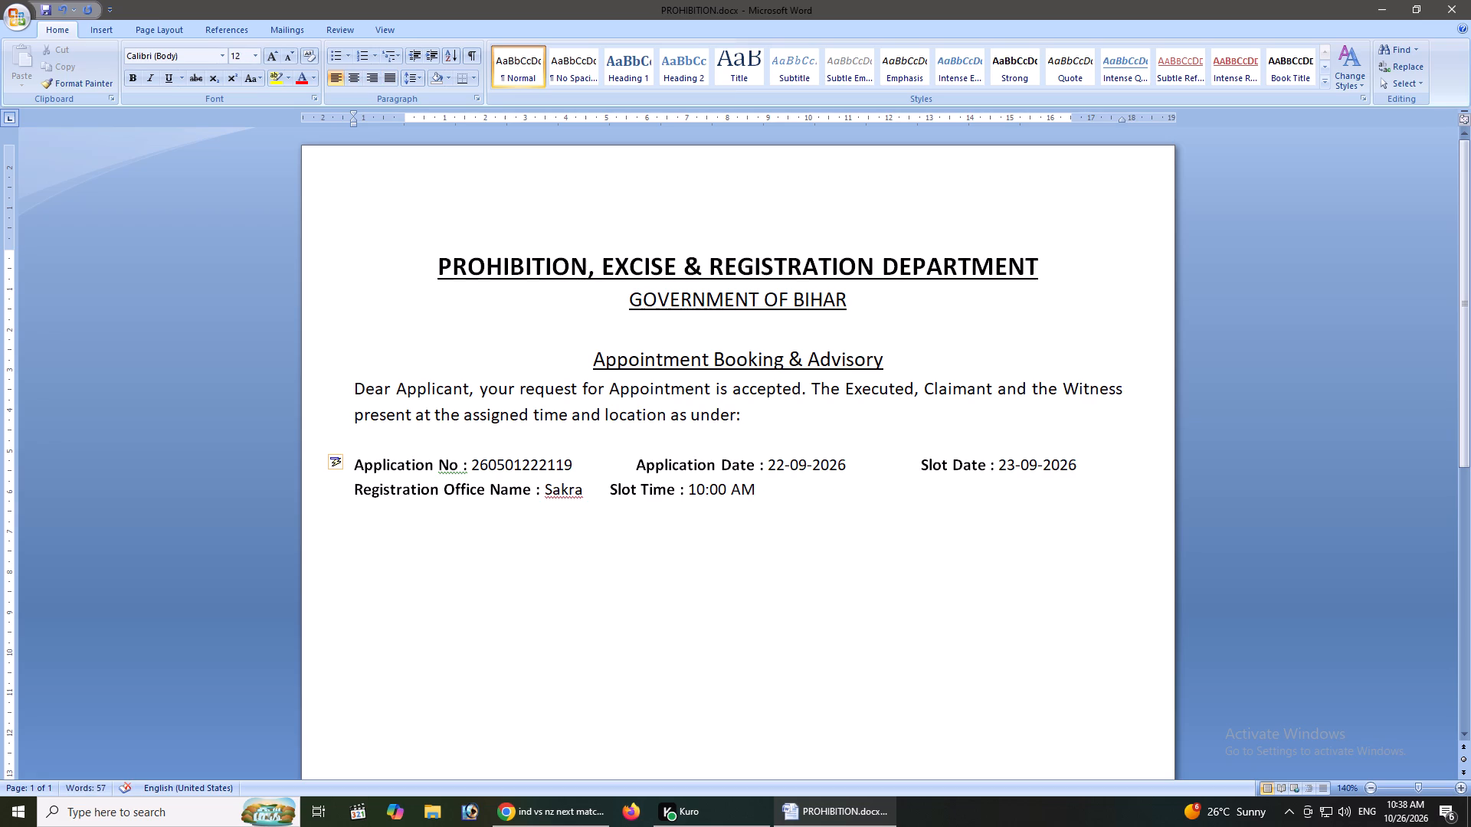
key(Return)
Move Slot Time three tabs further away from Sakra.
click(606, 510)
key(Tab)
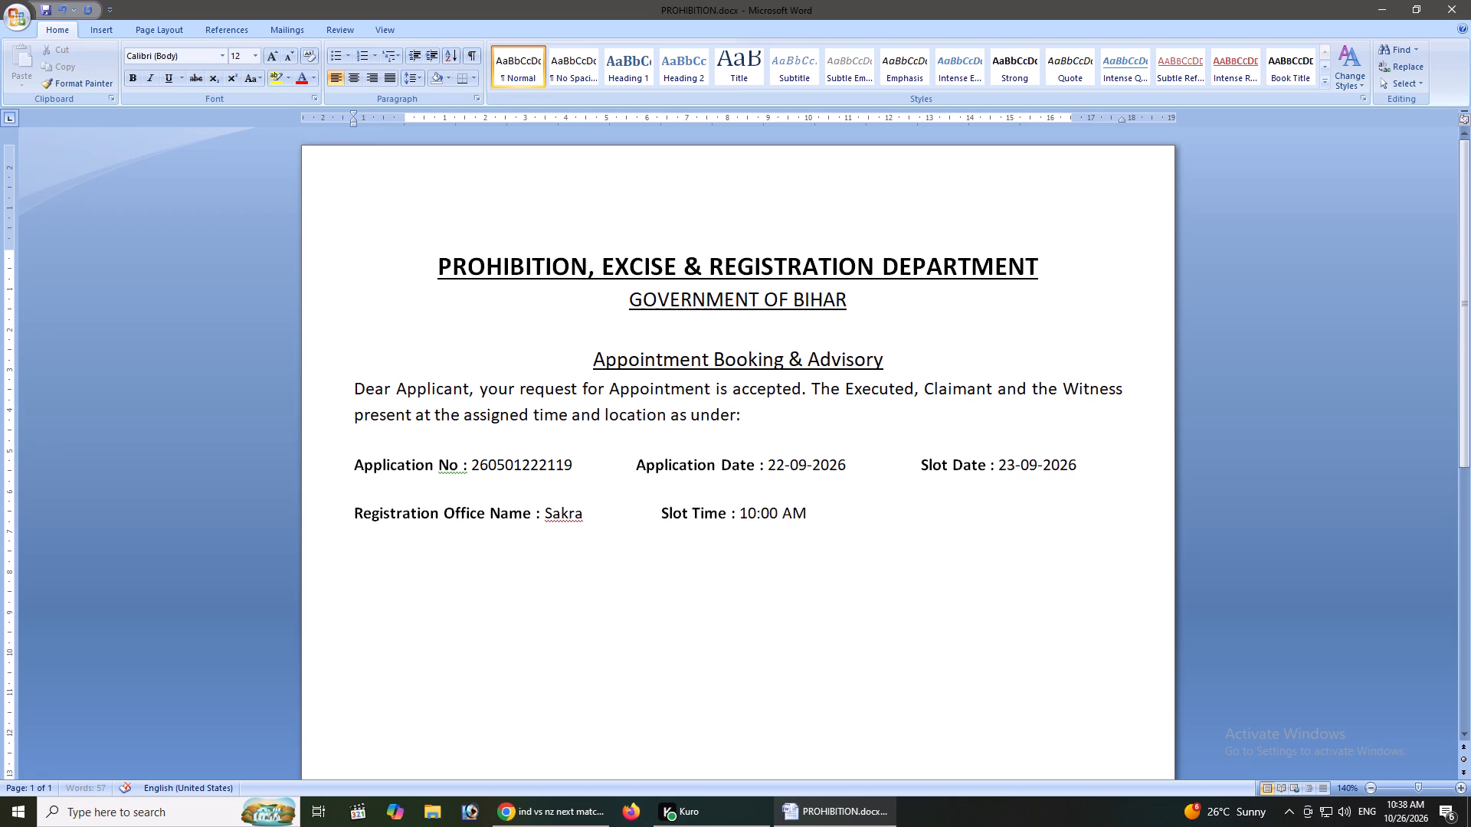
key(Tab)
key(Tab)
Indent the start of the Application No line and tighten the gap before Slot Date so everything fits on one line.
click(525, 474)
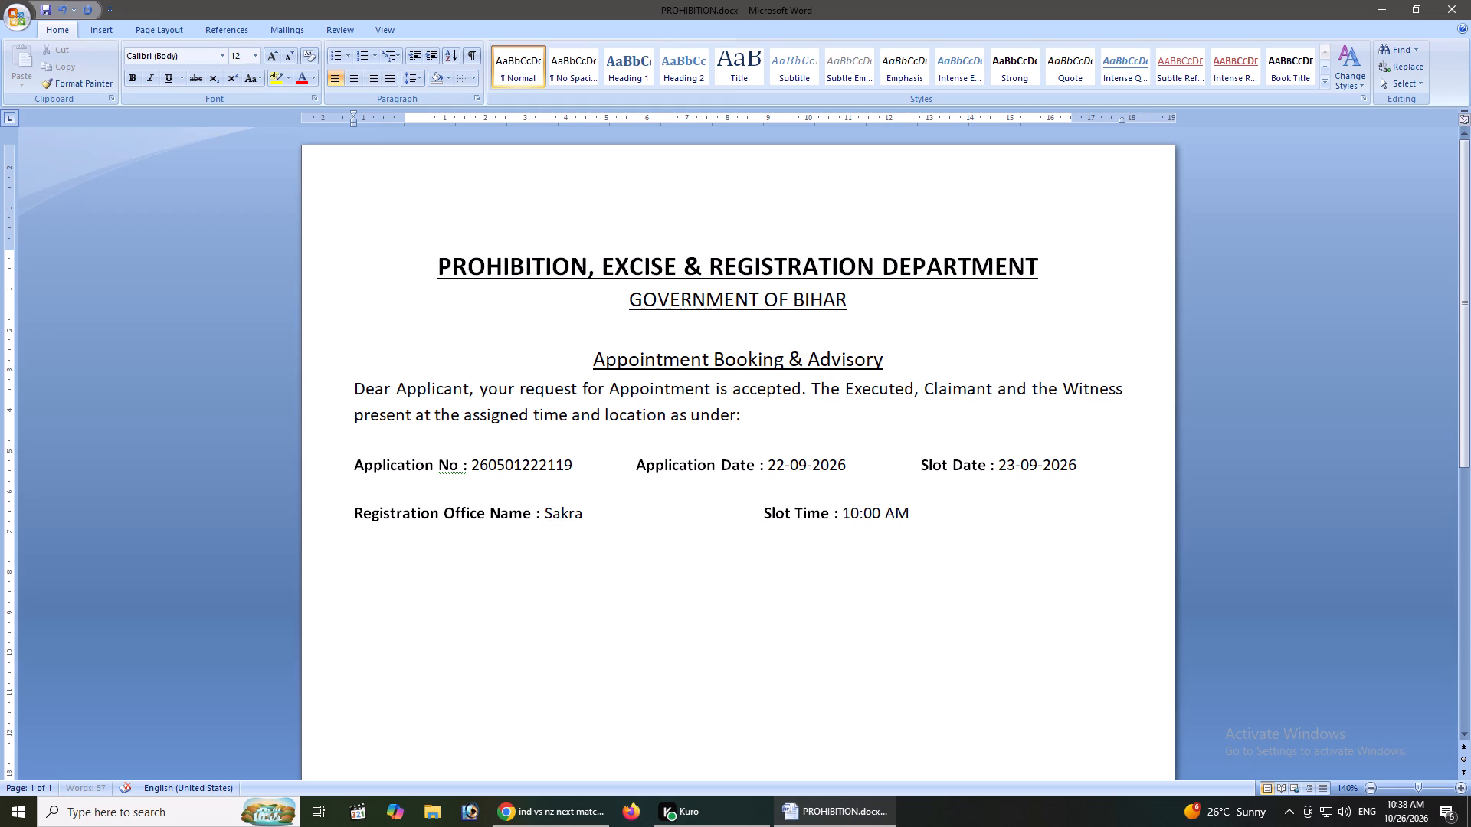
click(350, 463)
key(Tab)
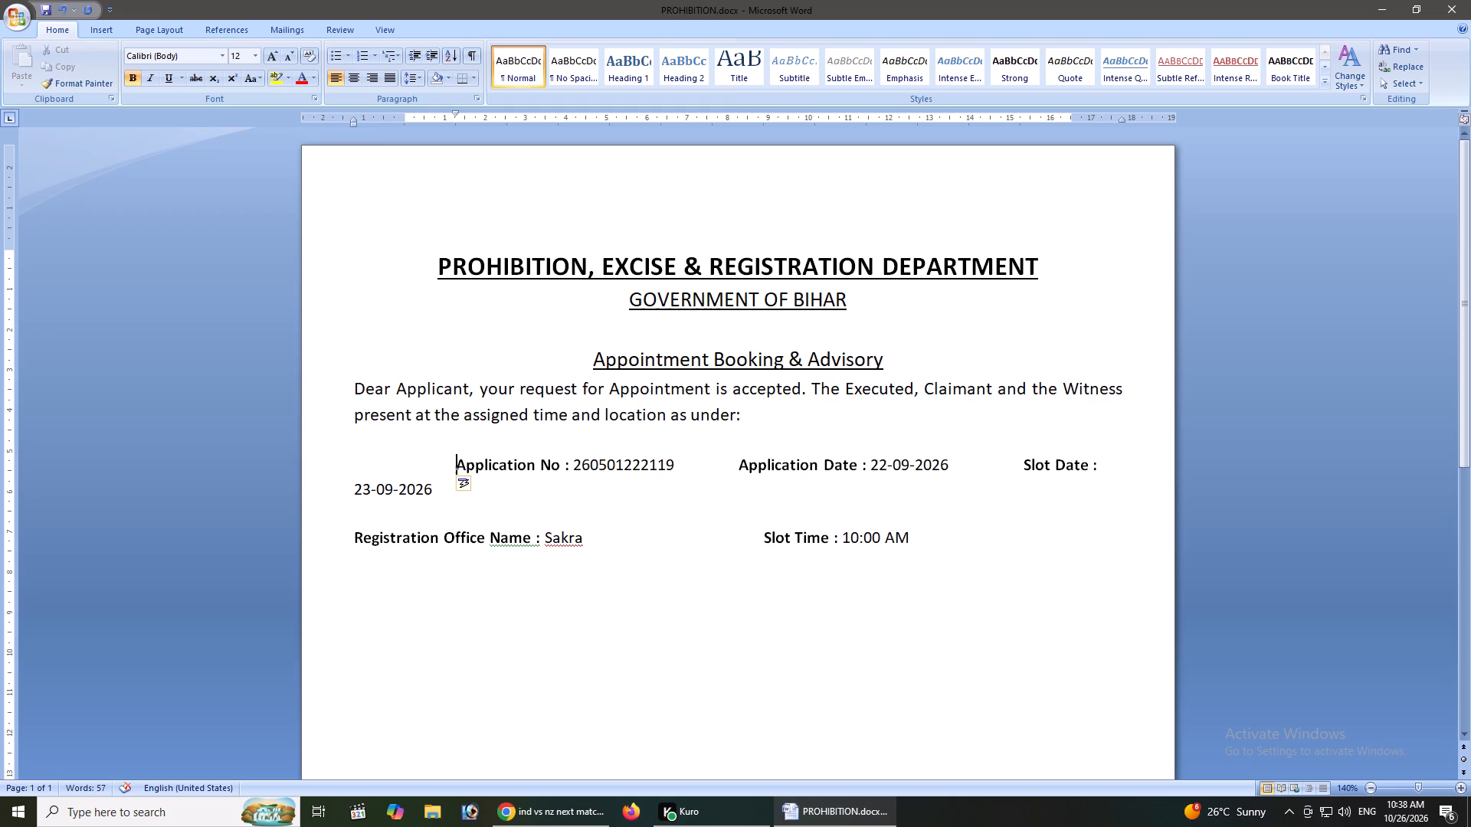
key(BackSpace)
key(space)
click(667, 468)
key(BackSpace)
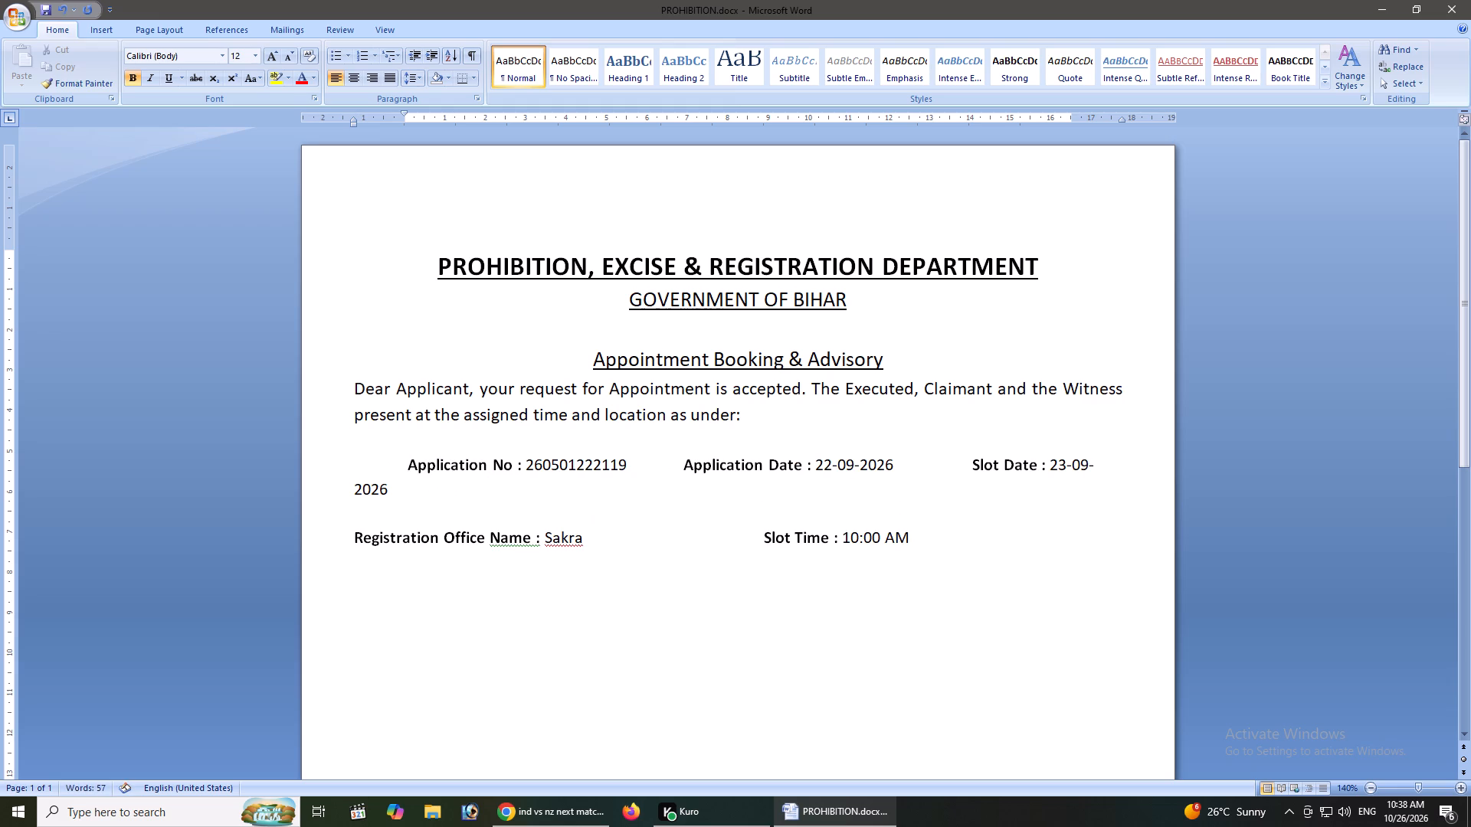
click(945, 466)
key(BackSpace)
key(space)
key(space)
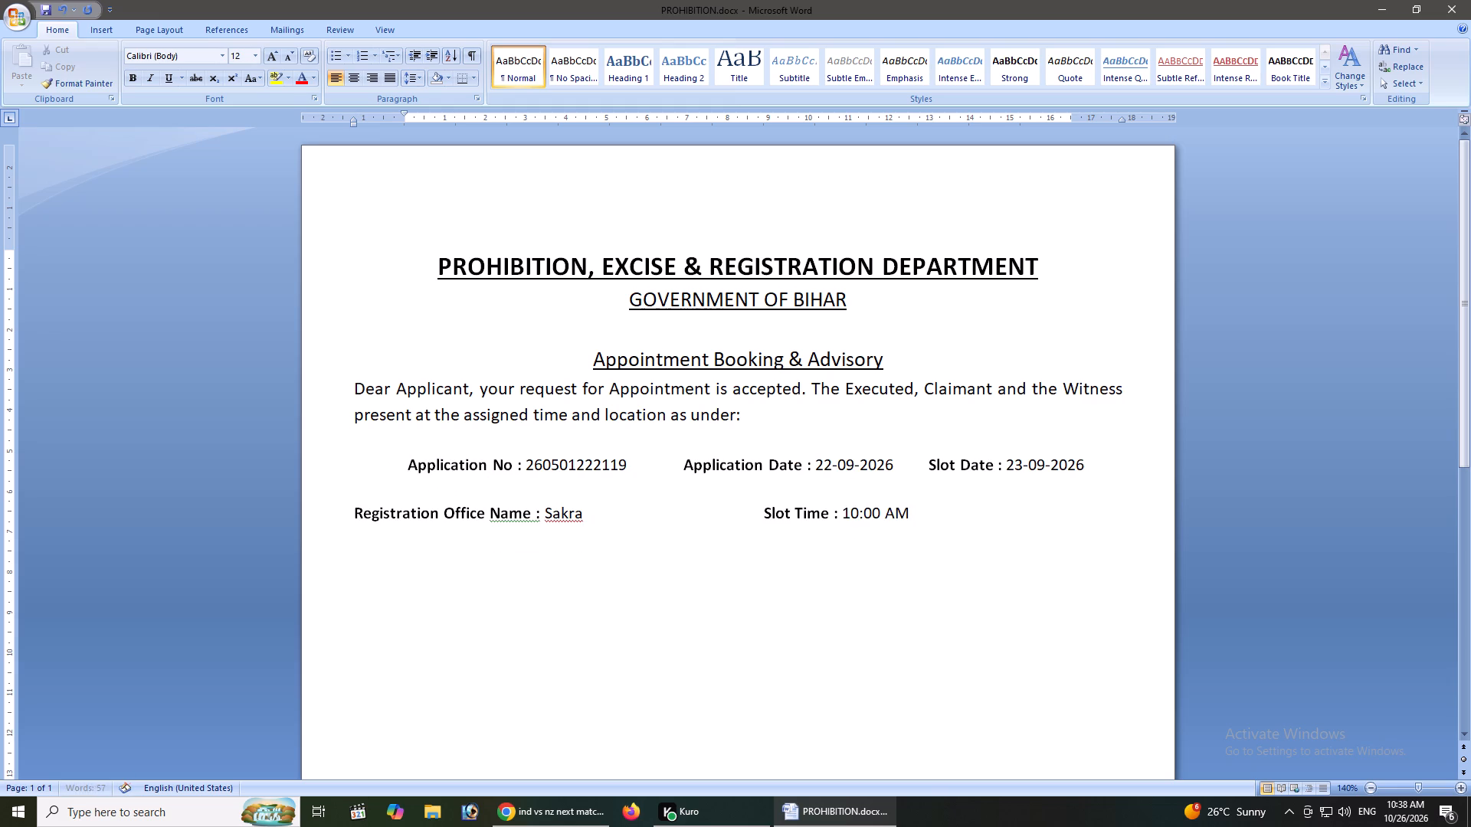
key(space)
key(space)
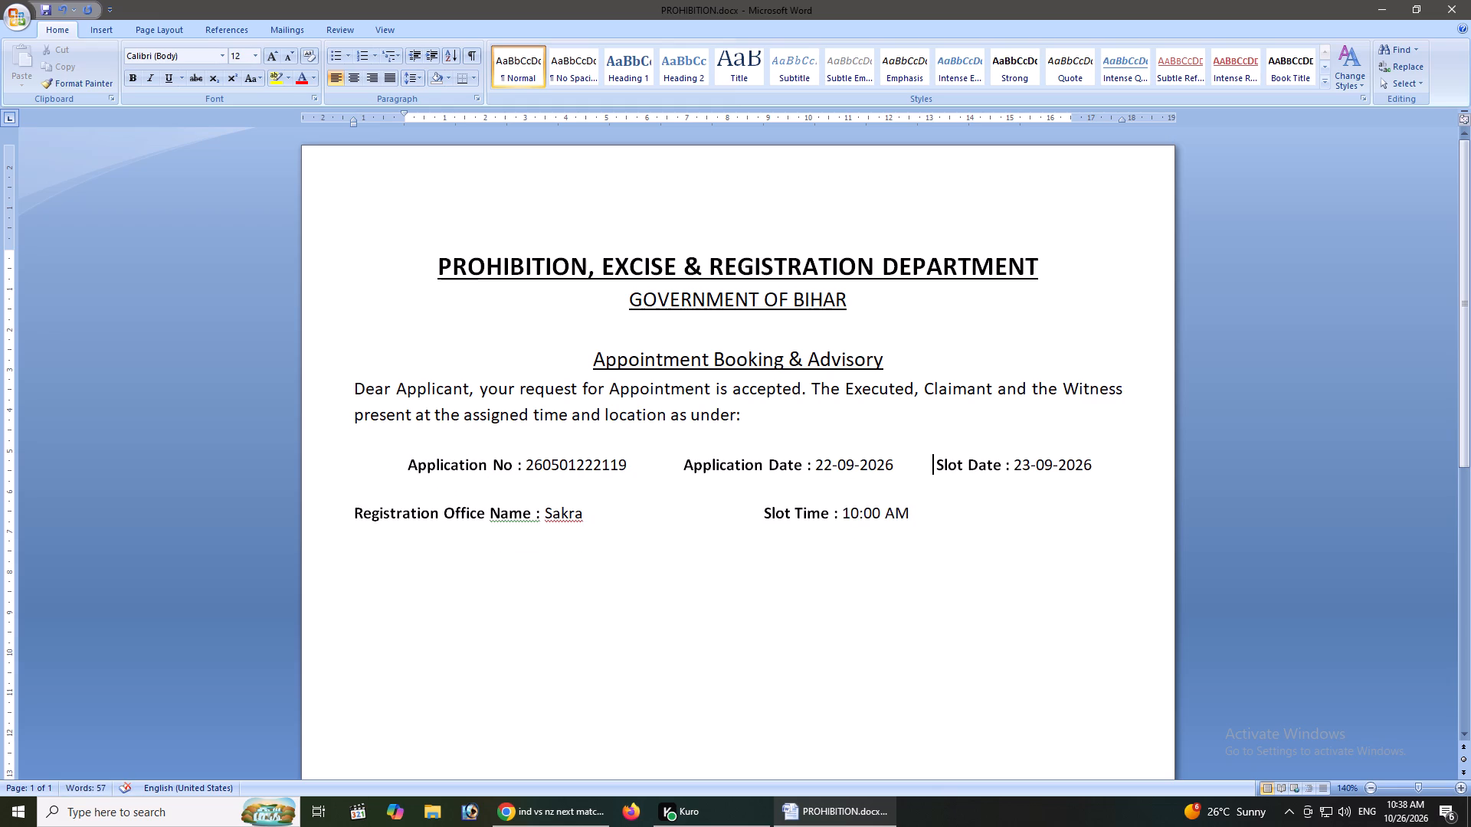
Give the Registration Office Name line a small first-line indent, keeping one blank line between it and the Application No line.
click(349, 513)
key(Tab)
click(396, 520)
key(BackSpace)
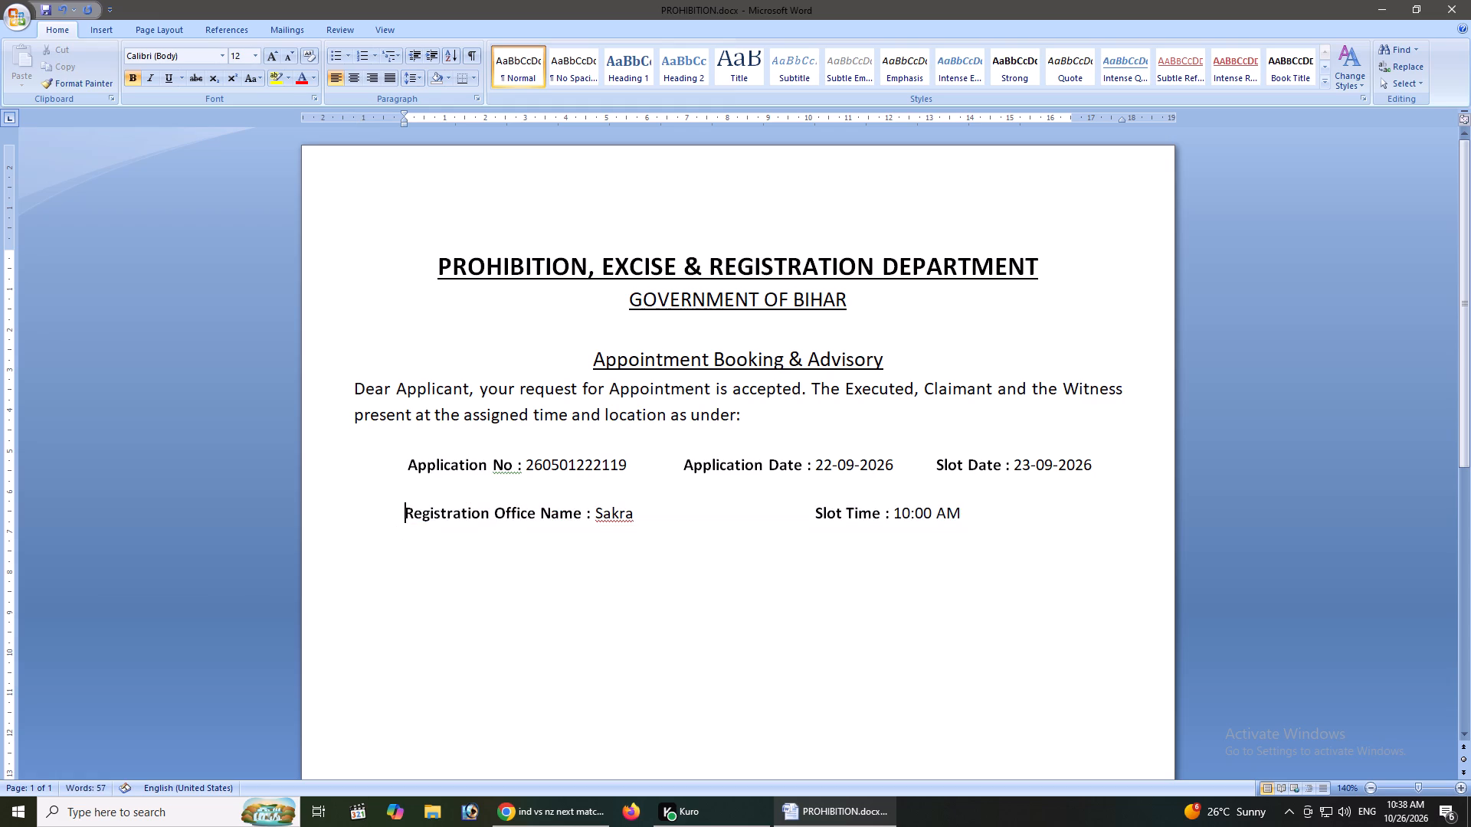
key(BackSpace)
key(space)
key(Return)
key(BackSpace)
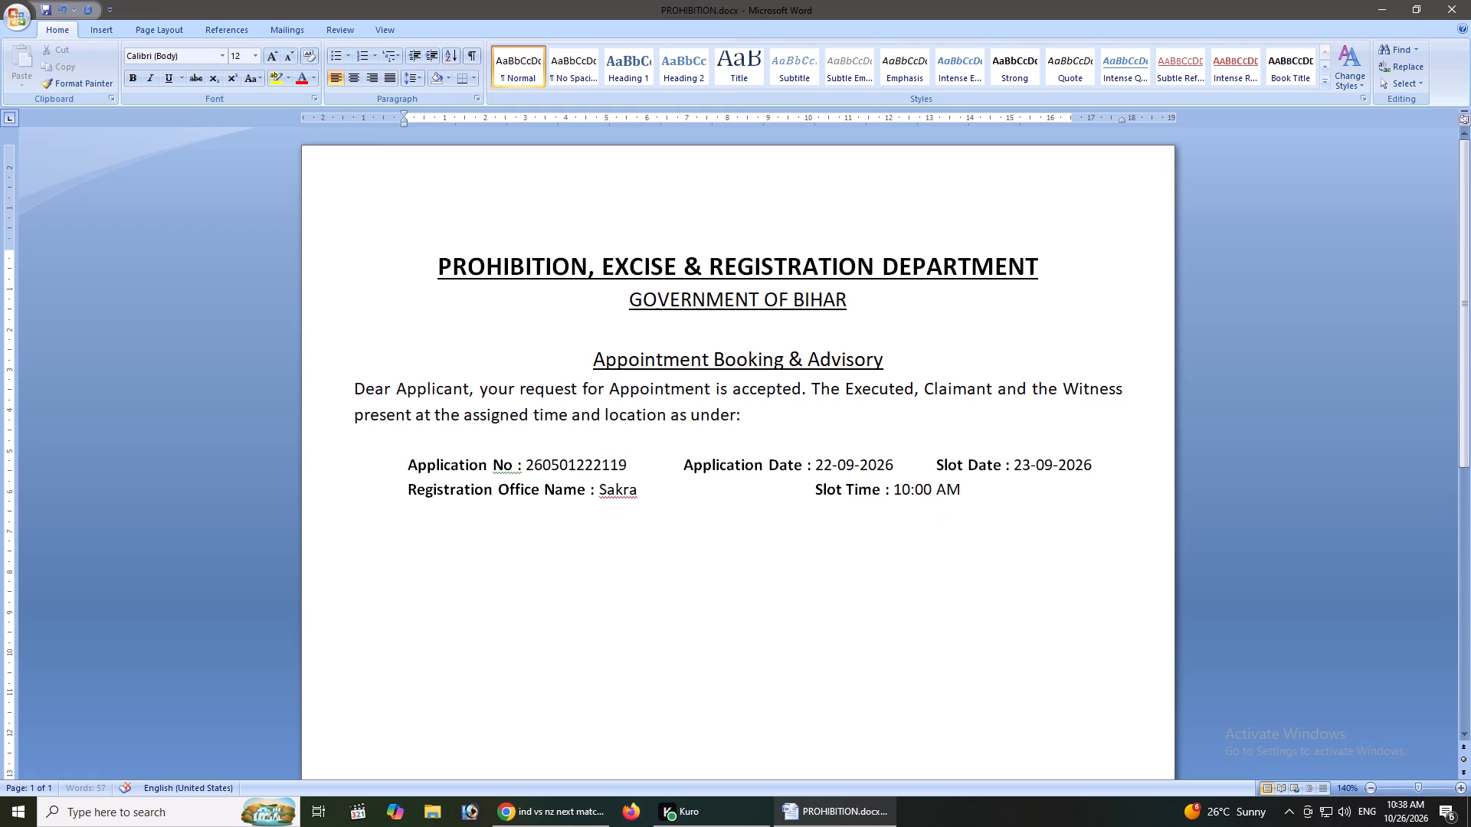
key(BackSpace)
key(BackSpace)
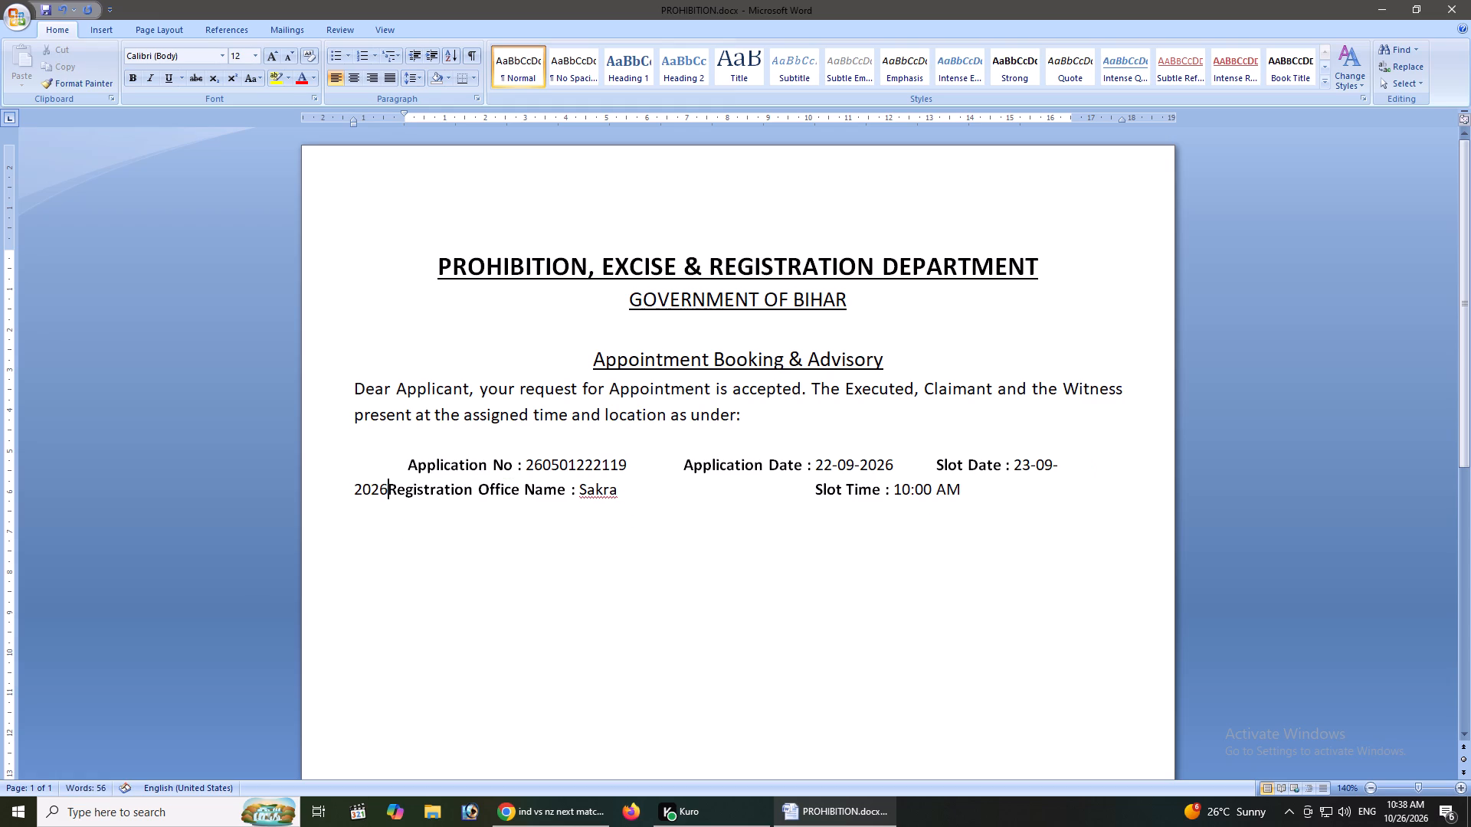
key(Return)
key(Return)
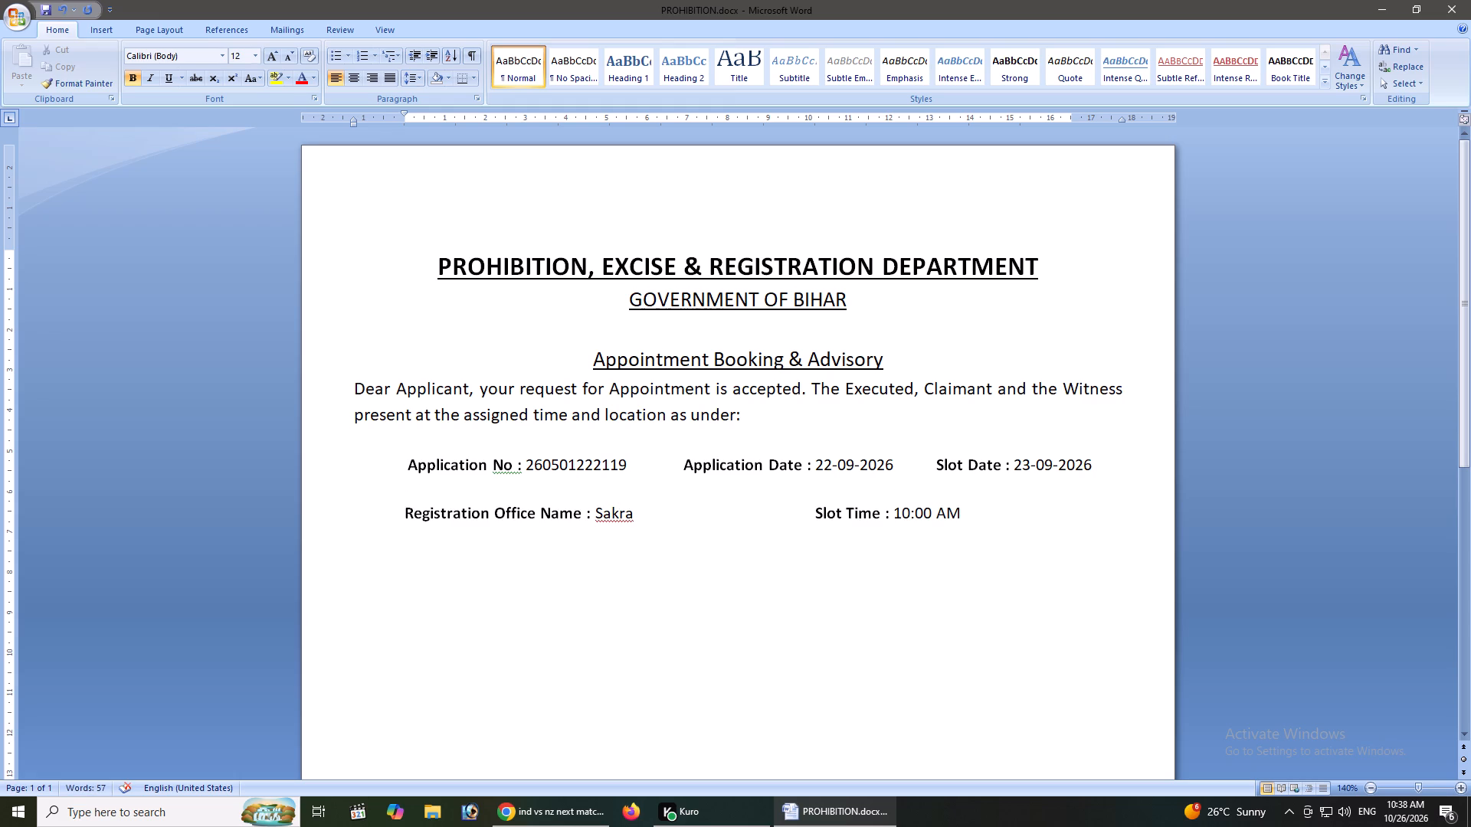
drag(405, 113, 383, 113)
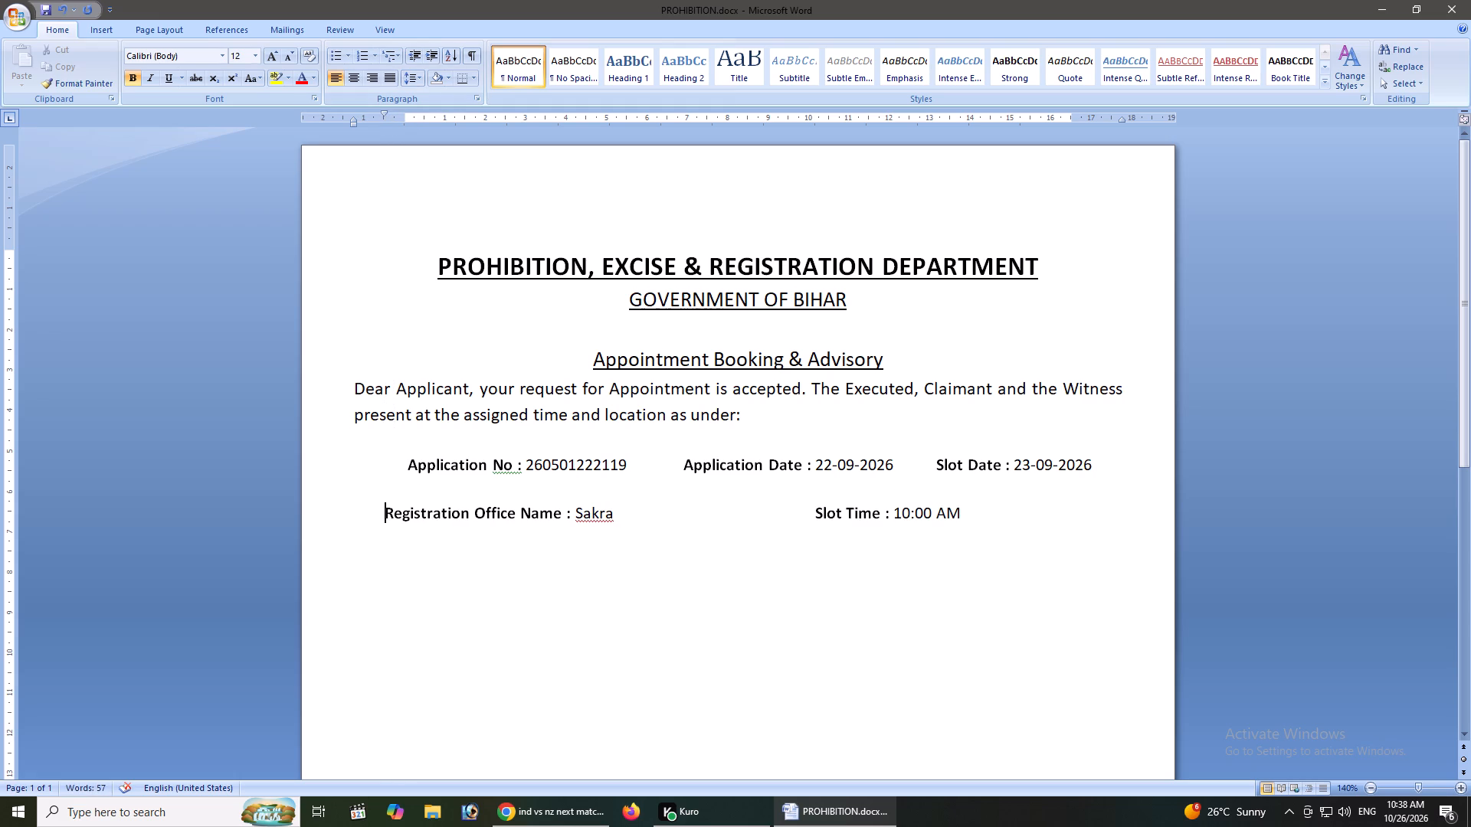
Remove one tab before Slot Time to bring it closer to Sakra.
click(791, 518)
key(BackSpace)
Insert a table of two columns and six rows below the Registration Office Name line, leaving one blank line between.
scroll(845, 541, down, 2)
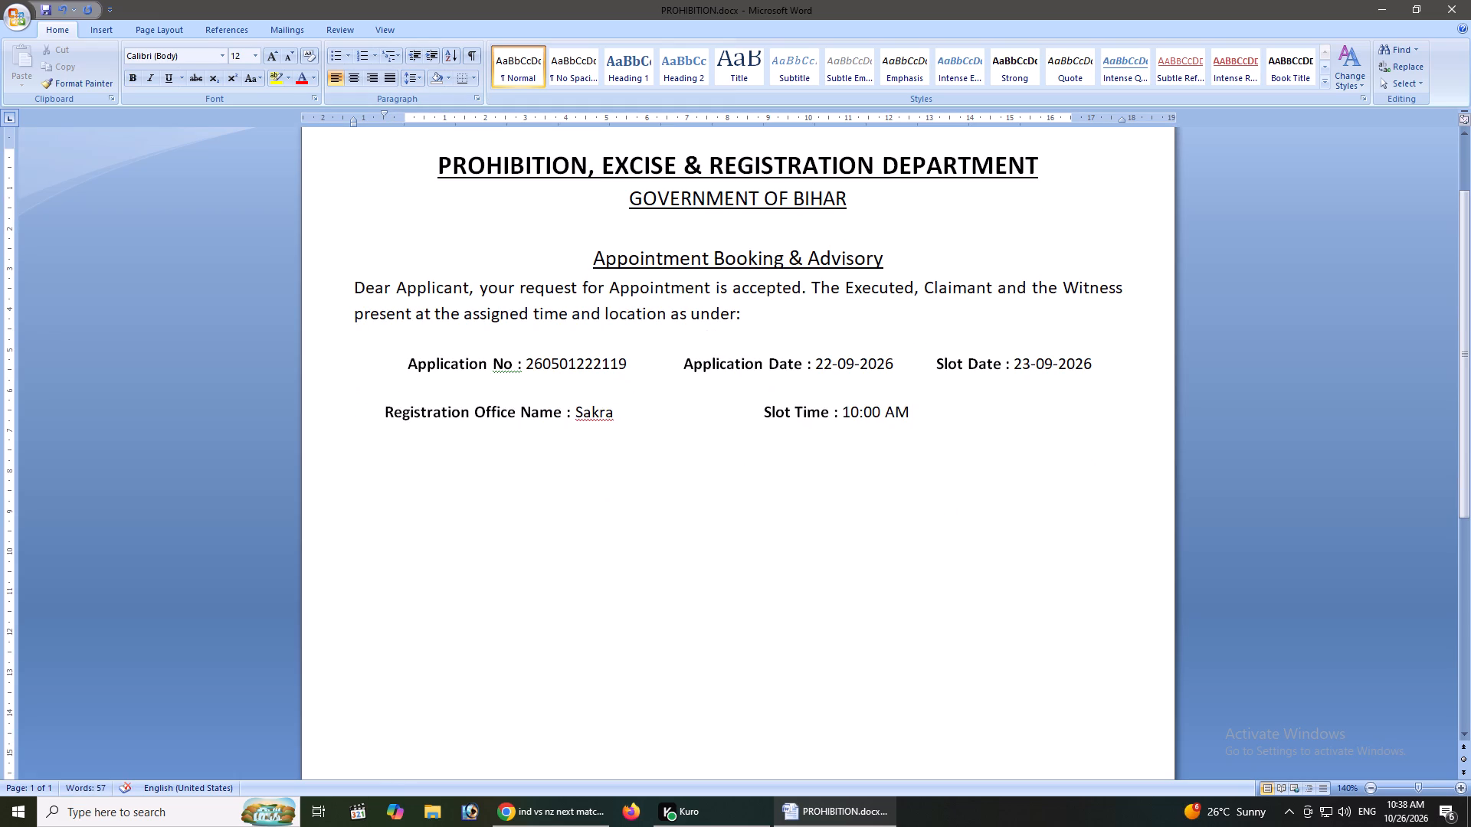
click(972, 415)
key(Return)
key(Return)
click(105, 27)
click(234, 82)
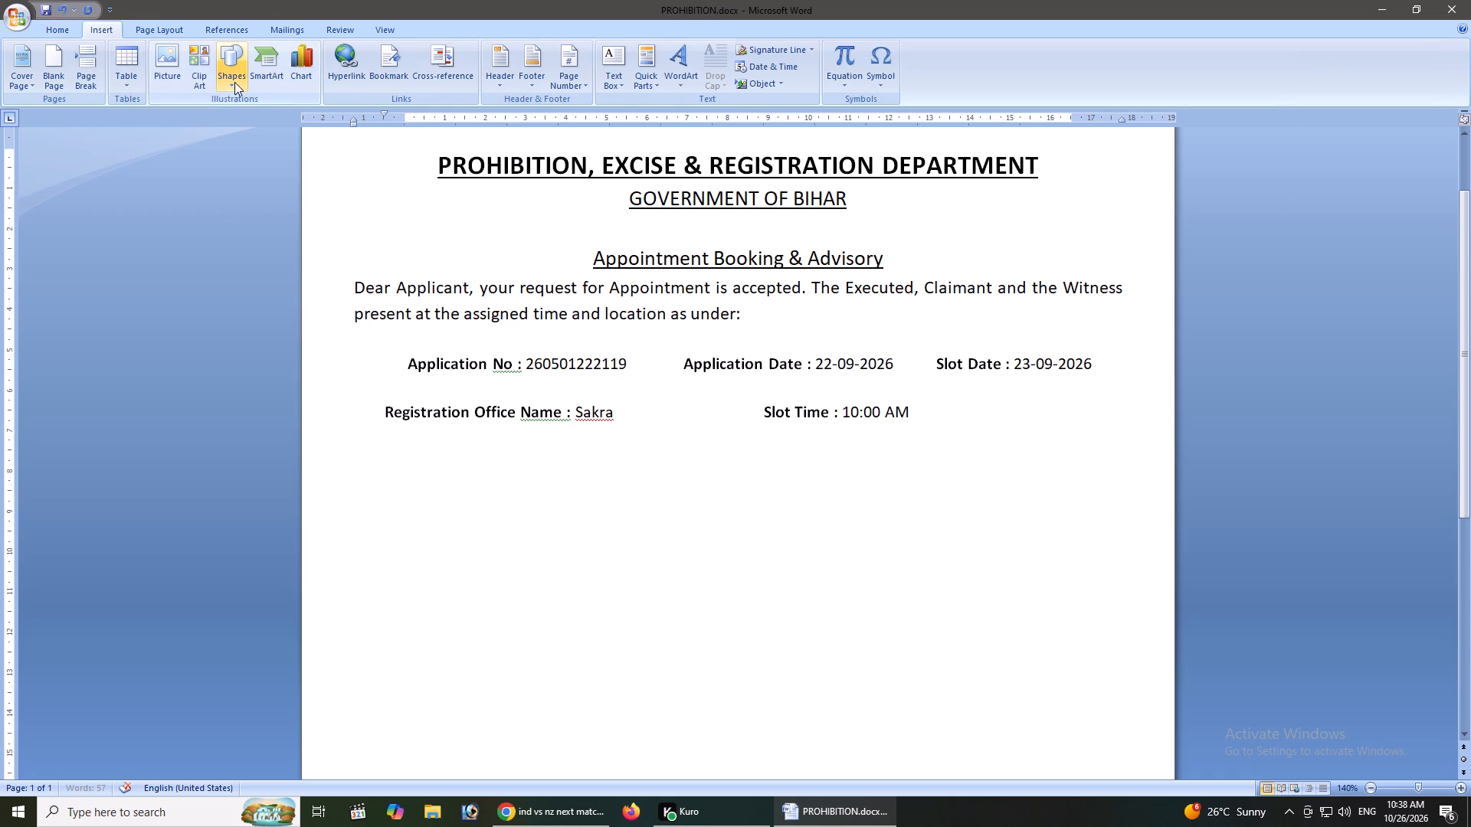
click(128, 83)
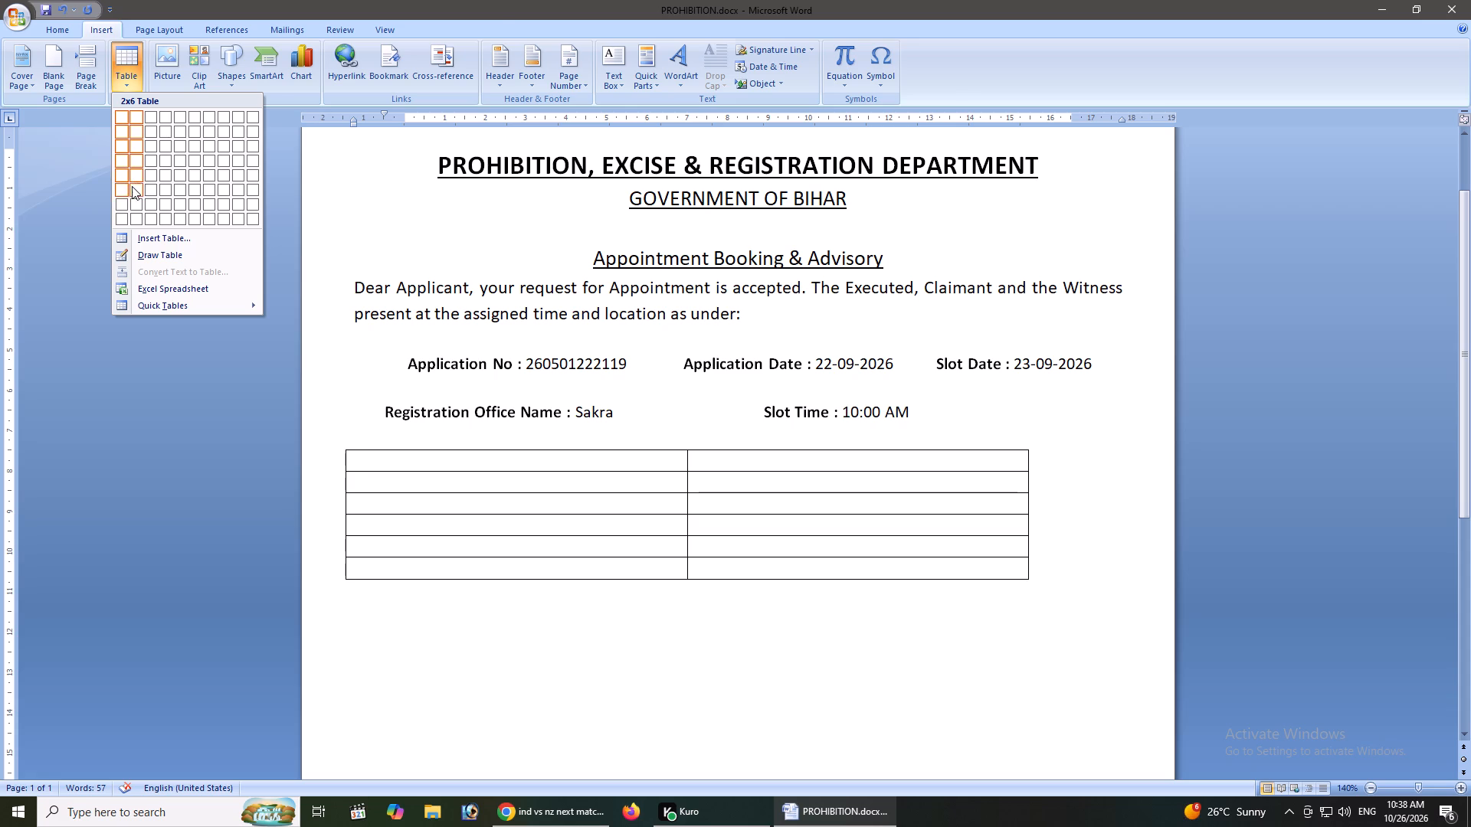
click(132, 186)
Merge the two cells of the table's first row into one.
drag(451, 457, 889, 460)
click(473, 25)
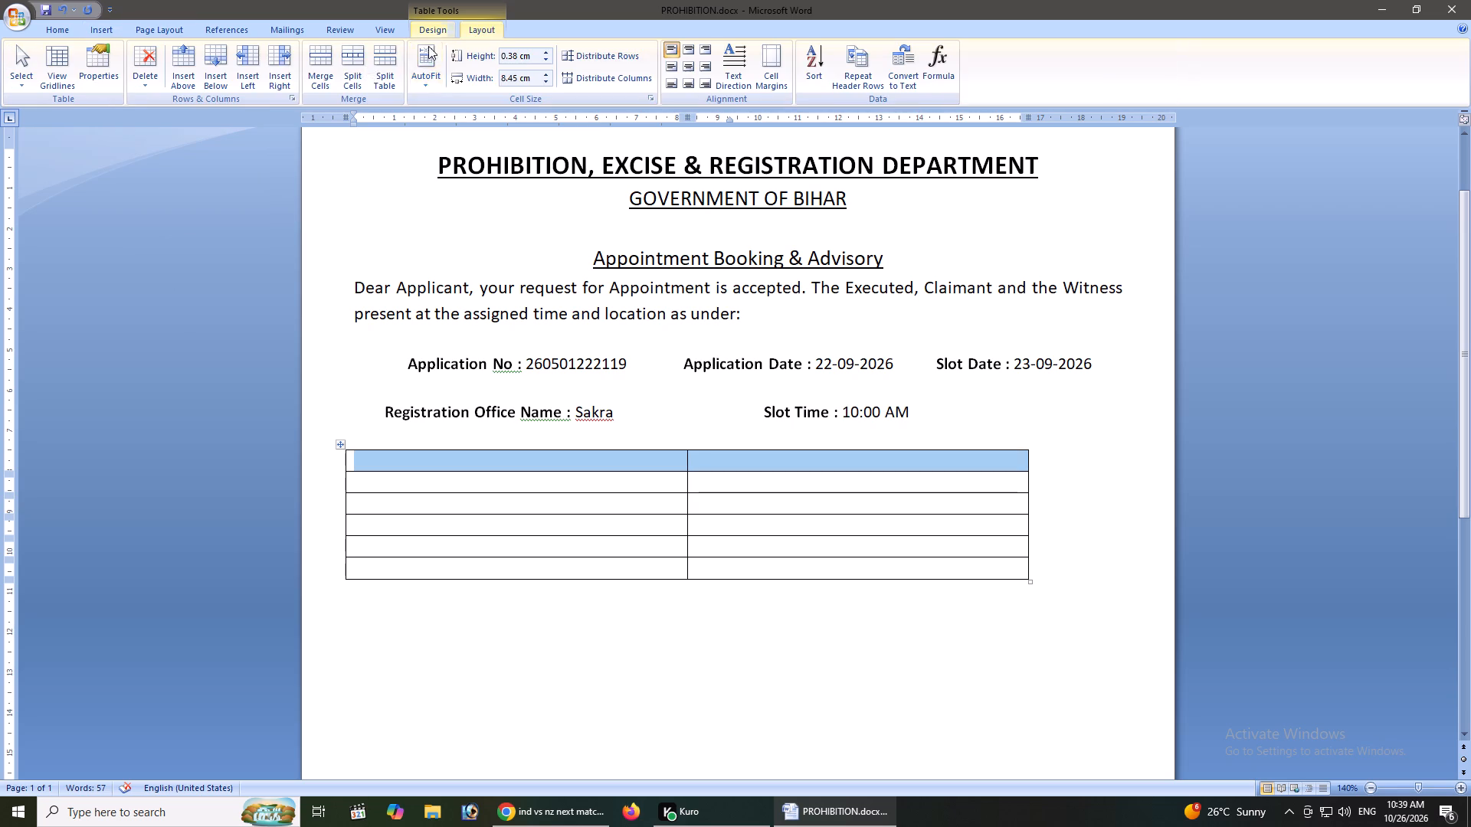
click(306, 64)
Enter the heading "Application Details" in the table's merged first row.
click(455, 464)
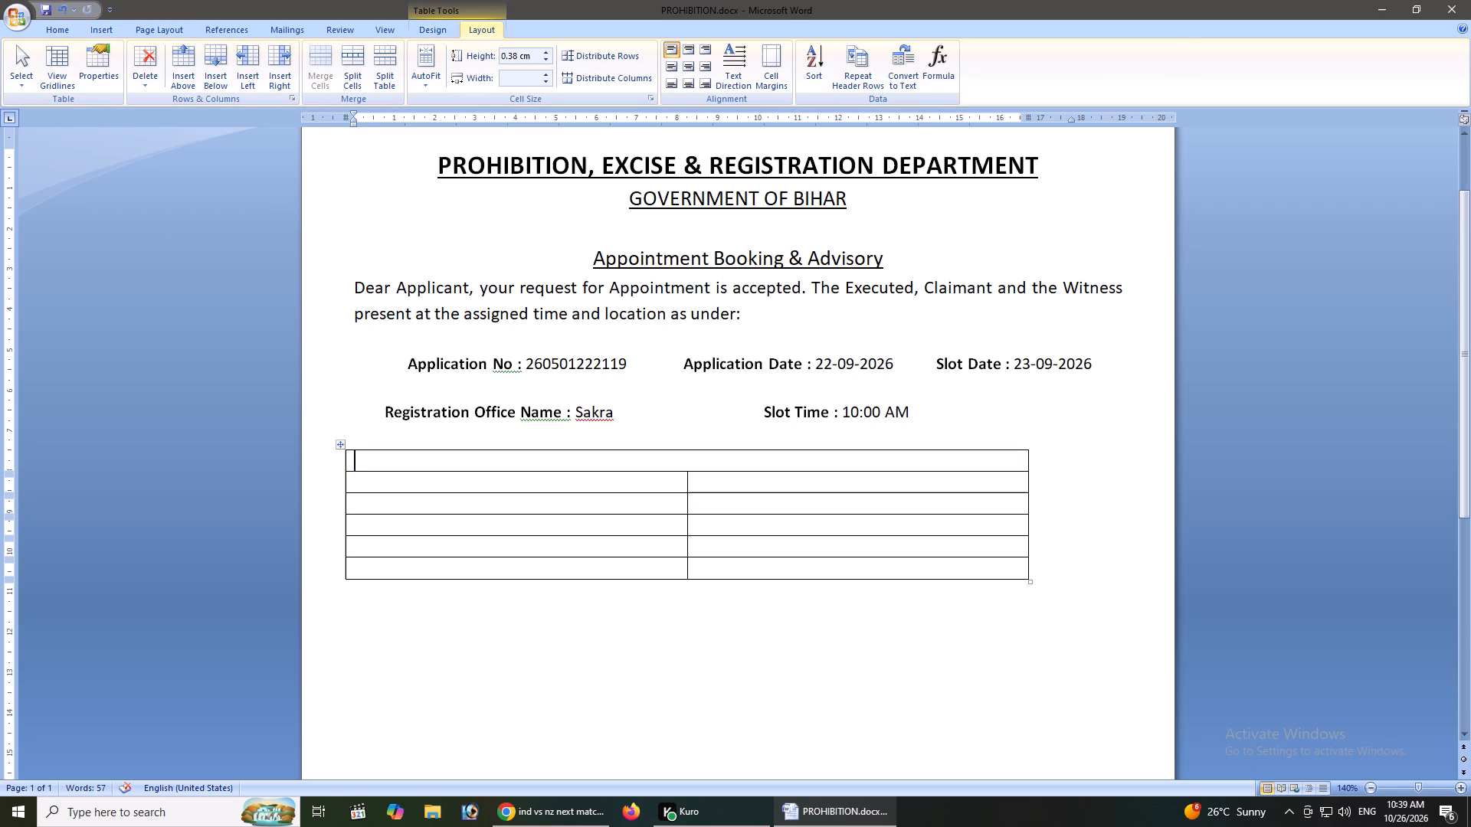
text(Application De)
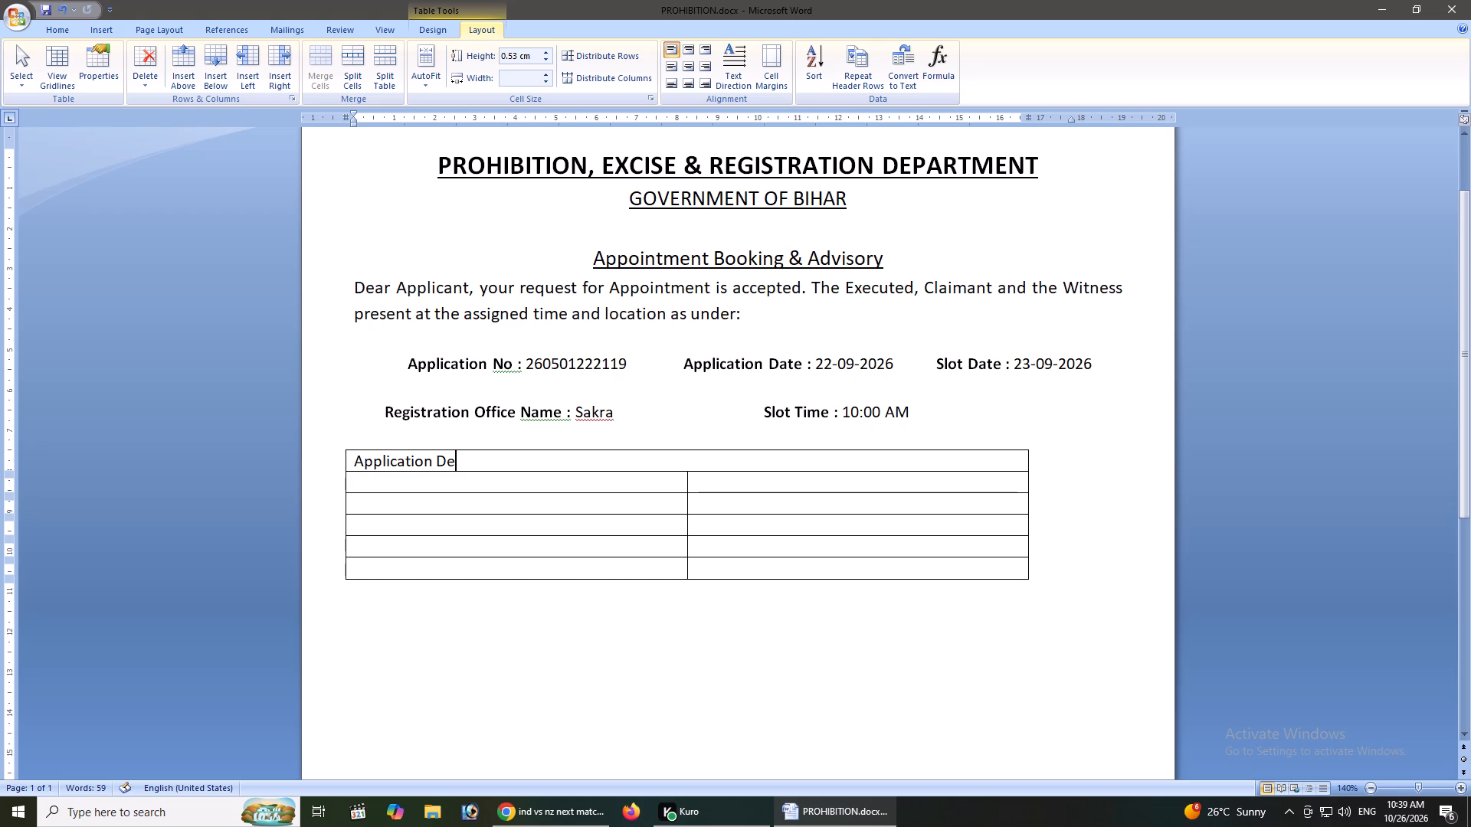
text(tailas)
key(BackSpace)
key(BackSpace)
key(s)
Label the three rows below the table heading "Name of Presenter", "Name of Executant" and "Name of Claimant" in the first column.
click(432, 484)
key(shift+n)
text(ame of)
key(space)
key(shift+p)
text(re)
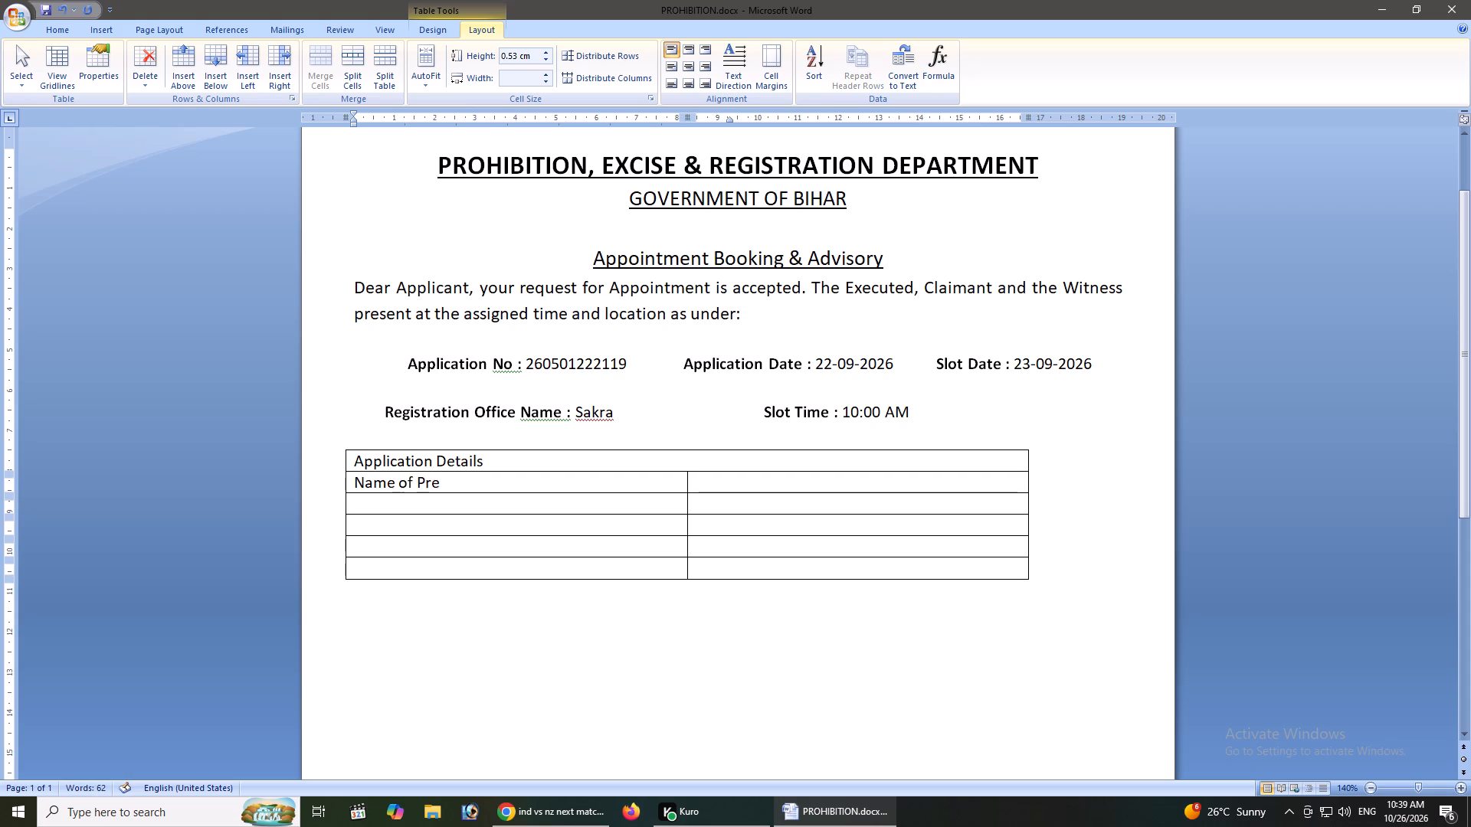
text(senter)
click(428, 510)
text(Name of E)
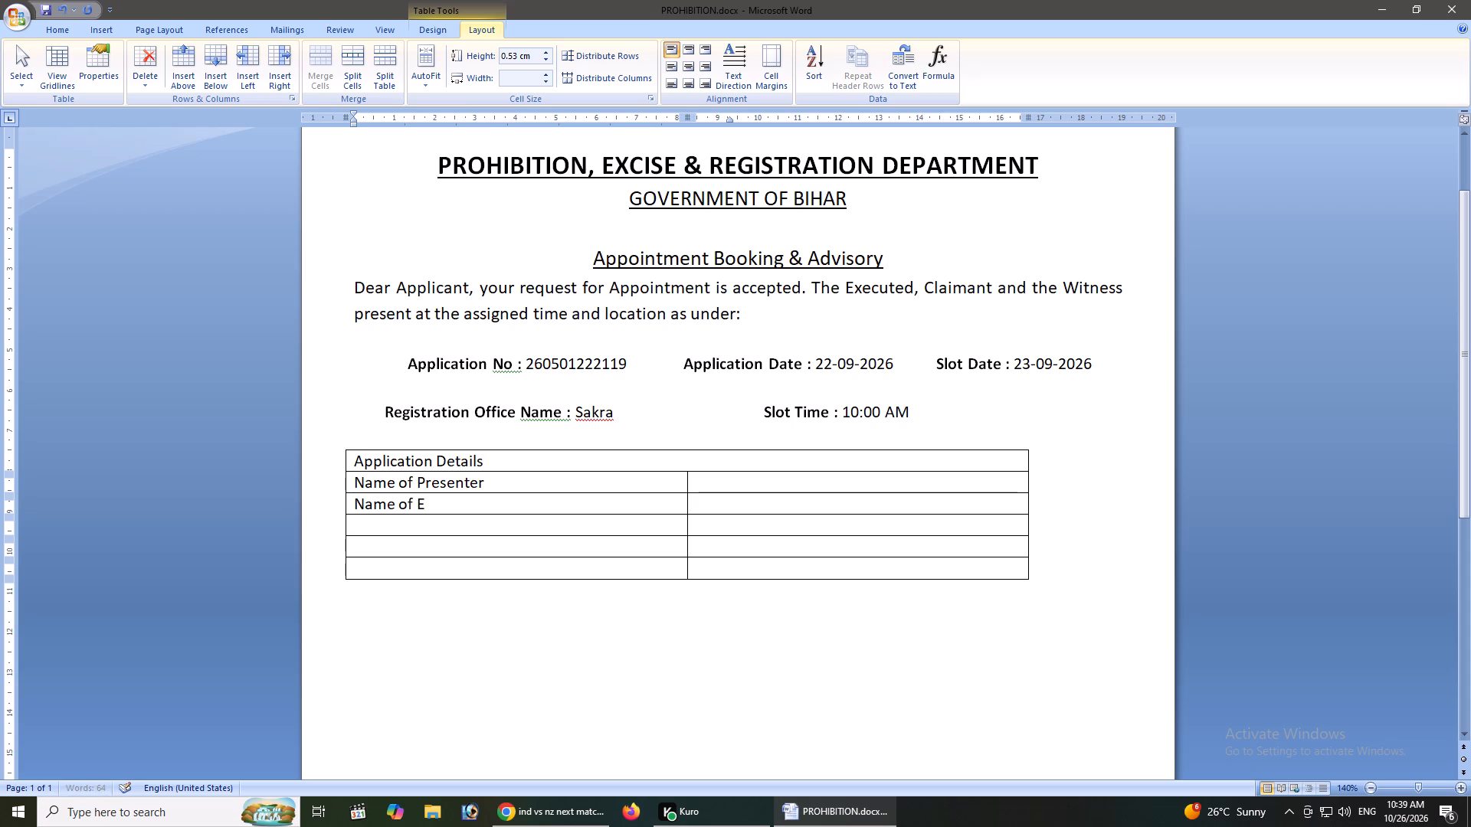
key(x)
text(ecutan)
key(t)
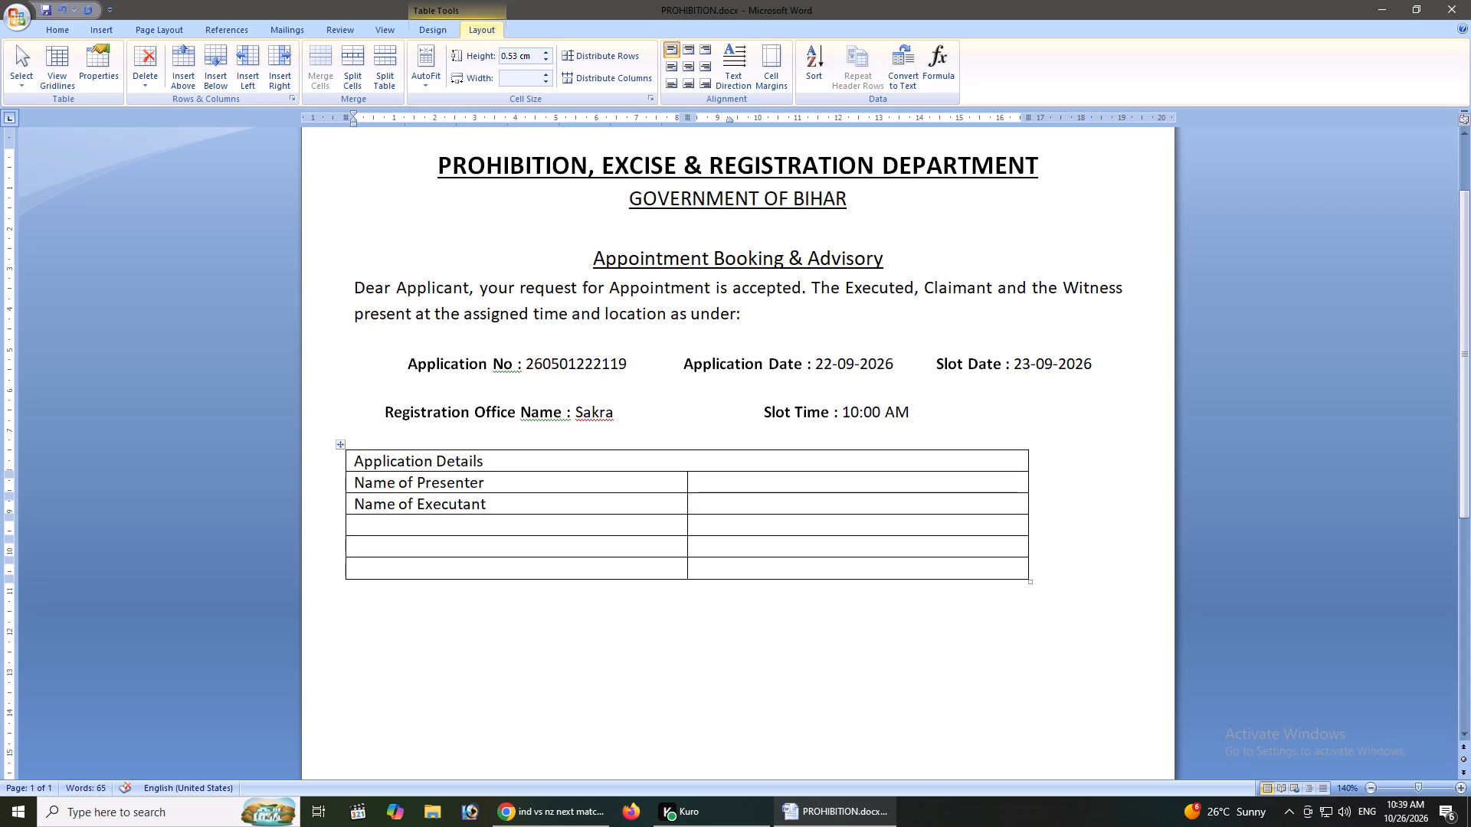
click(427, 524)
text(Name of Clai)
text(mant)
Label the last two table rows "Instrument Type" and "Instrument Sub-Type" in the first column.
click(461, 546)
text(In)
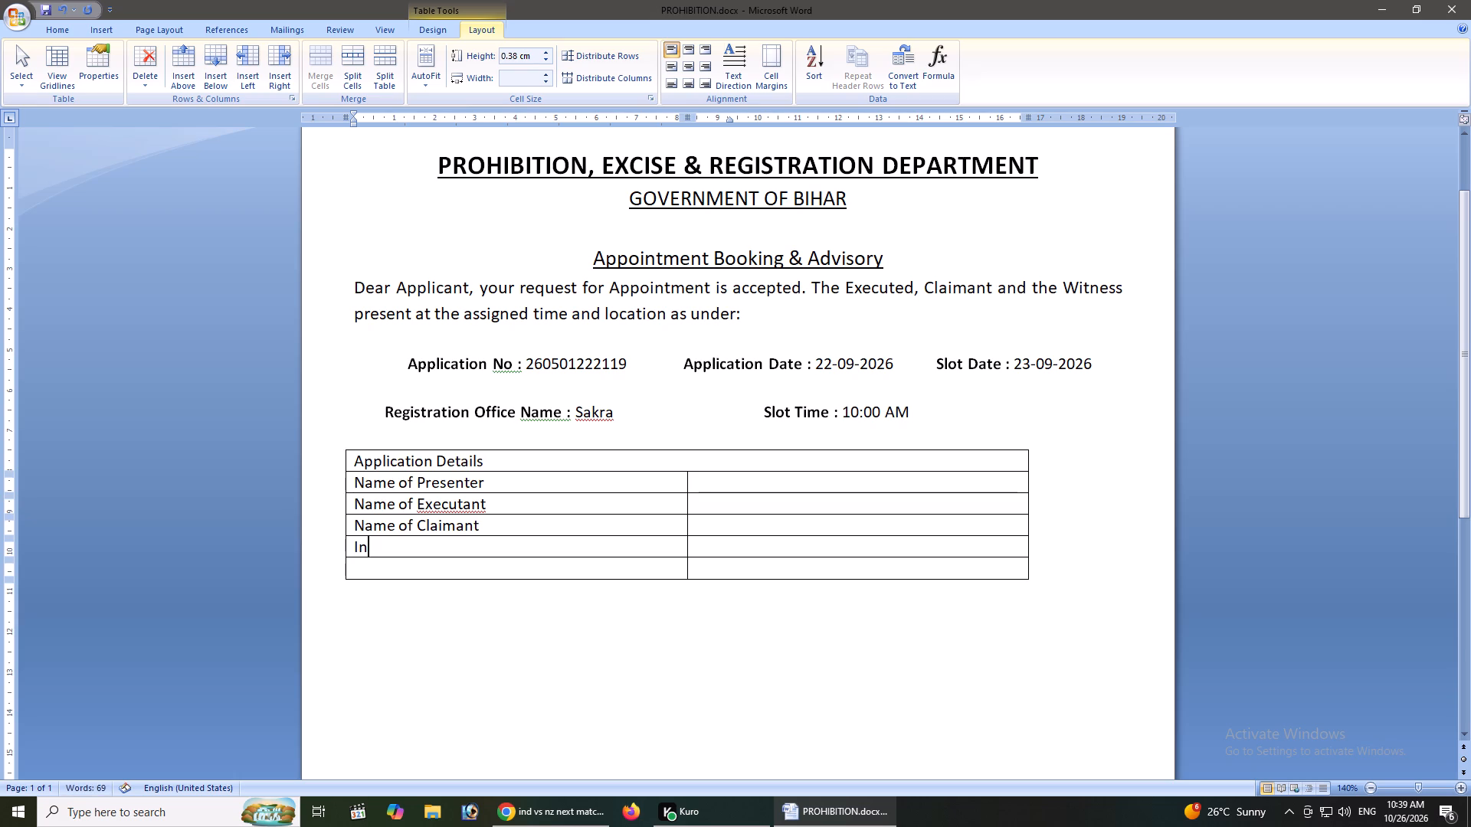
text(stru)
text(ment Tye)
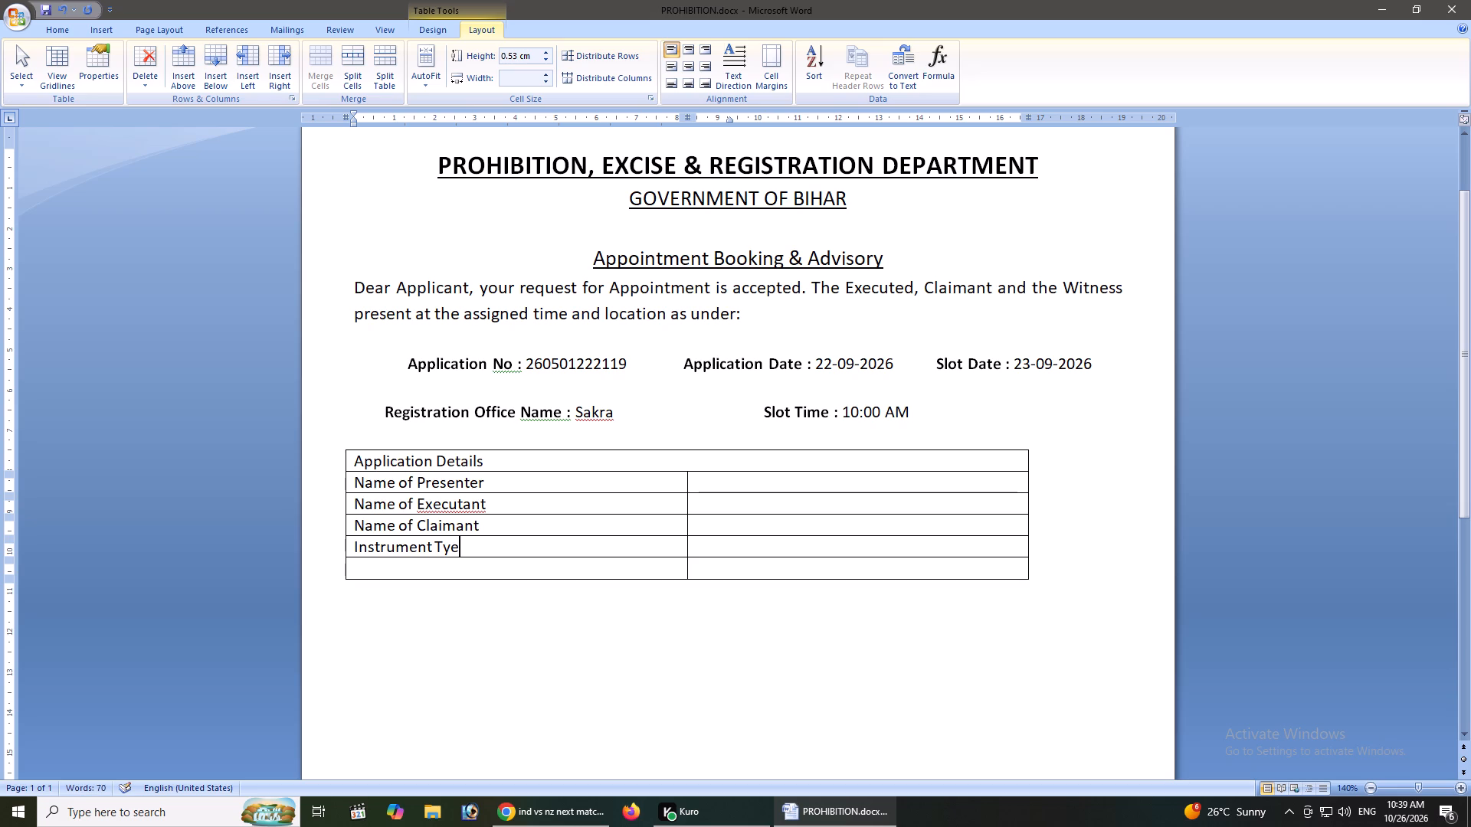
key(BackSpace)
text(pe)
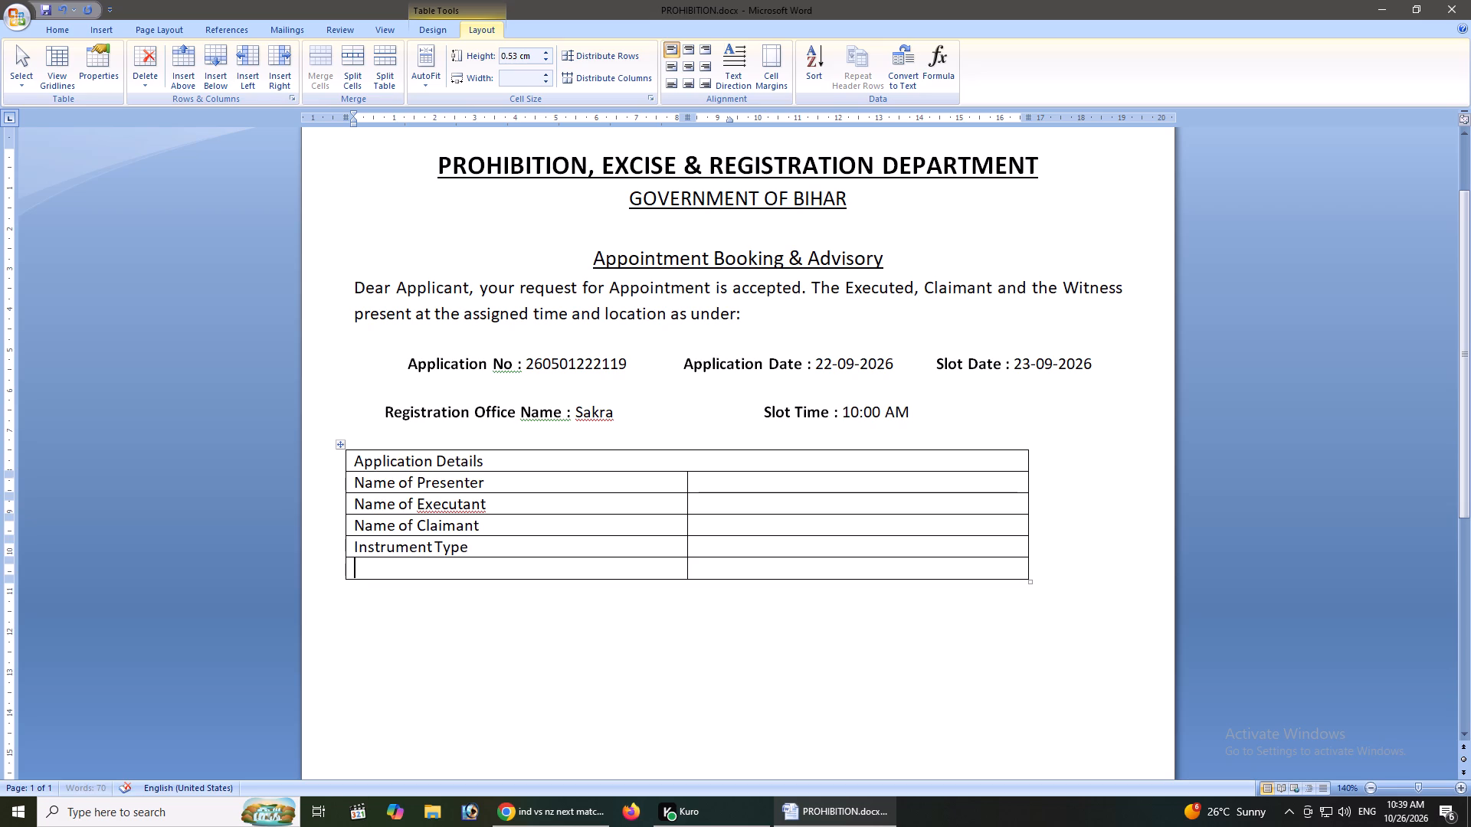
click(378, 573)
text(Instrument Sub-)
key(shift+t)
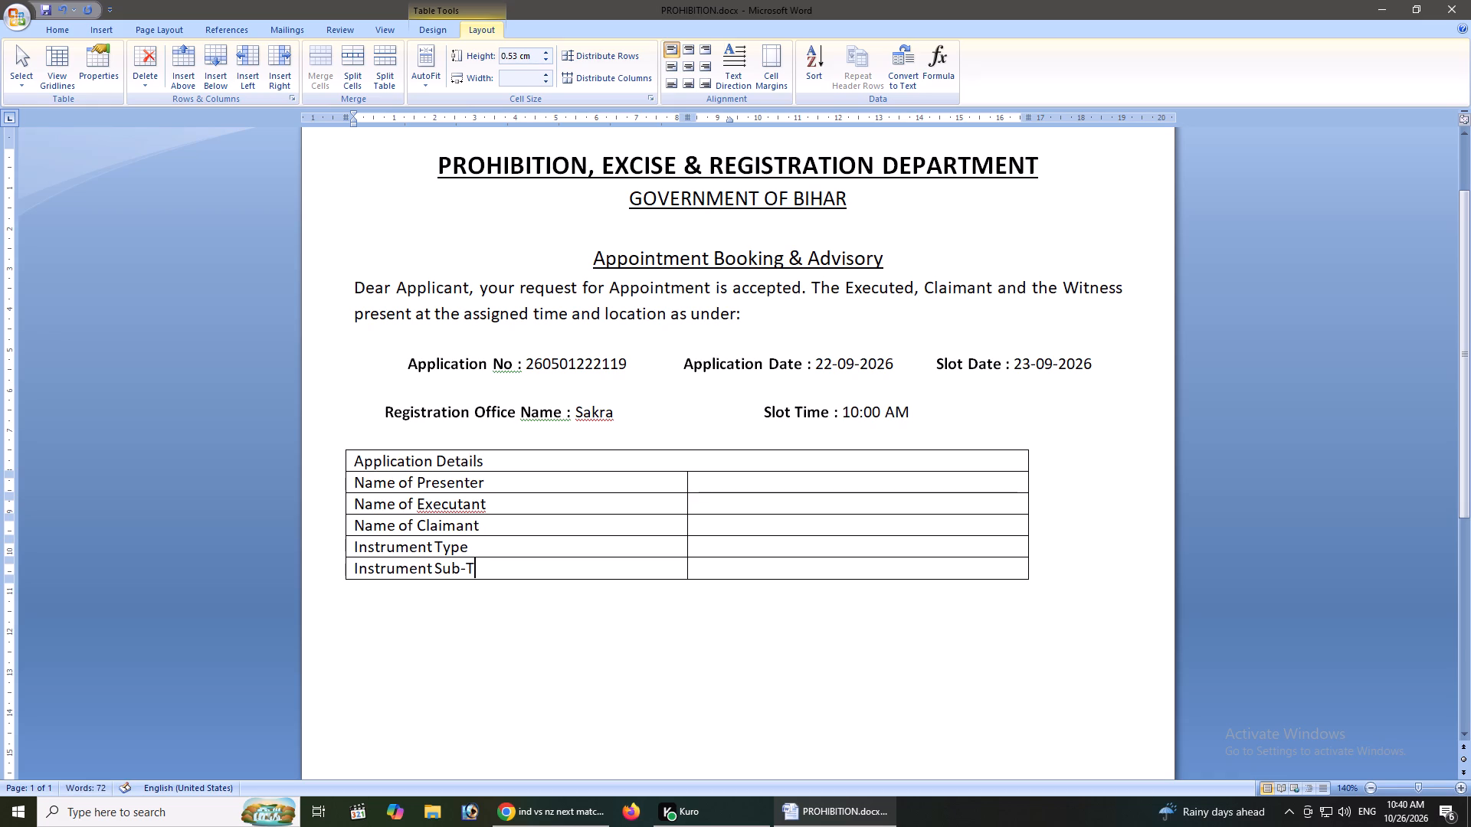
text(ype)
Fill in the presenter's name in the second column and enter the same name for the executant.
click(709, 485)
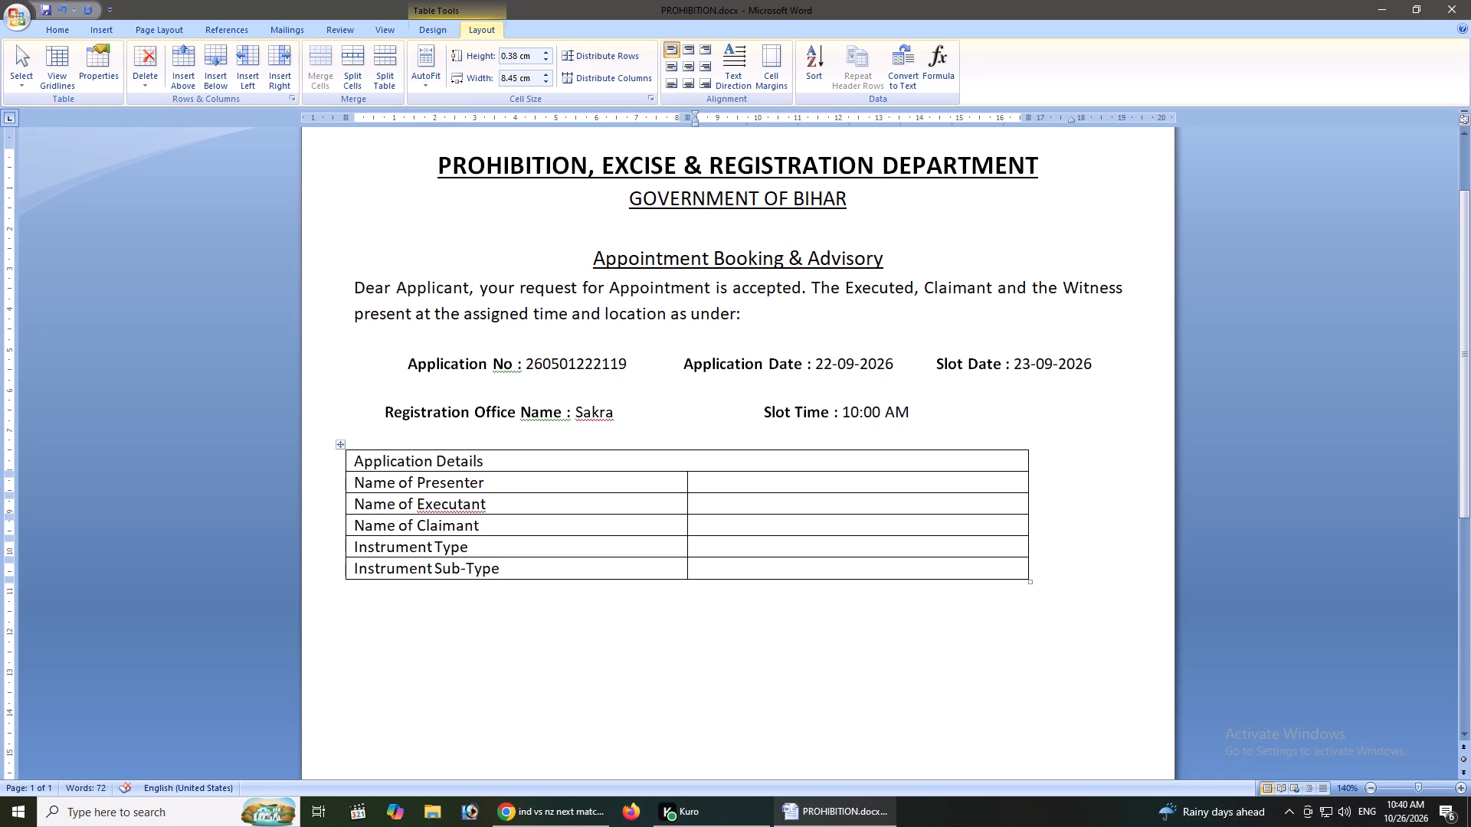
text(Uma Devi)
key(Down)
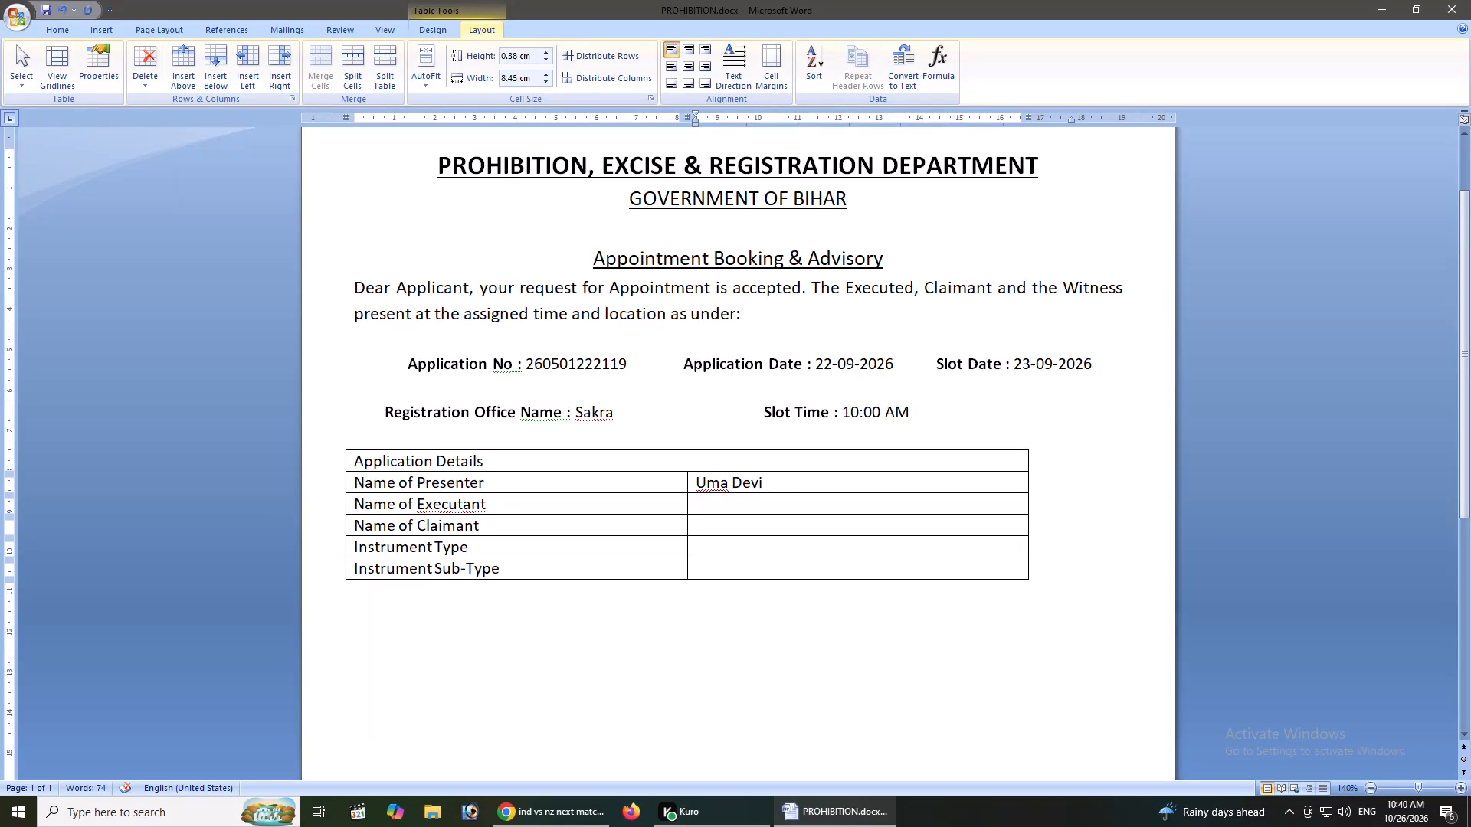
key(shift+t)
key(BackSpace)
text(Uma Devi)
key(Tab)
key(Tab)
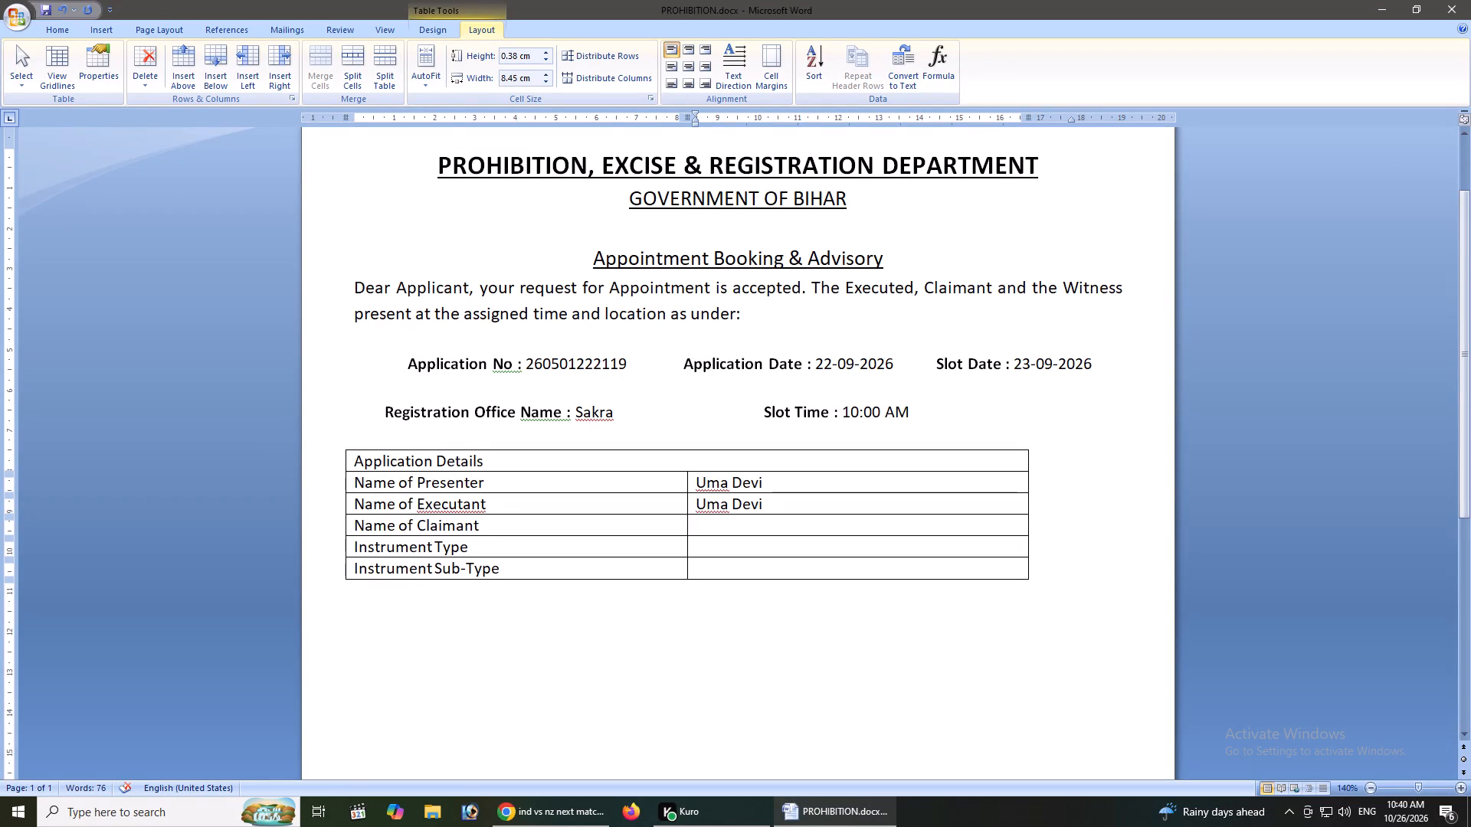
Enter the claimant's full name, starting with "Md", in the second column of the Name of Claimant row.
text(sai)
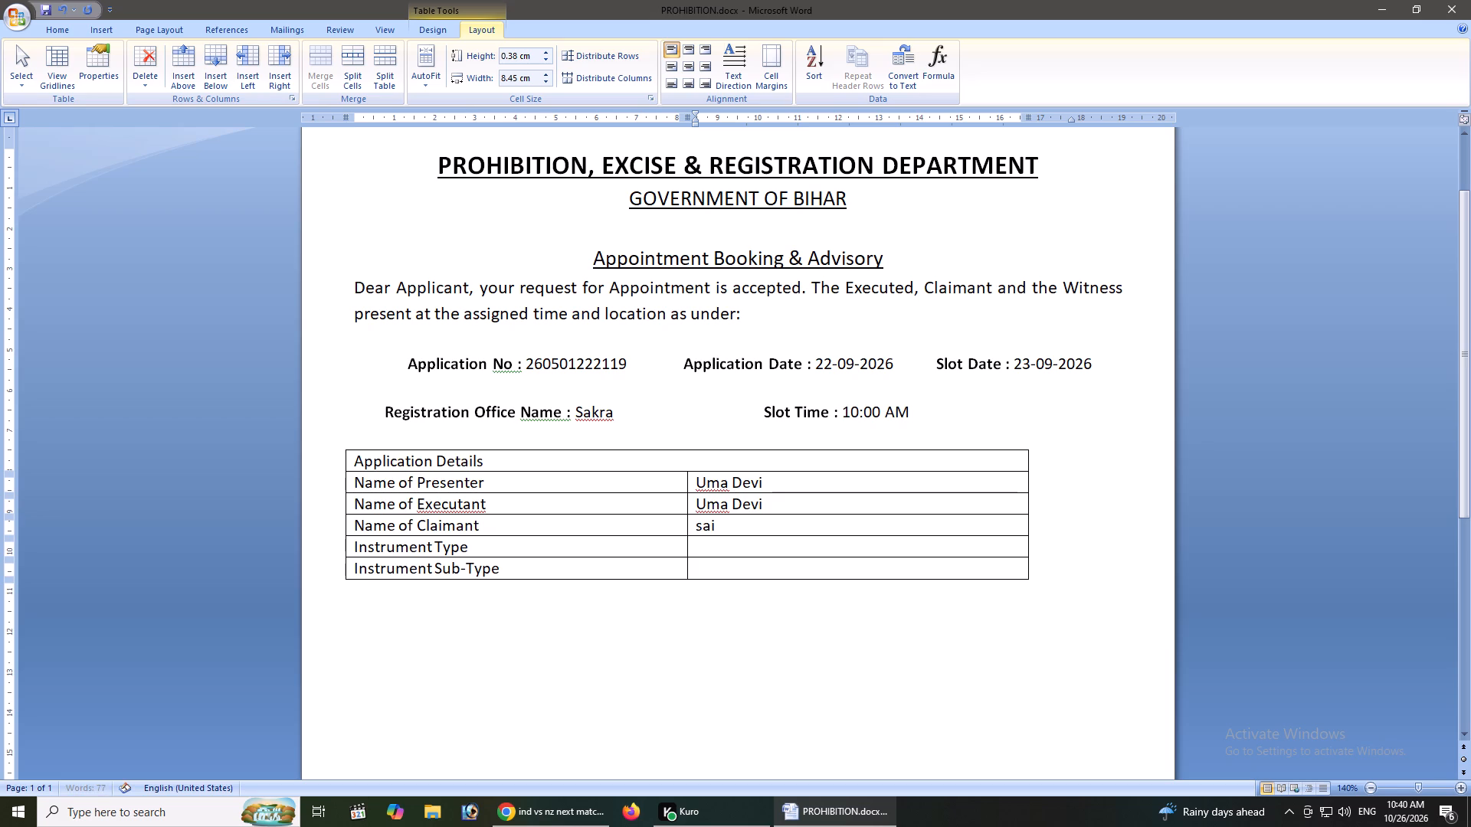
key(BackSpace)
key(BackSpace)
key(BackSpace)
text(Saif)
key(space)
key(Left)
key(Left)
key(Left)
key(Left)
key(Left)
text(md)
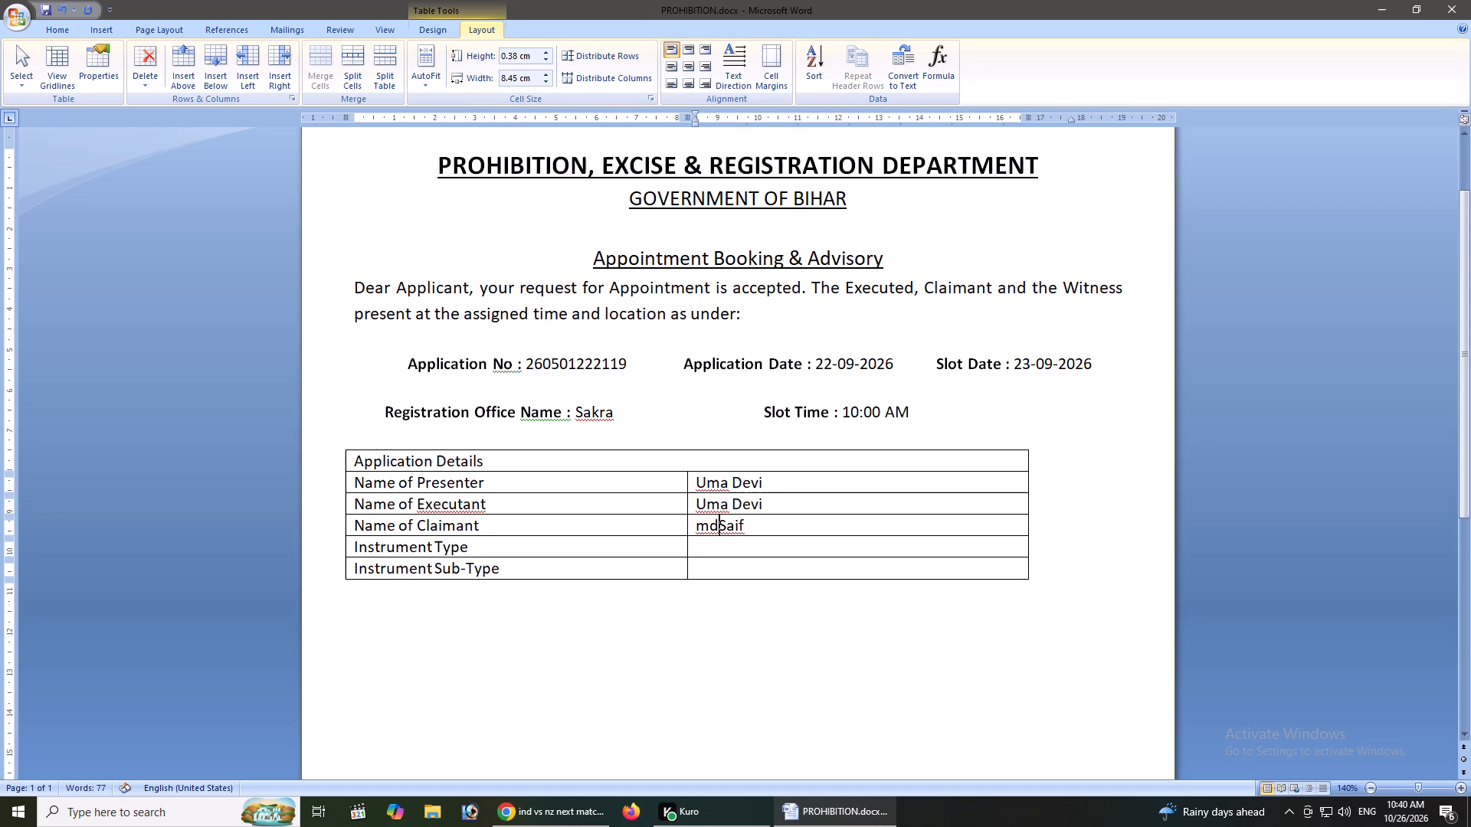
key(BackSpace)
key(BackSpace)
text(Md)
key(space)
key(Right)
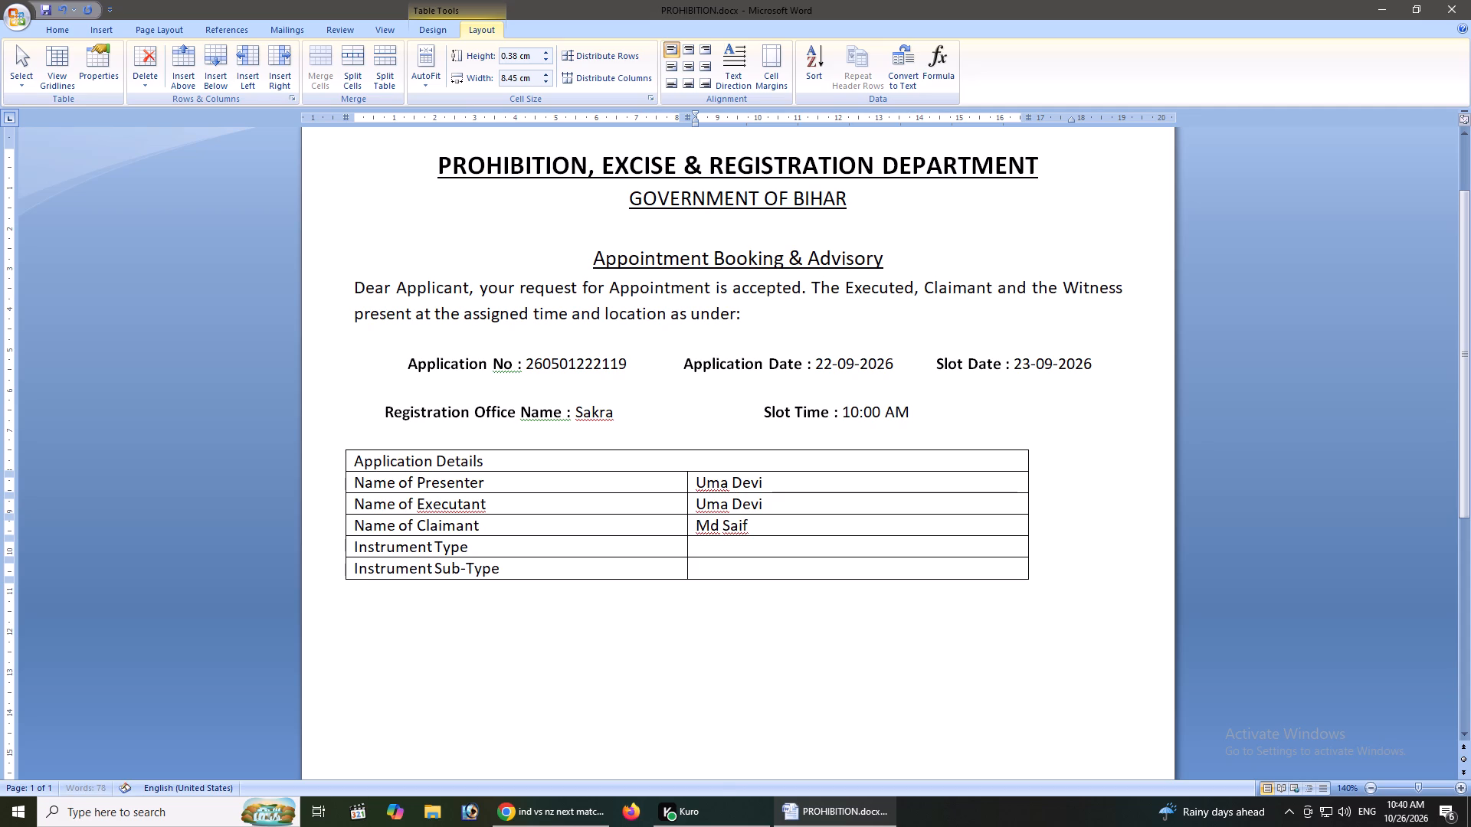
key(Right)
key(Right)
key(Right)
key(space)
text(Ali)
Enter "Sale / Conveyance" as the Instrument Type value in the table's second column.
click(712, 545)
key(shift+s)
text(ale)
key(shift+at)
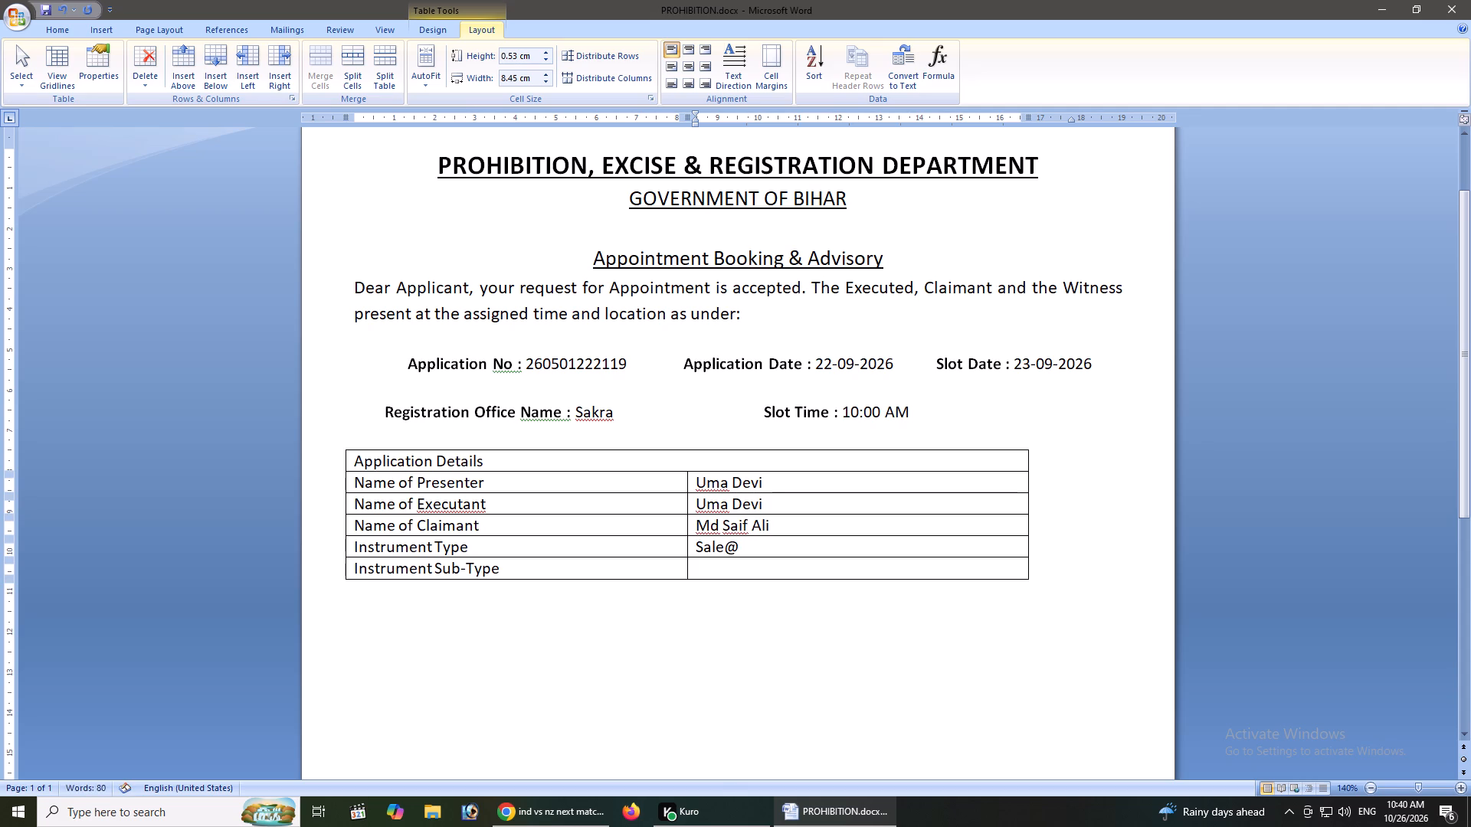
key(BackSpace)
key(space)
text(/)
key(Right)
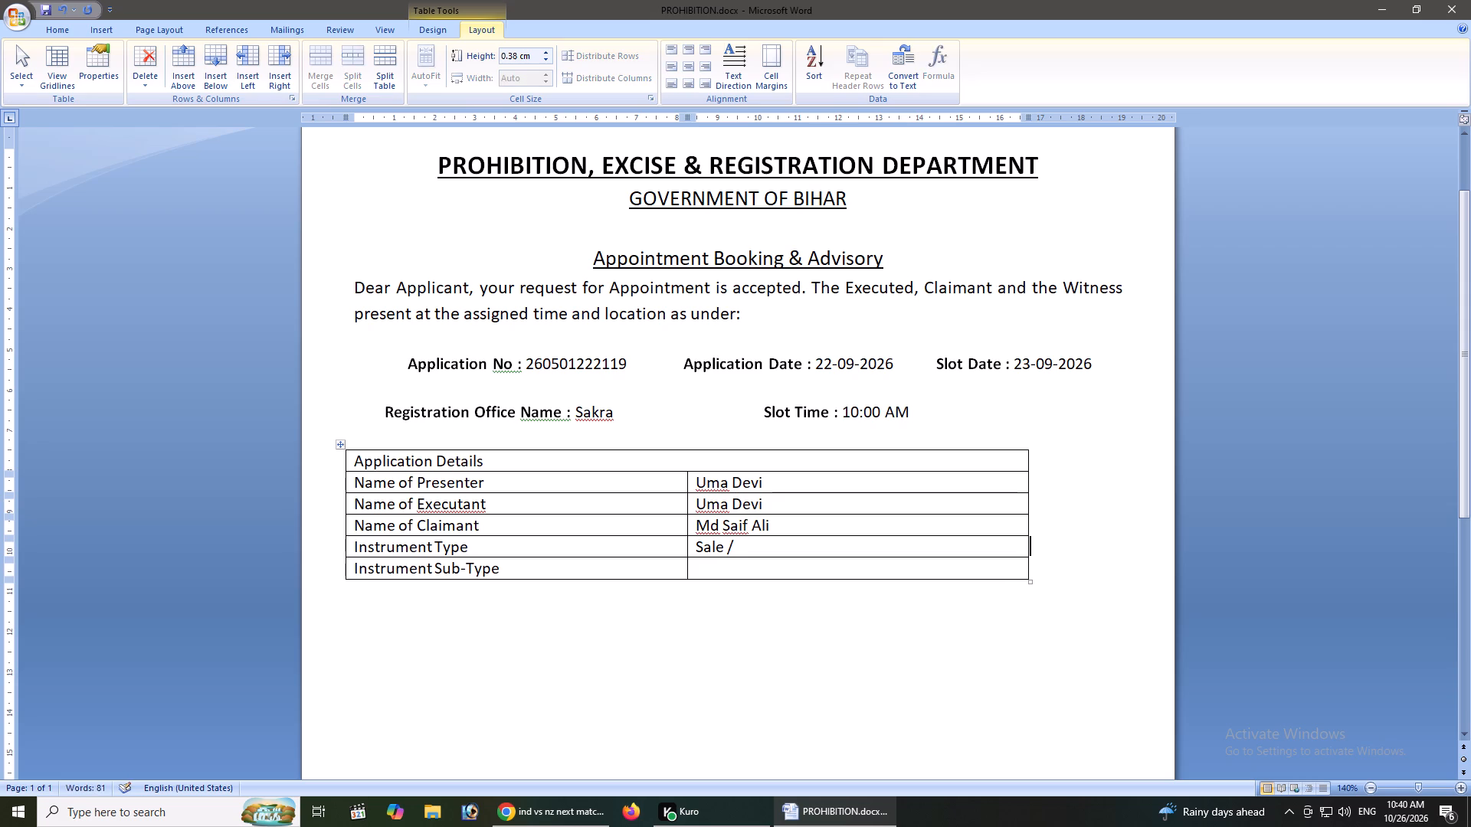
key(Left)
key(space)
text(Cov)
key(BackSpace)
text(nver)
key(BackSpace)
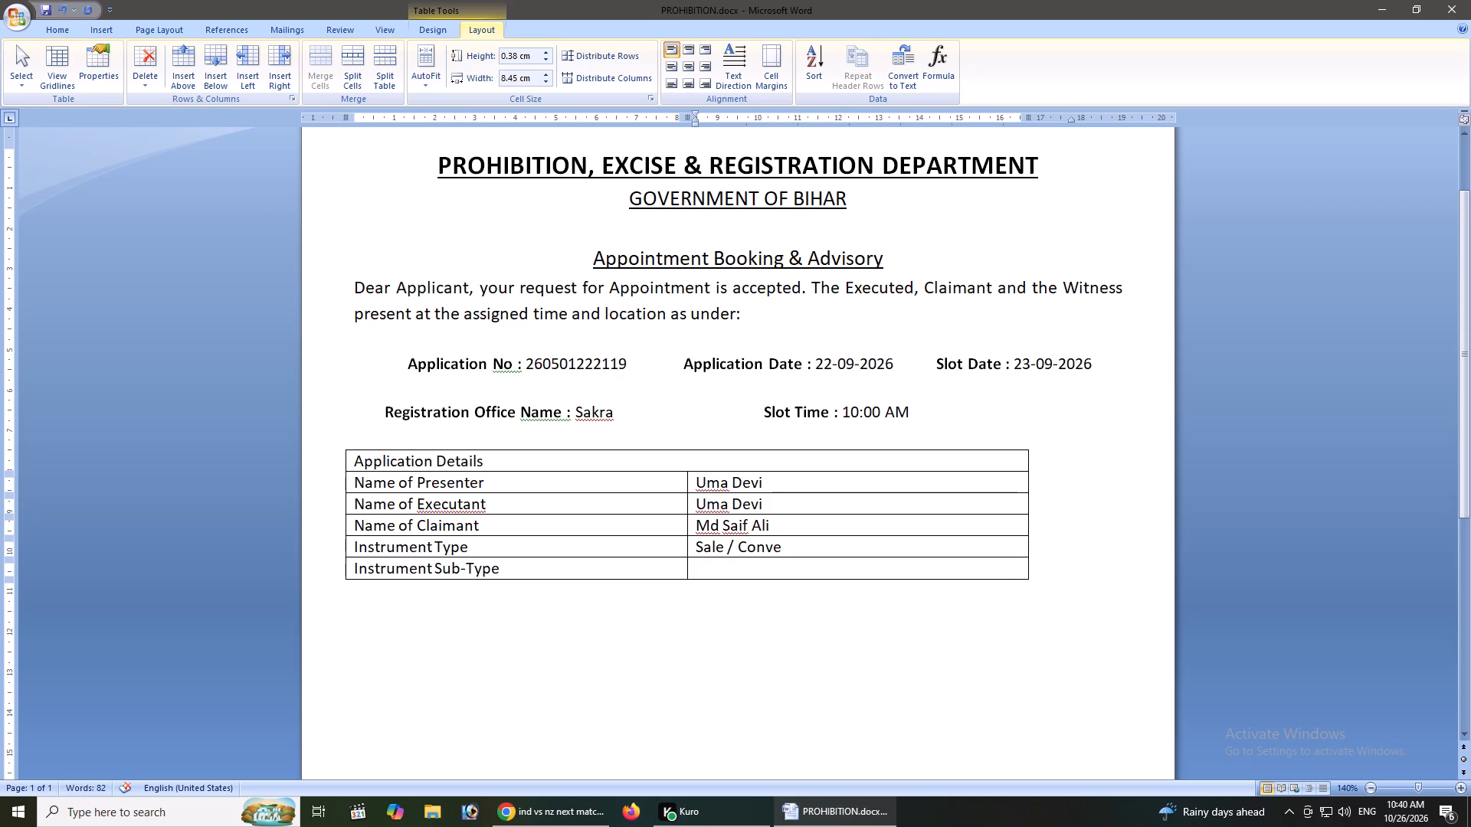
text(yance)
Enter "Sale" as the Instrument Sub-Type value in the table's second column.
click(717, 568)
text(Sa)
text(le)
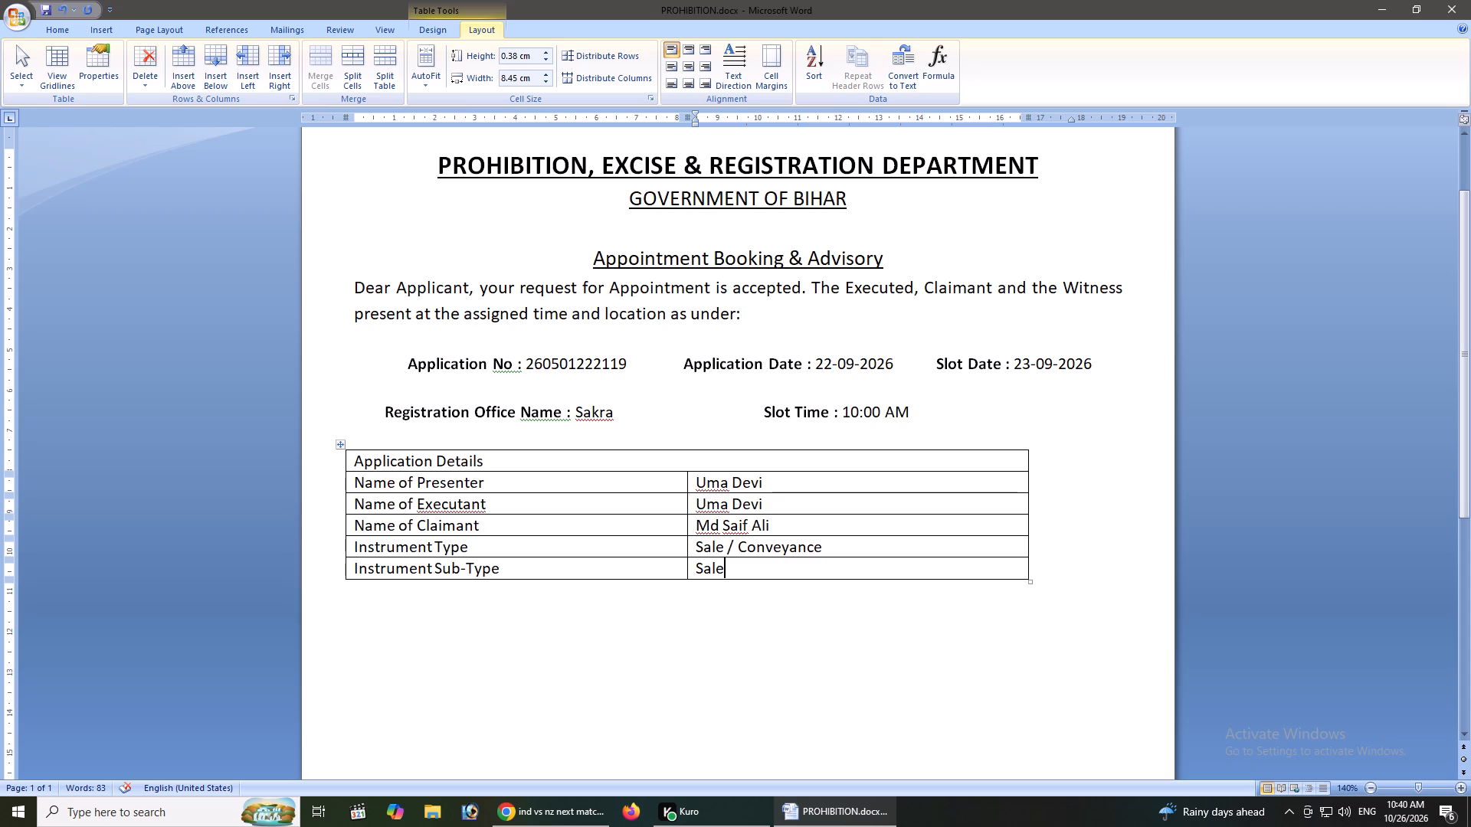
Align the table's outer borders with the body text margins, widening the second column to about 10.75 cm and pulling the left border inward.
drag(1027, 504, 1116, 523)
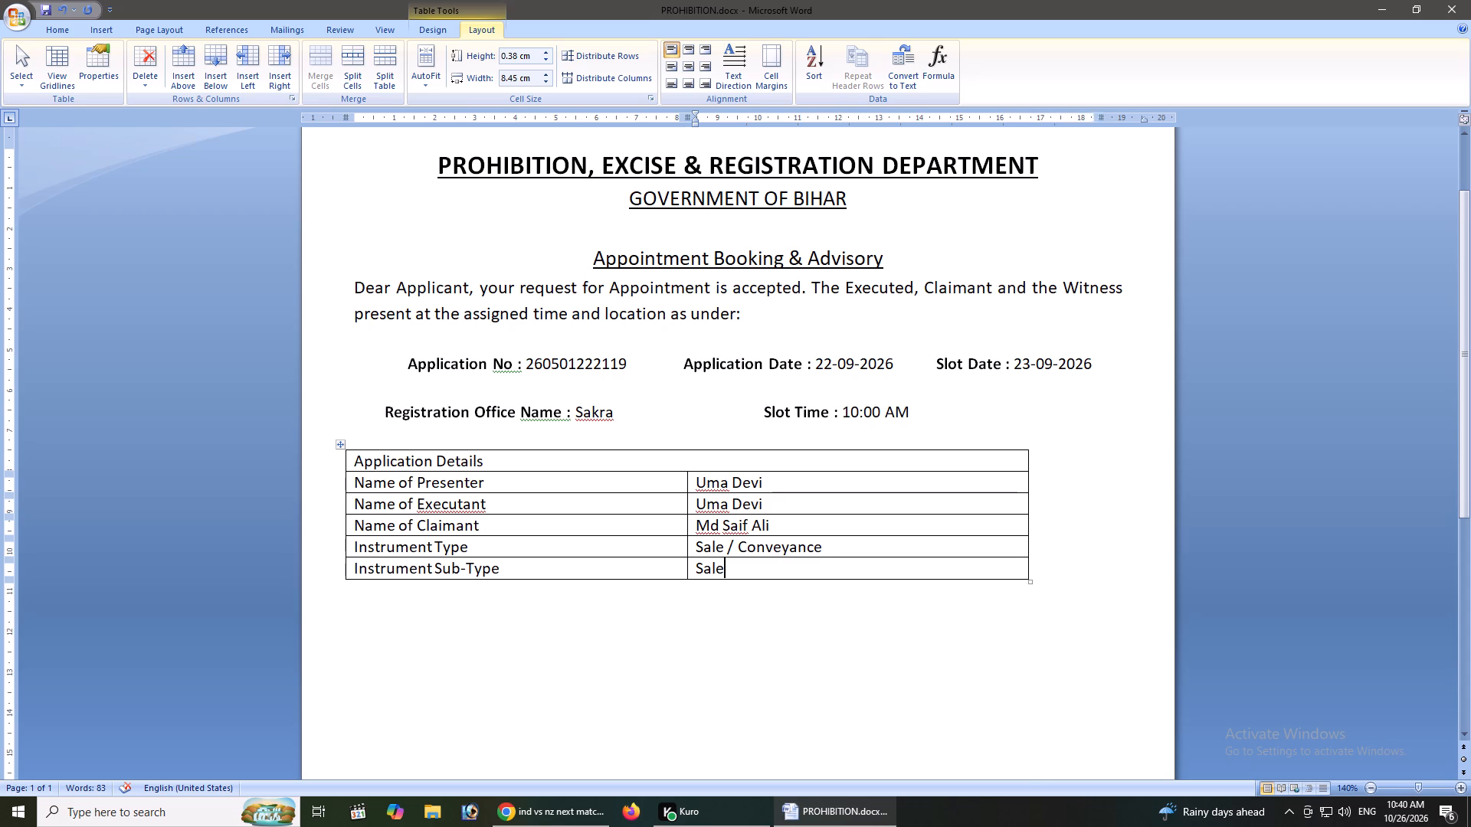
drag(1116, 523, 1119, 525)
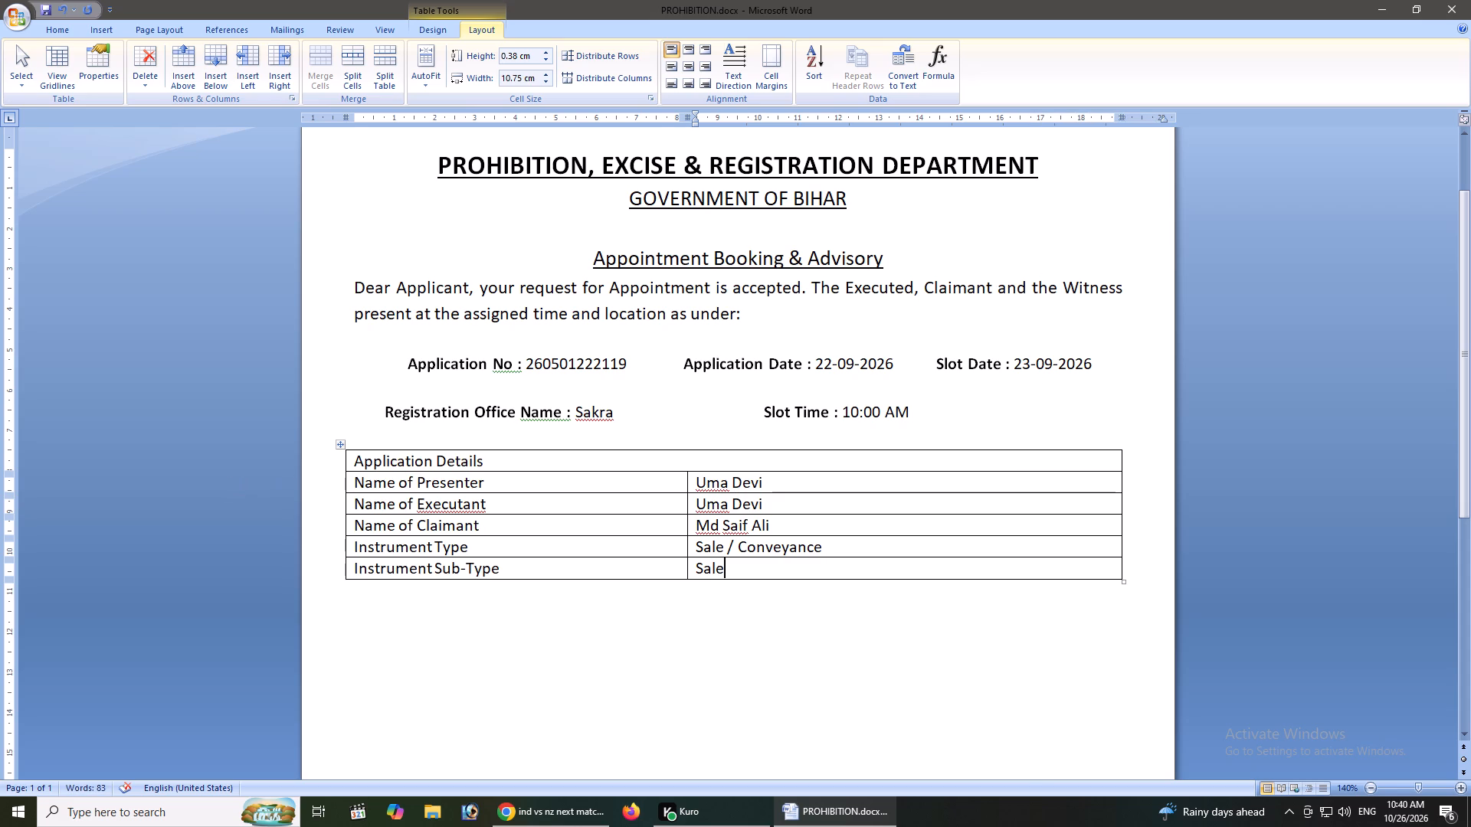
drag(344, 504, 355, 504)
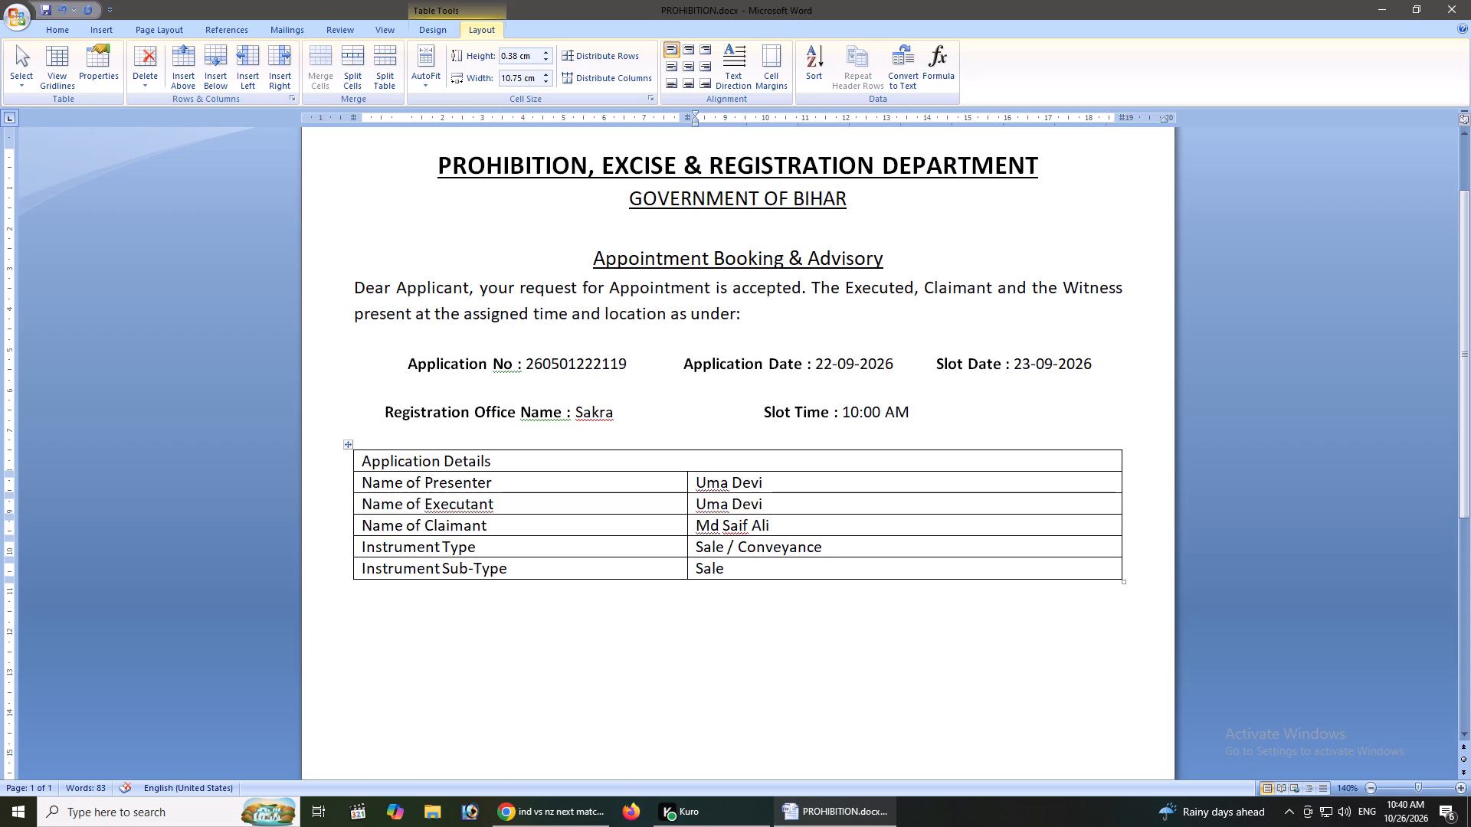
drag(362, 463, 807, 562)
click(673, 600)
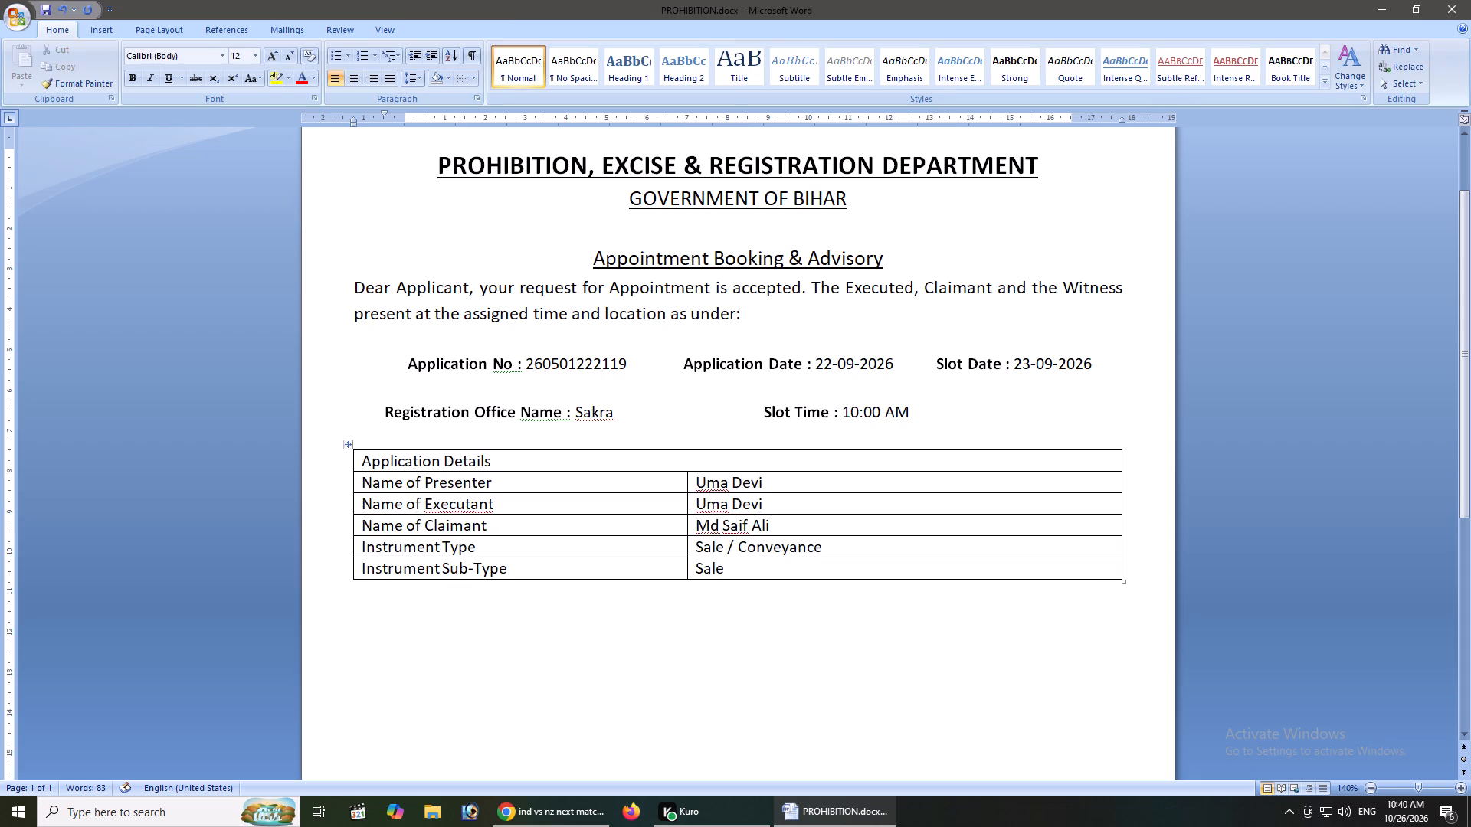
Move the divider between the two table columns rightward to widen the label column to about half the table.
drag(687, 528, 719, 531)
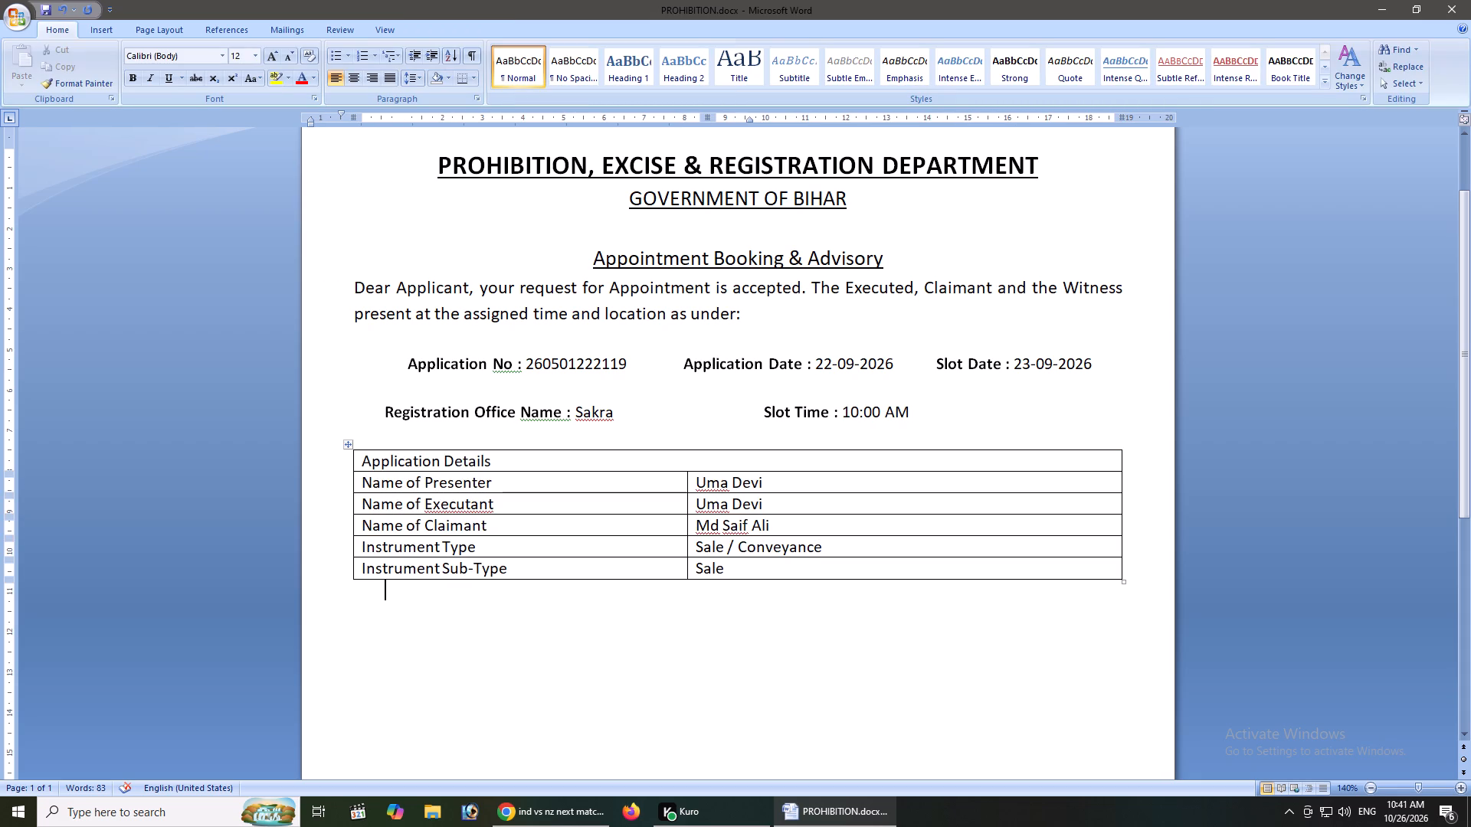
drag(719, 531, 745, 536)
drag(745, 536, 745, 536)
Center the "Application Details" heading in the table's merged top row.
drag(509, 463, 355, 465)
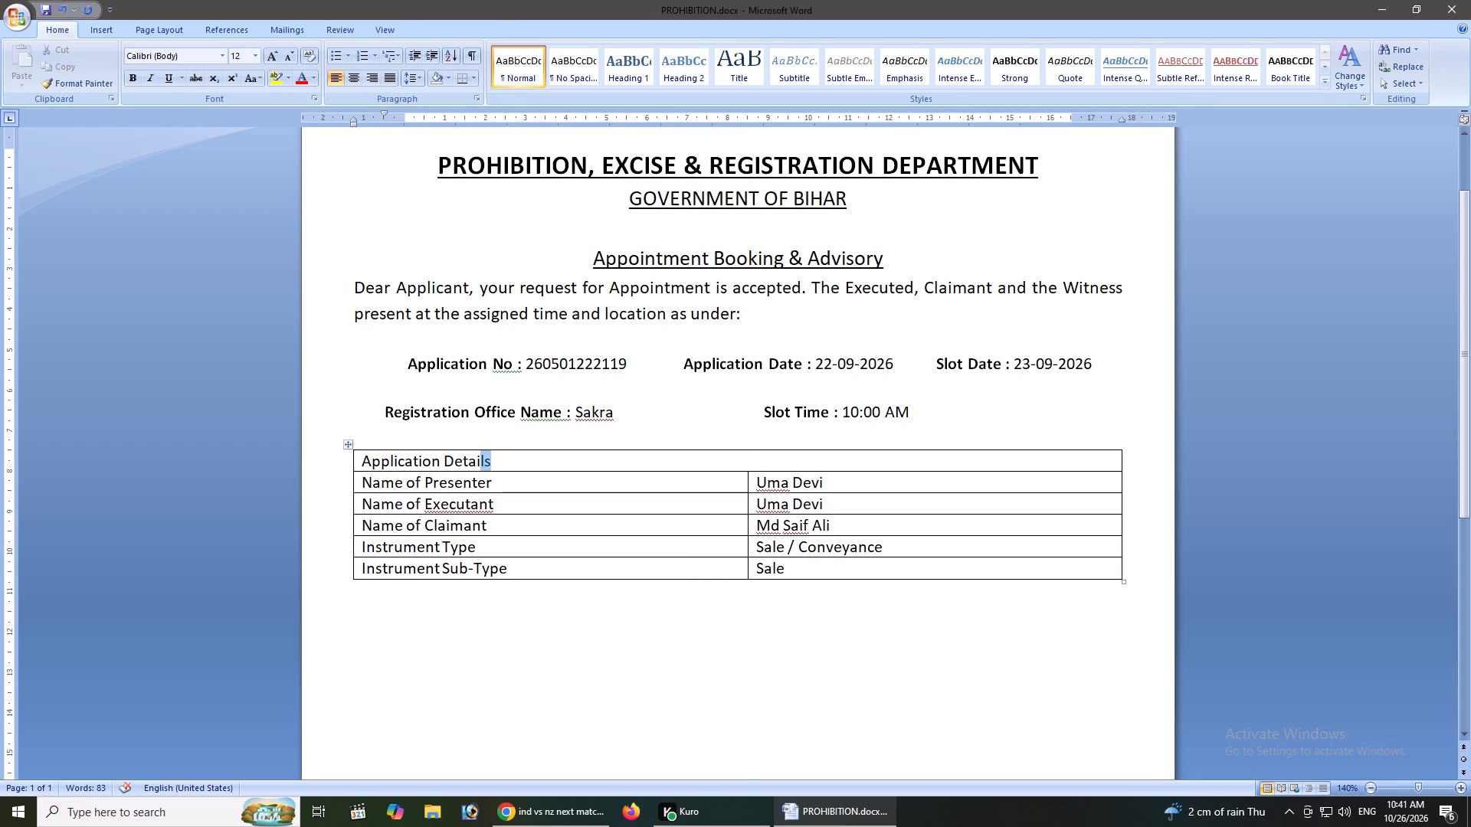
drag(355, 465, 353, 465)
click(356, 74)
click(886, 531)
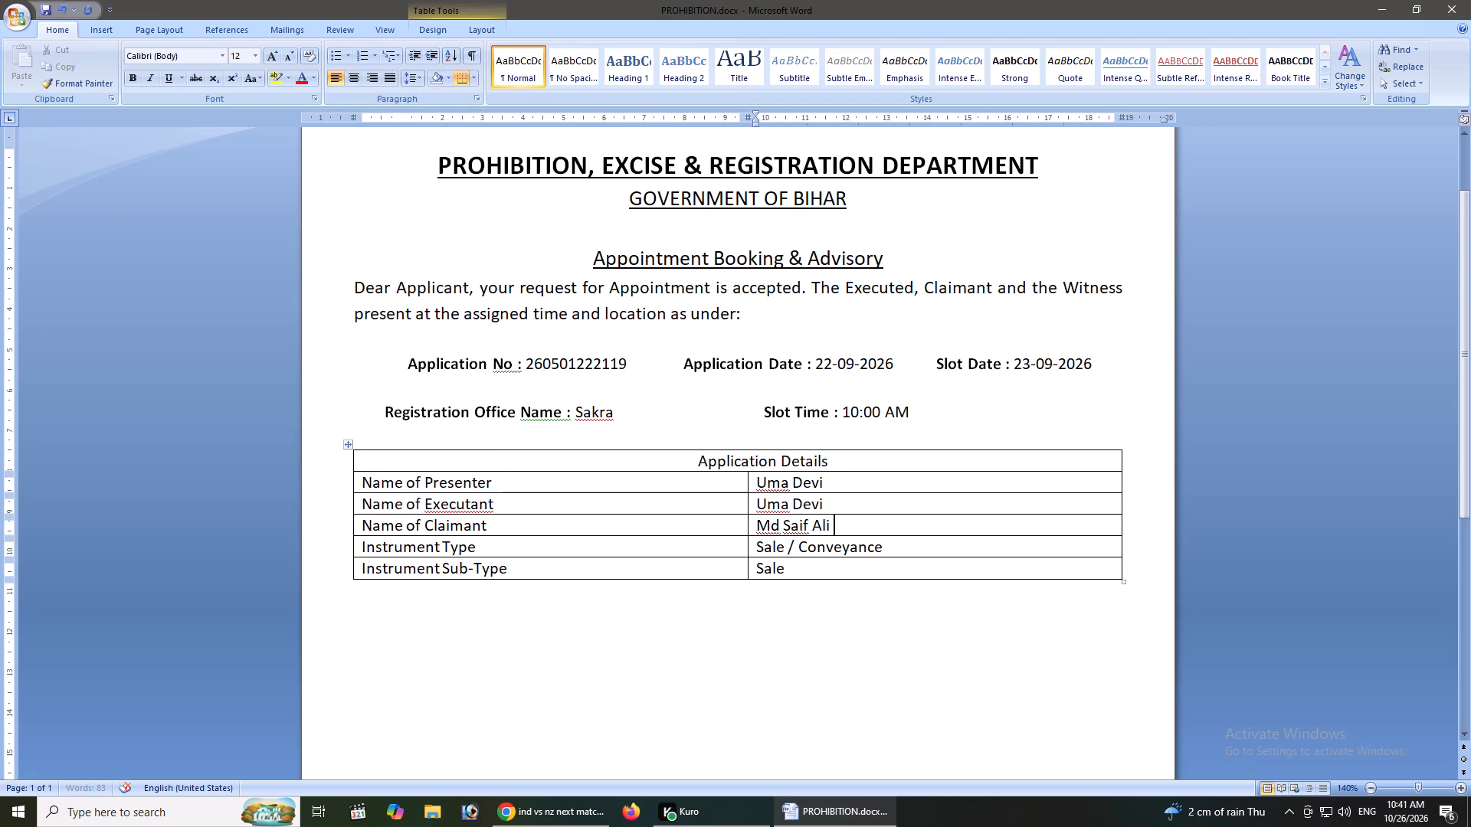
Increase the font size of all text in the Application Details table to 14.
drag(924, 566, 352, 461)
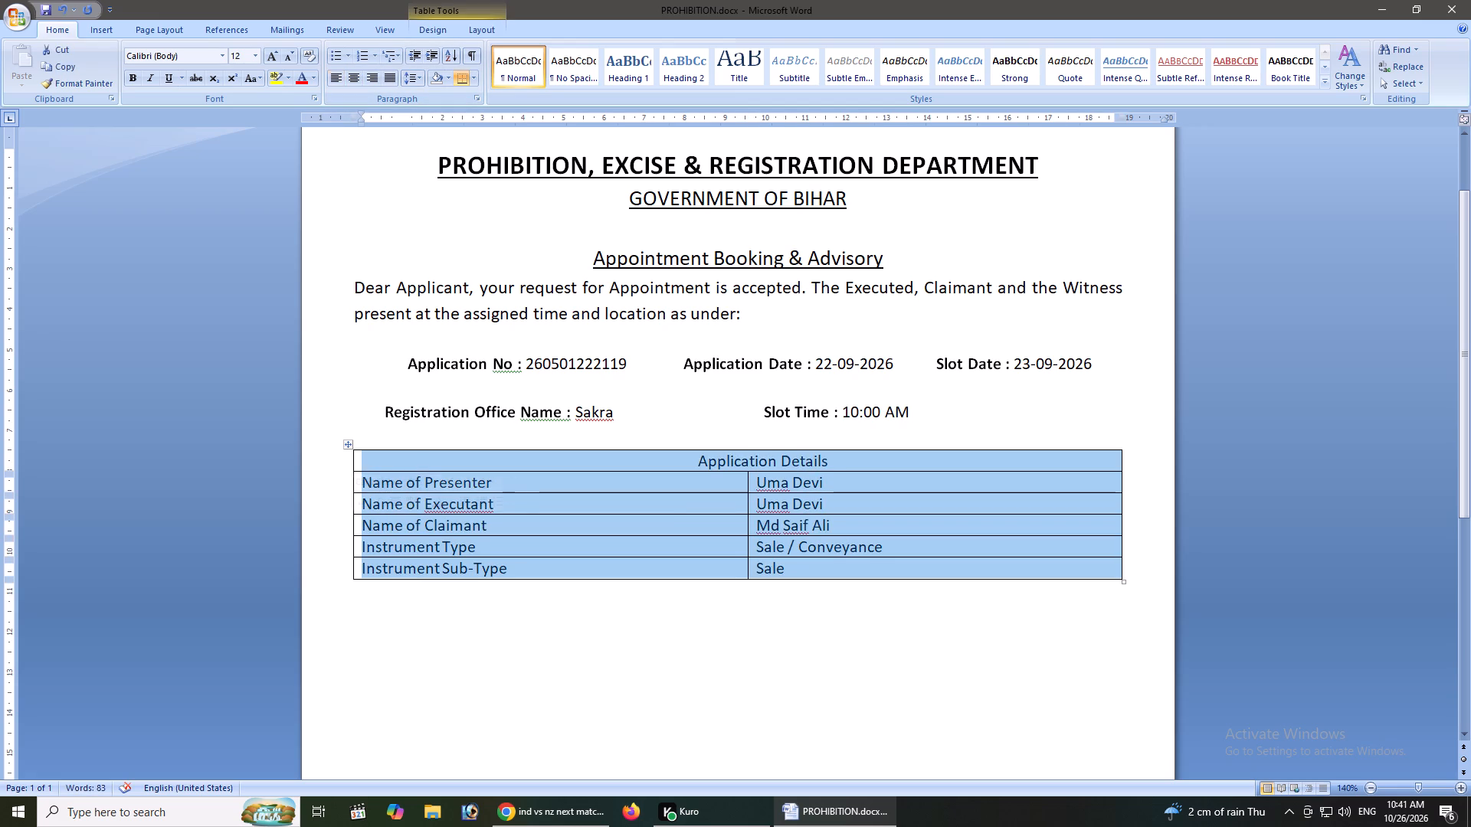
key(ctrl+bracketright)
key(ctrl+bracketright)
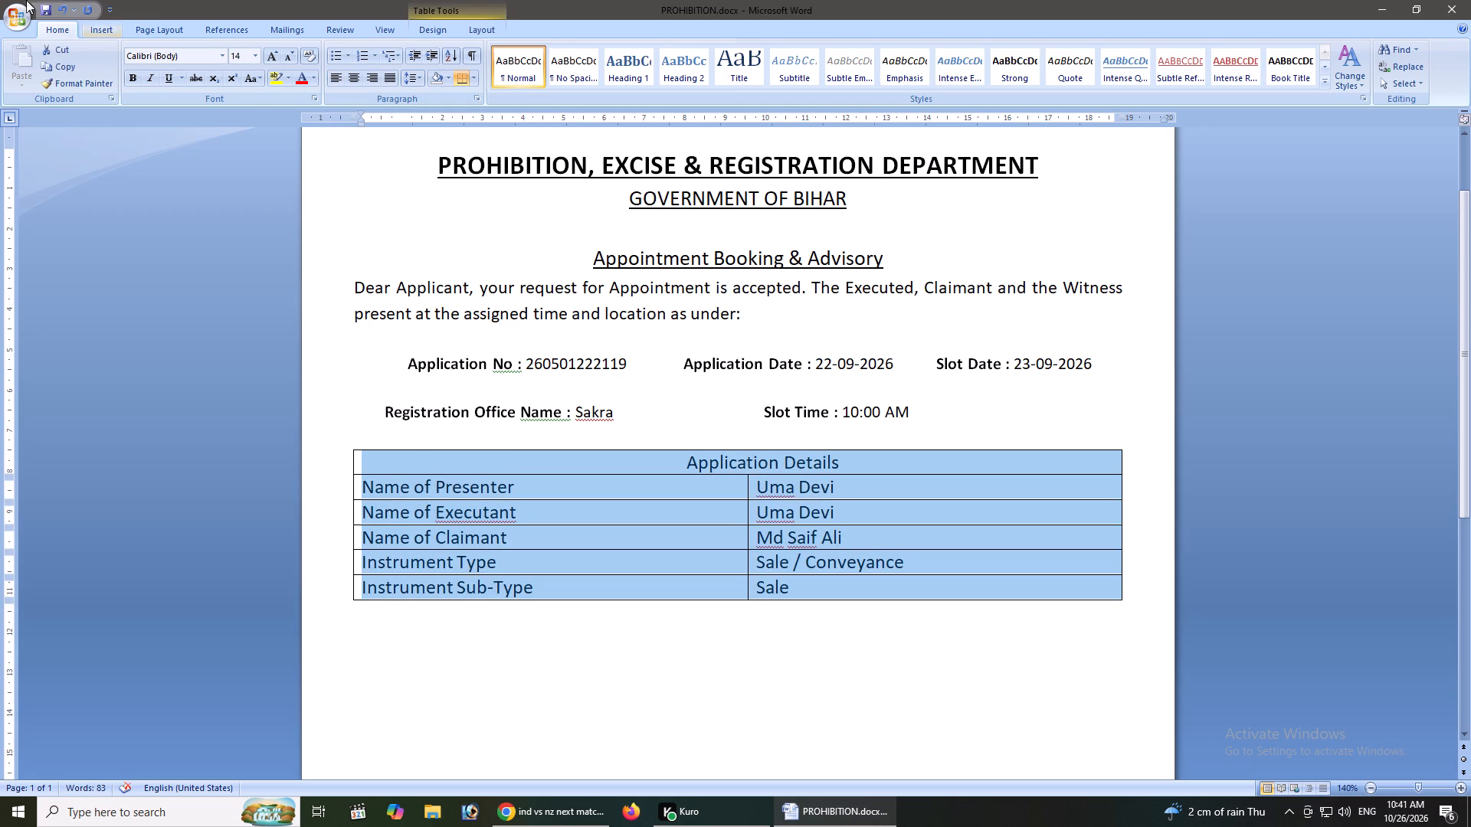
click(937, 560)
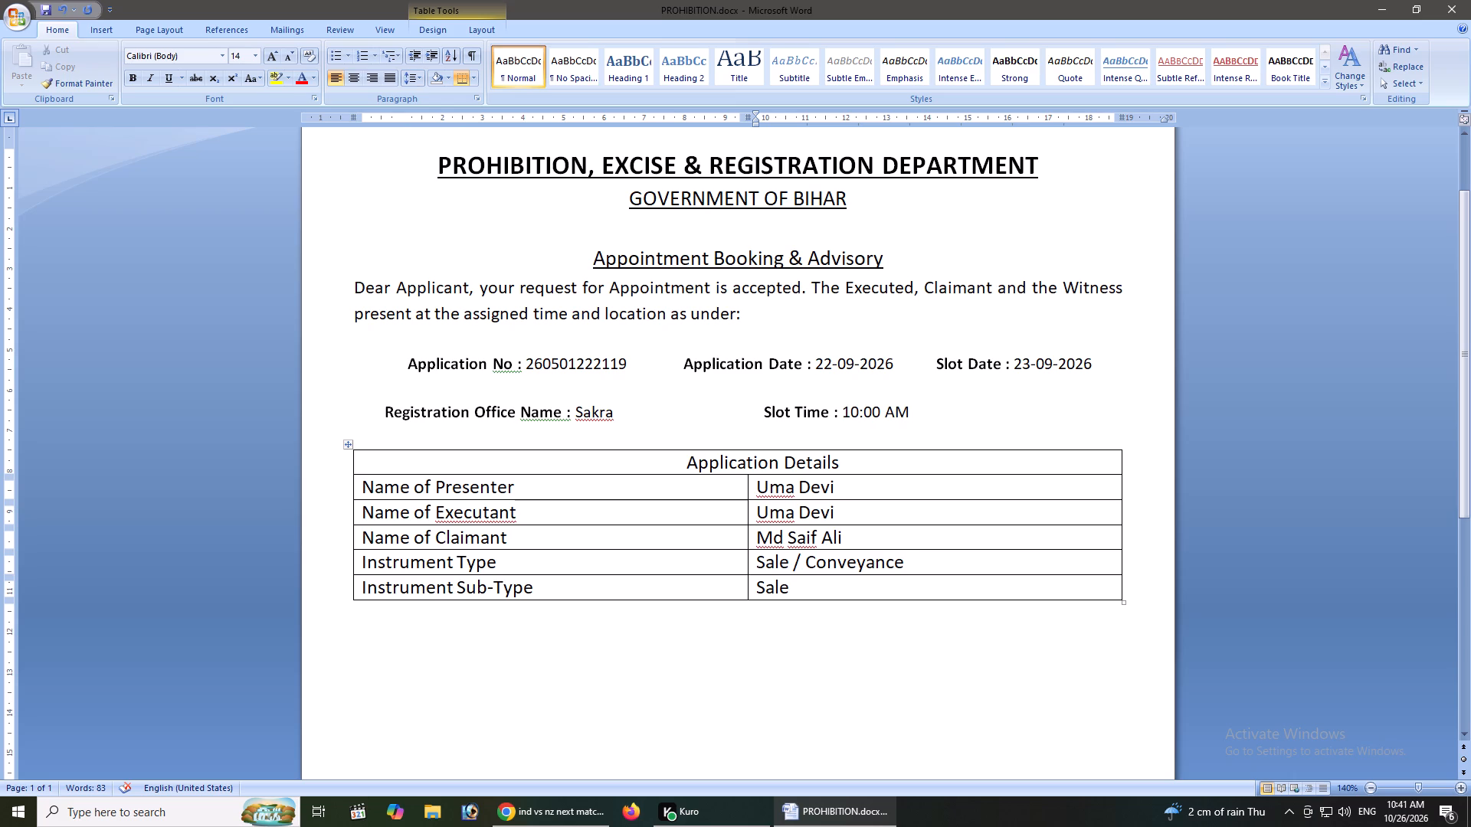
Narrow the Application Details table by moving both its outer borders slightly inward from the body text margins.
drag(1122, 529, 1102, 525)
drag(1102, 525, 1100, 524)
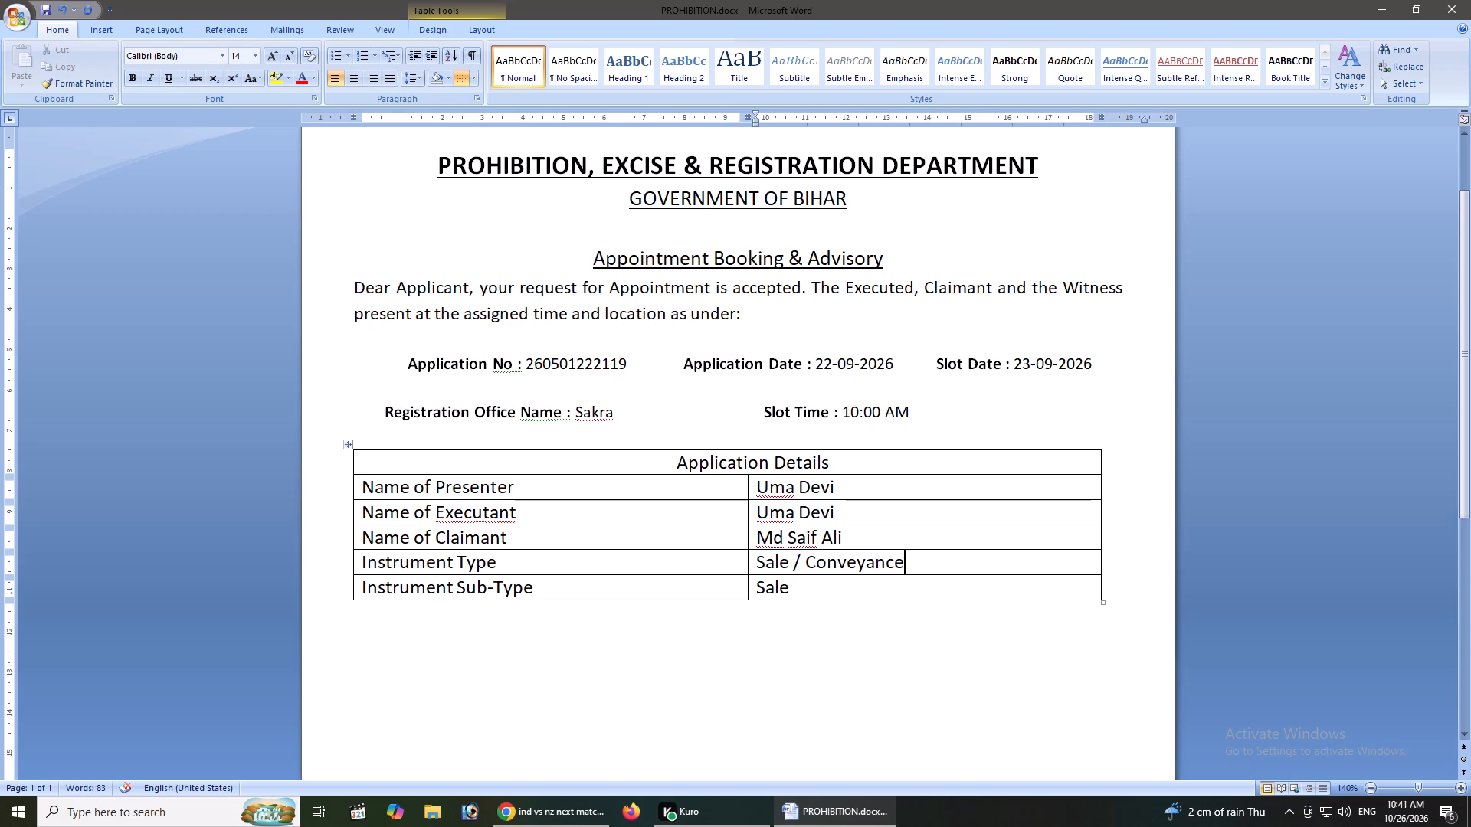
drag(353, 523, 377, 525)
click(537, 567)
Start an indented line below the table with the text "List of Documents to be".
scroll(630, 543, up, 1)
scroll(801, 595, down, 2)
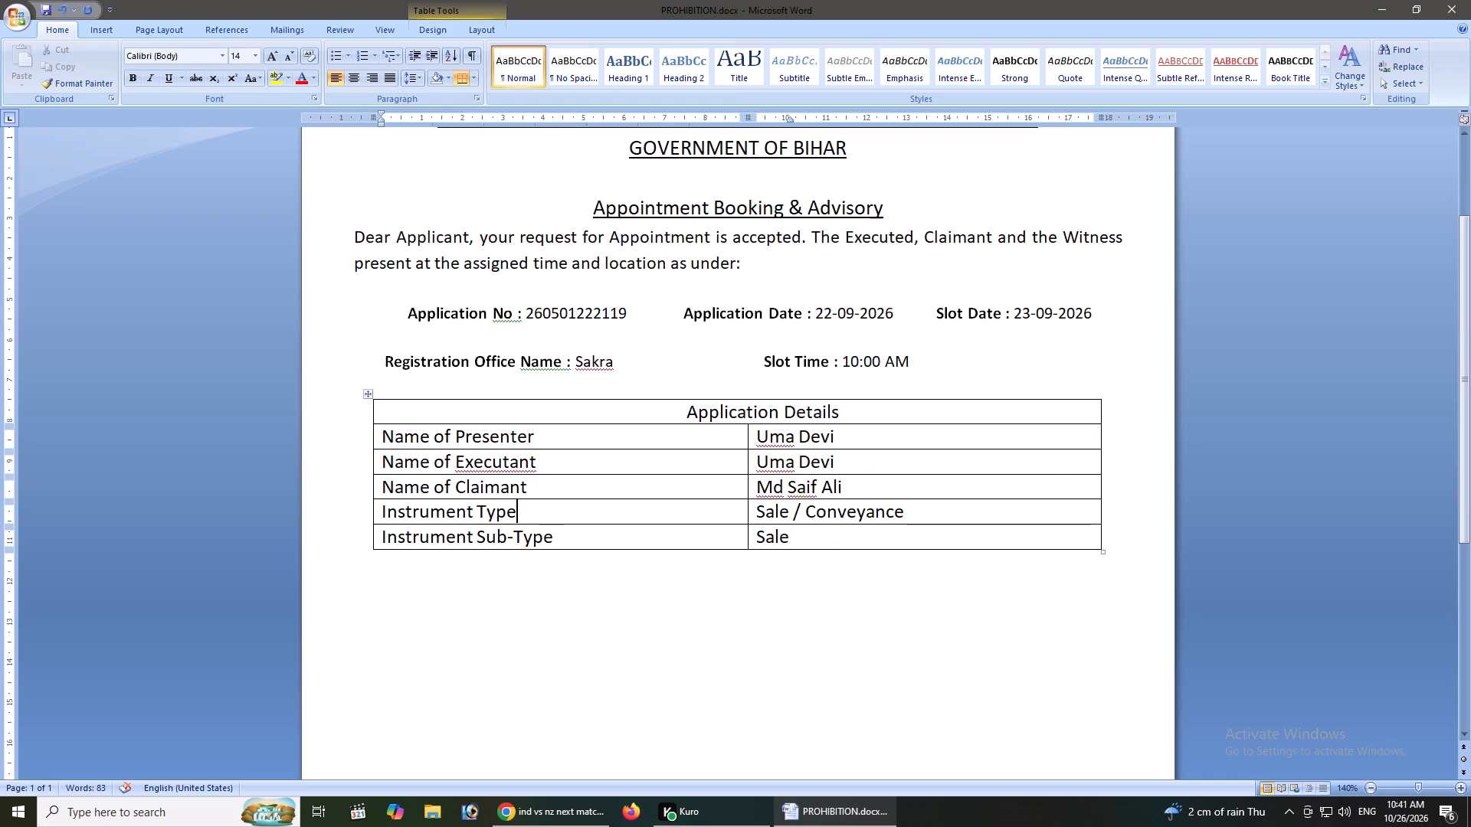
click(897, 577)
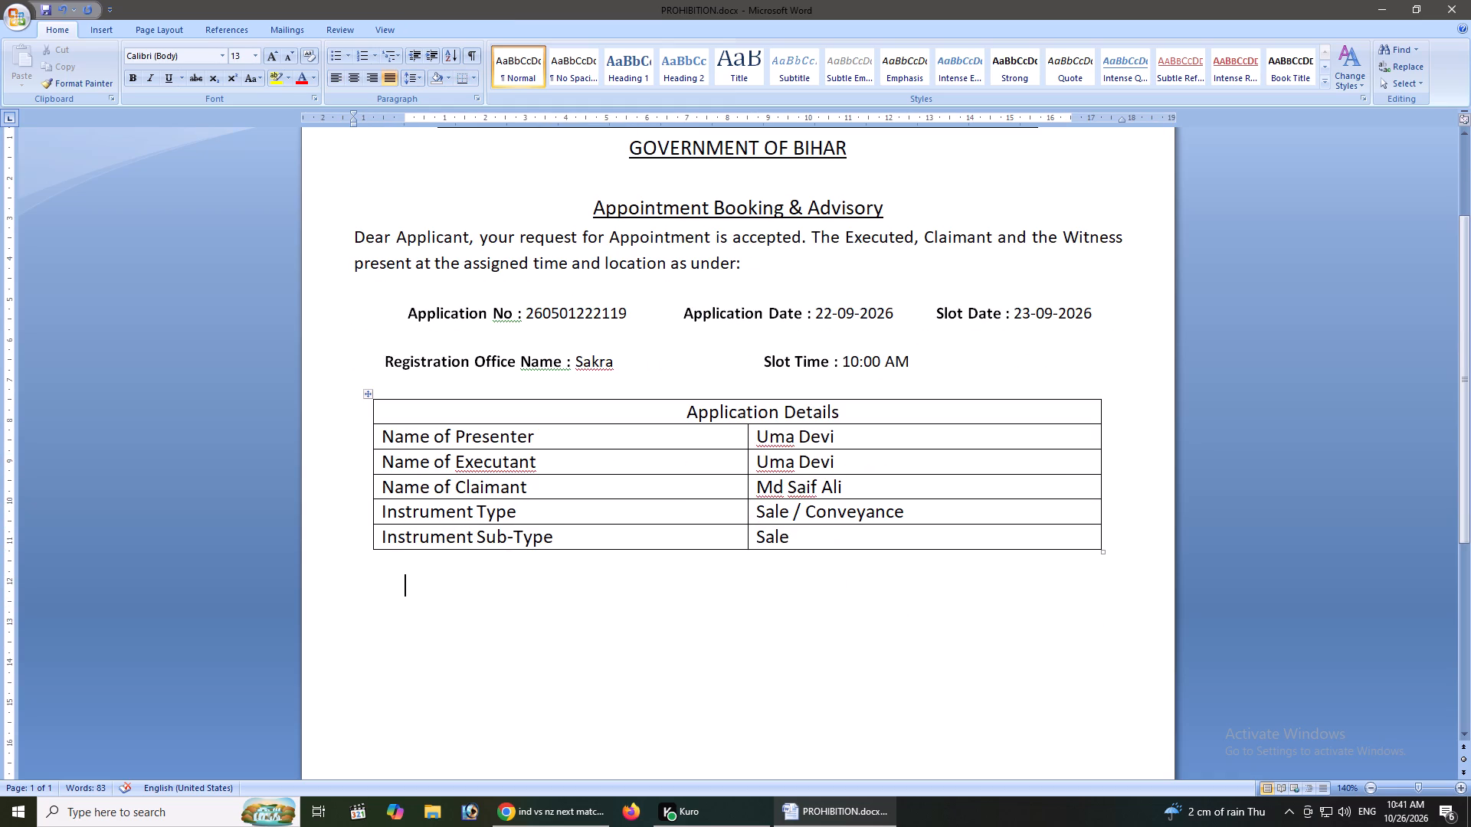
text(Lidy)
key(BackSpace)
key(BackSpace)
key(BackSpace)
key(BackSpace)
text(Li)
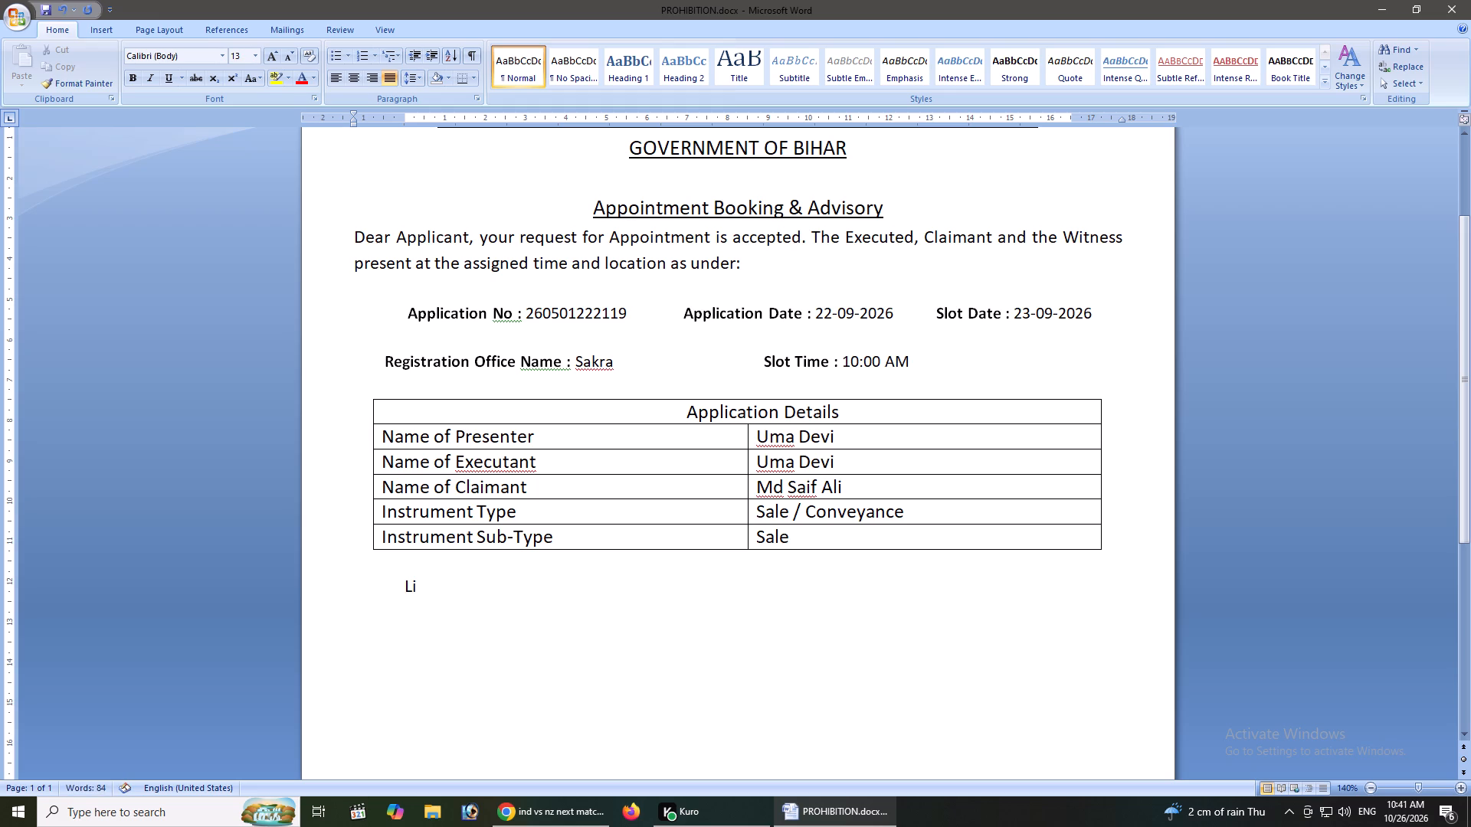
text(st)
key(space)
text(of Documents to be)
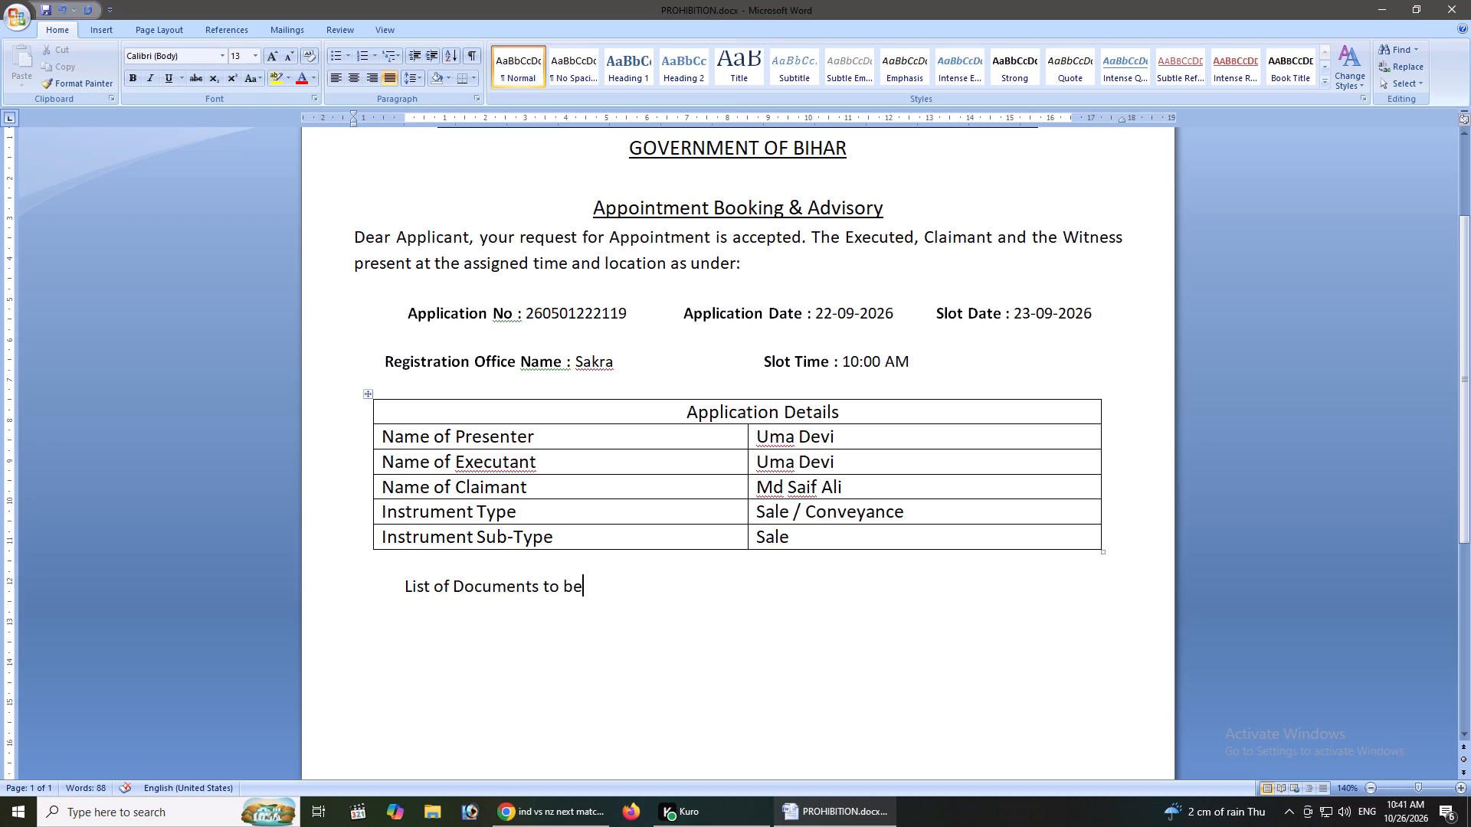
Change the font to Arial for everything from "GOVERNMENT OF BIHAR" down through the line below the table.
drag(703, 581, 342, 151)
click(190, 57)
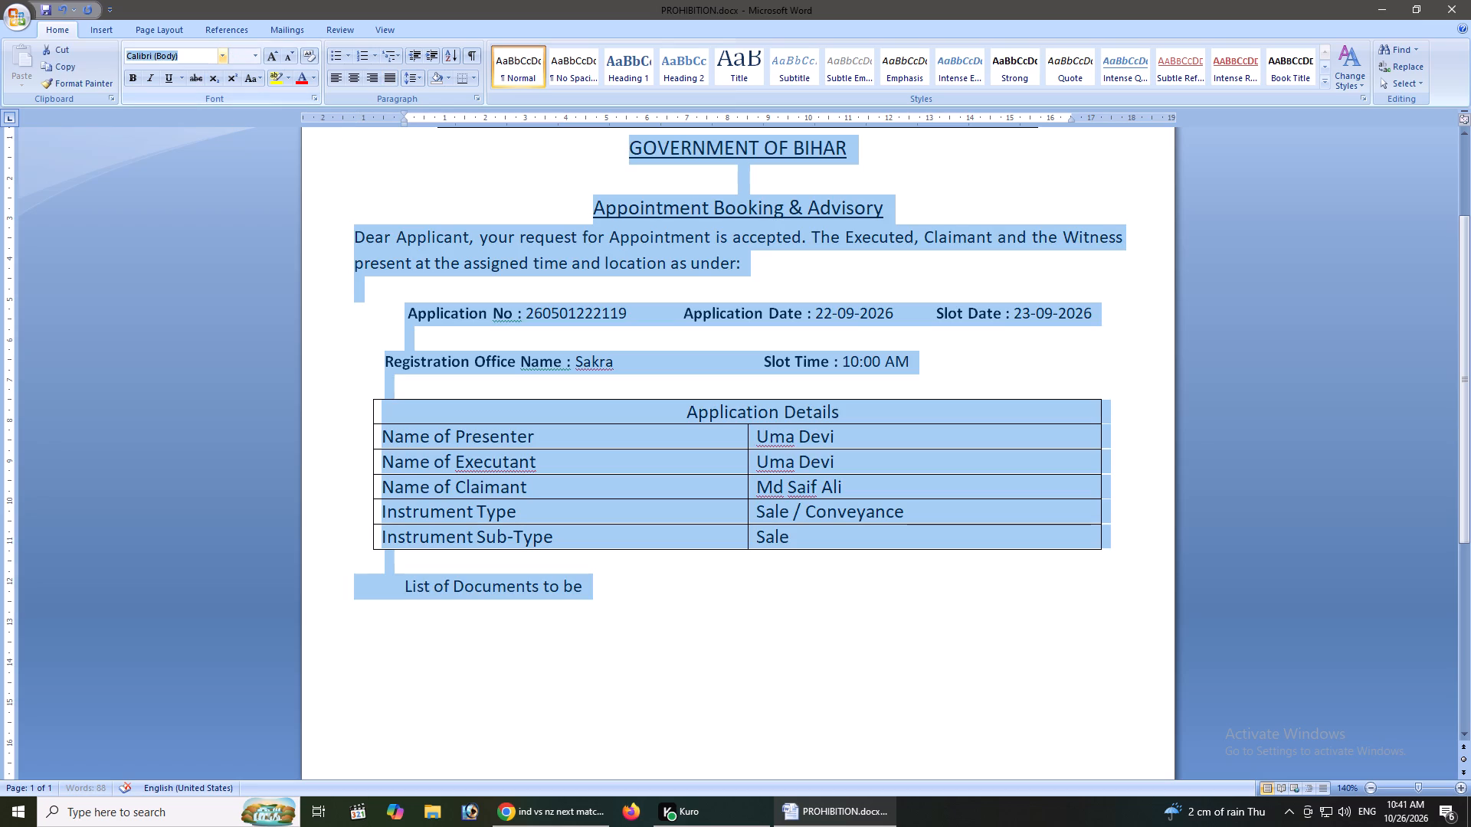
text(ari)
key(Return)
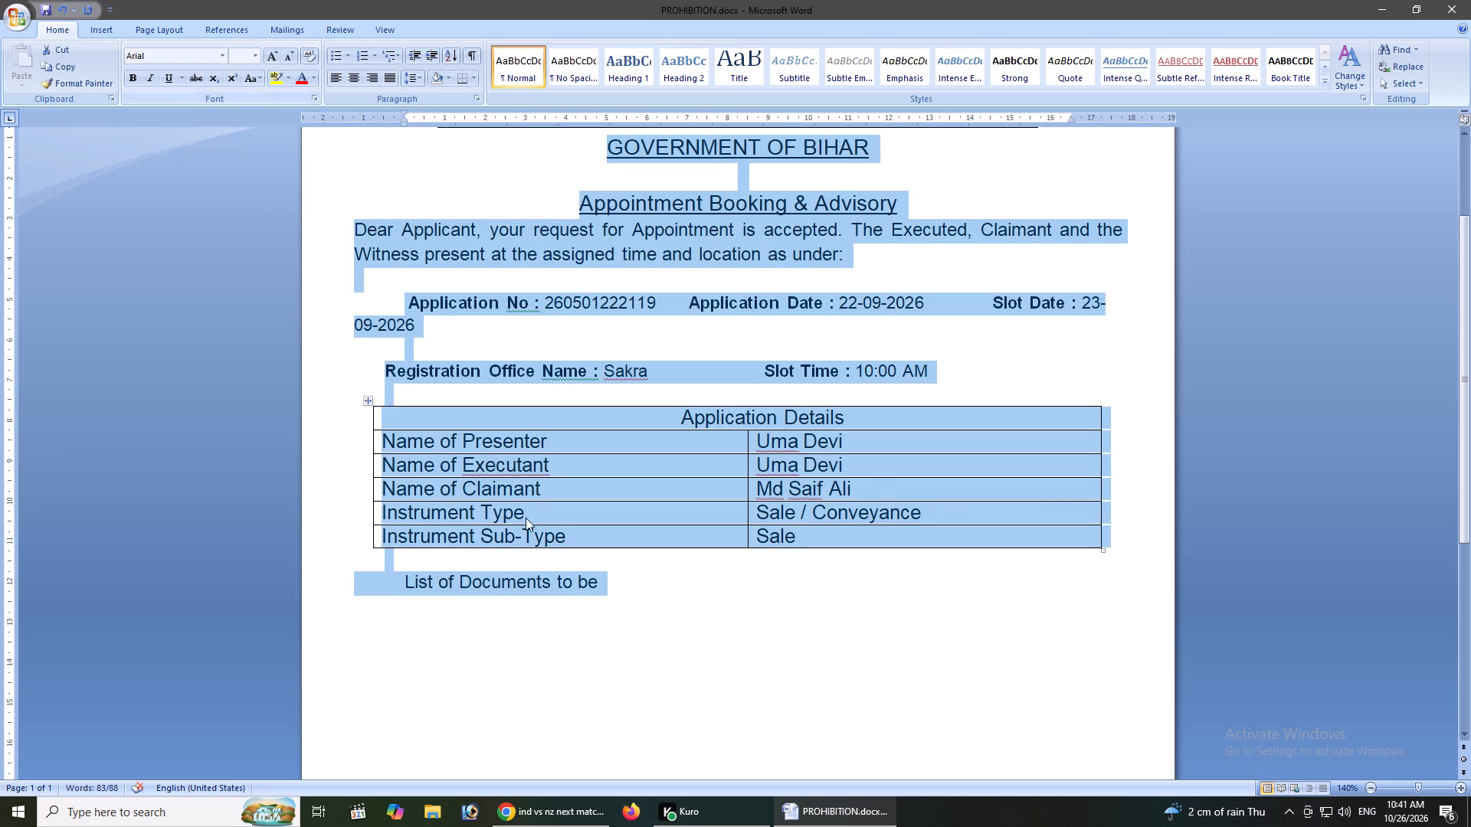
click(529, 525)
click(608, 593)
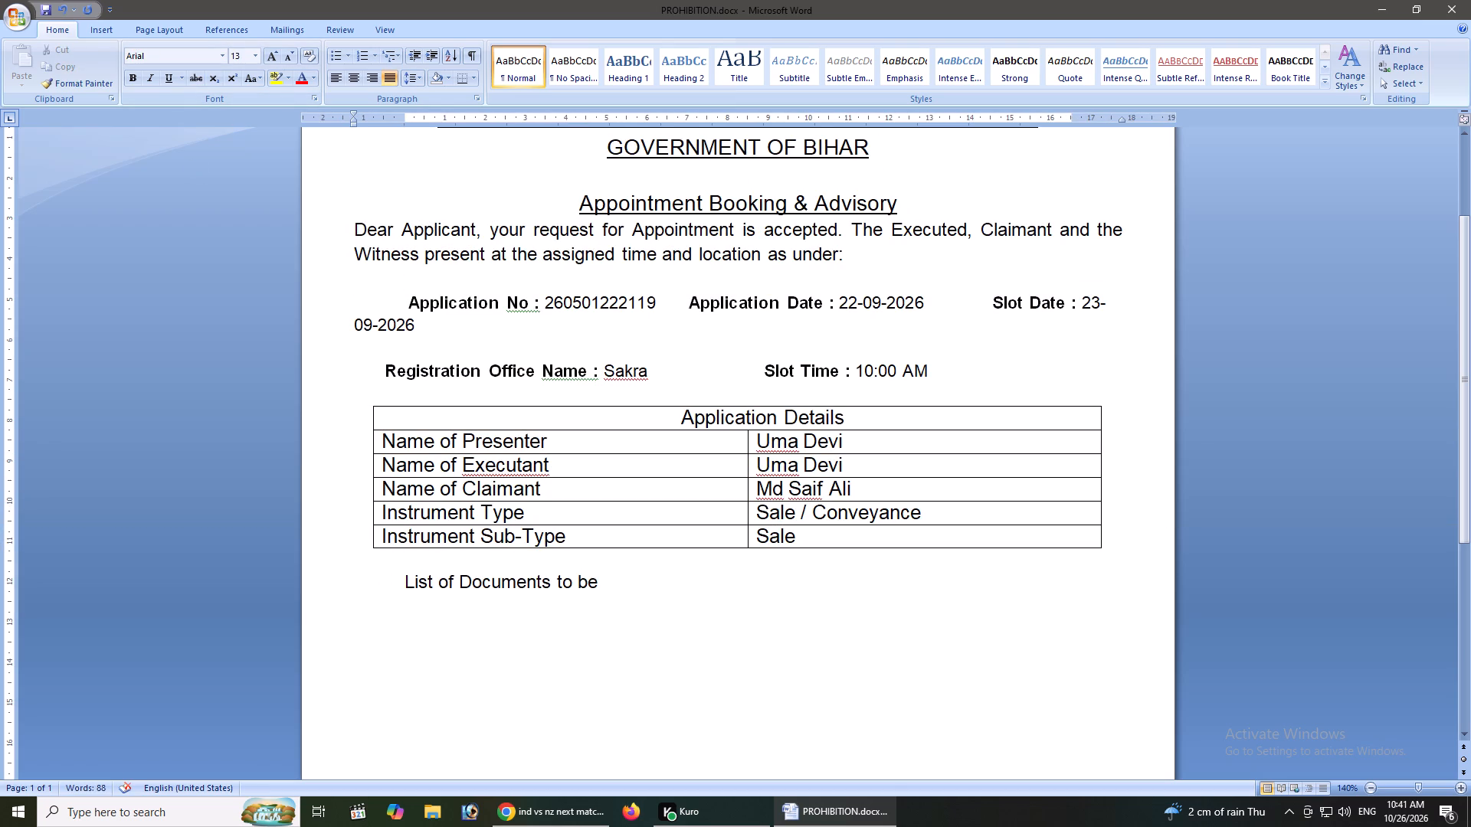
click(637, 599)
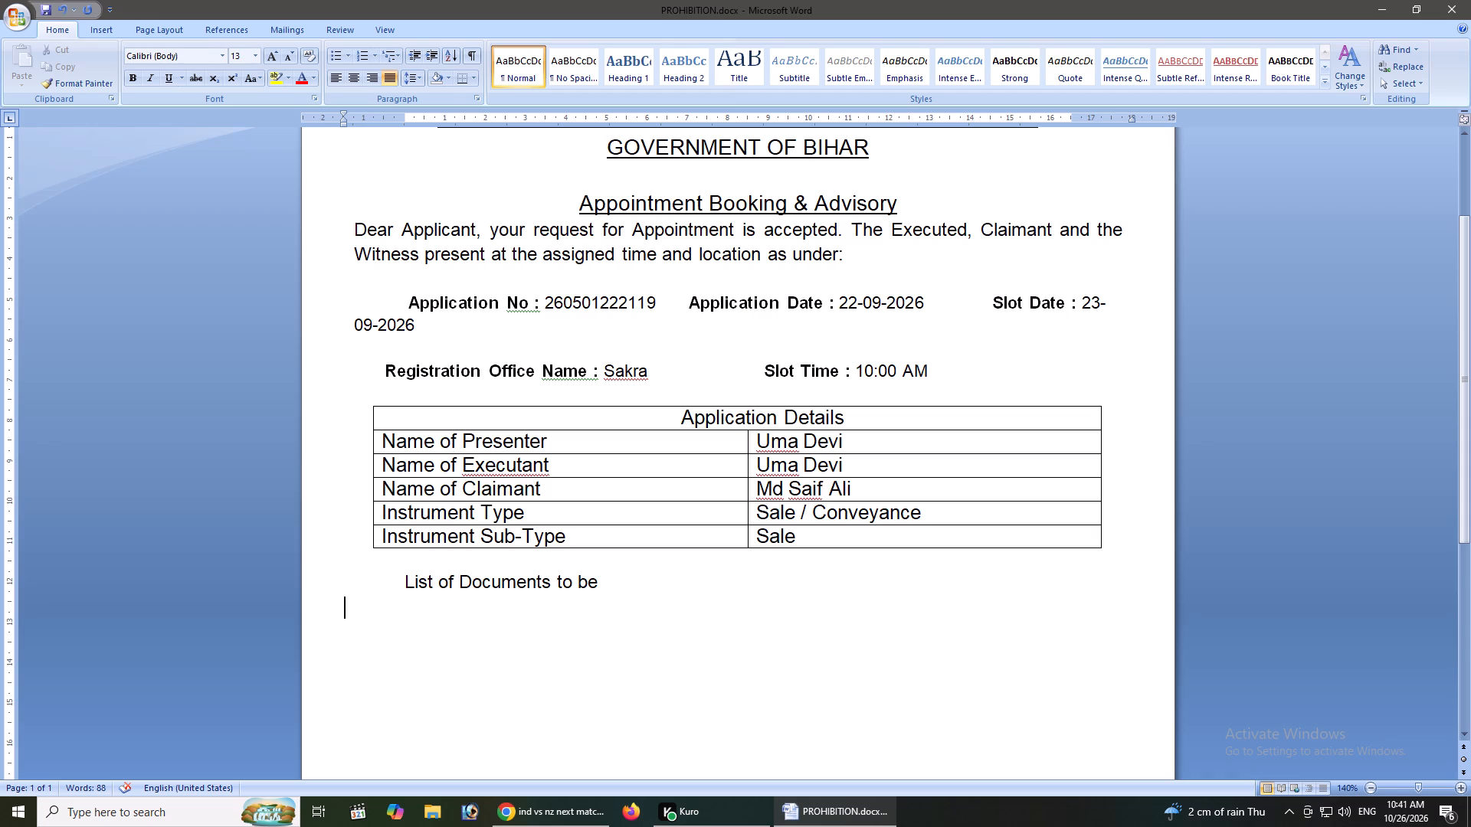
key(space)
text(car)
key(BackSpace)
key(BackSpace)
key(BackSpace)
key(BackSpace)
Complete the line below the table as "List of Documents to be carried in original for Registration" and start a new line.
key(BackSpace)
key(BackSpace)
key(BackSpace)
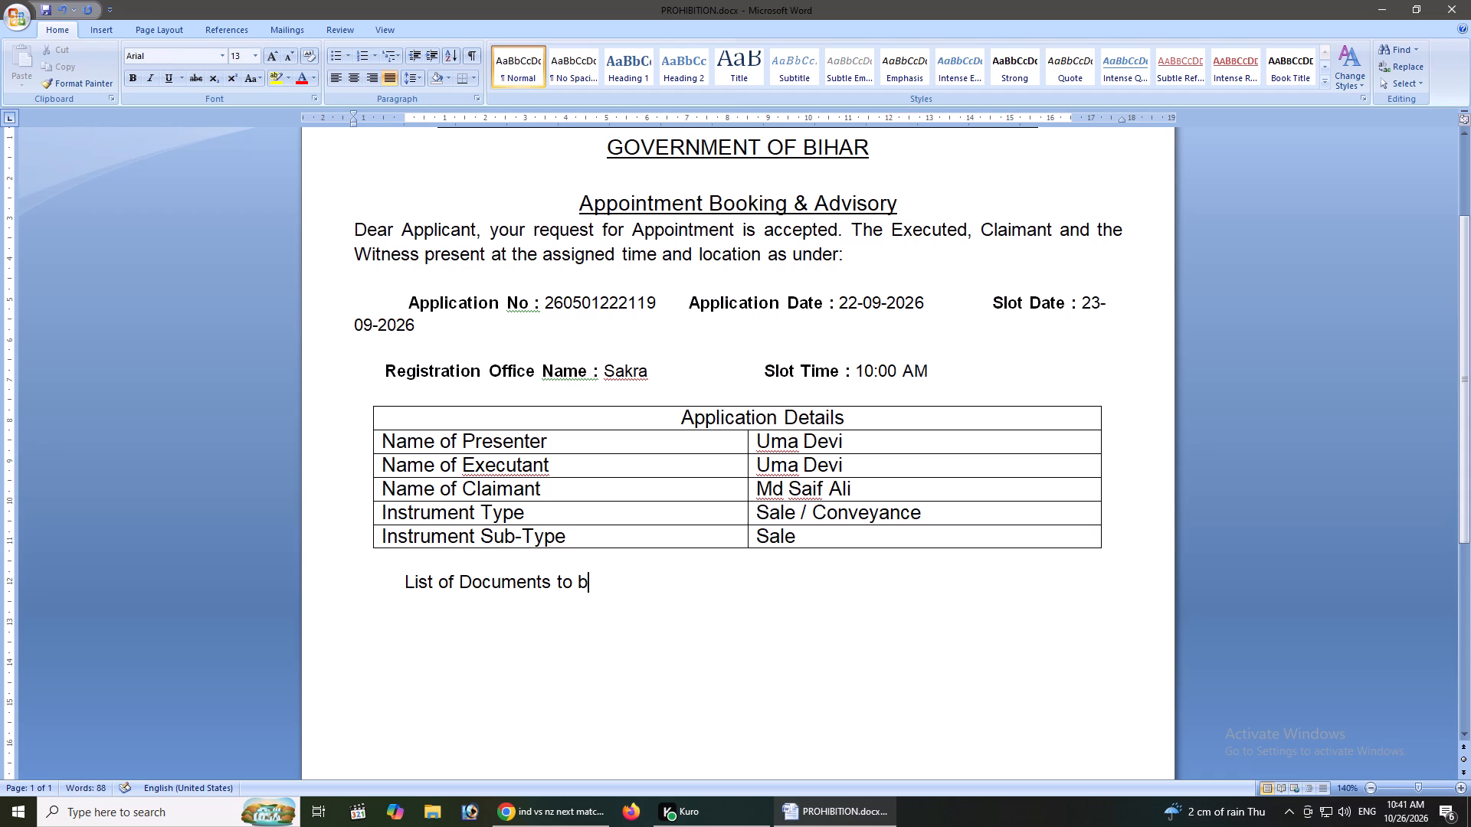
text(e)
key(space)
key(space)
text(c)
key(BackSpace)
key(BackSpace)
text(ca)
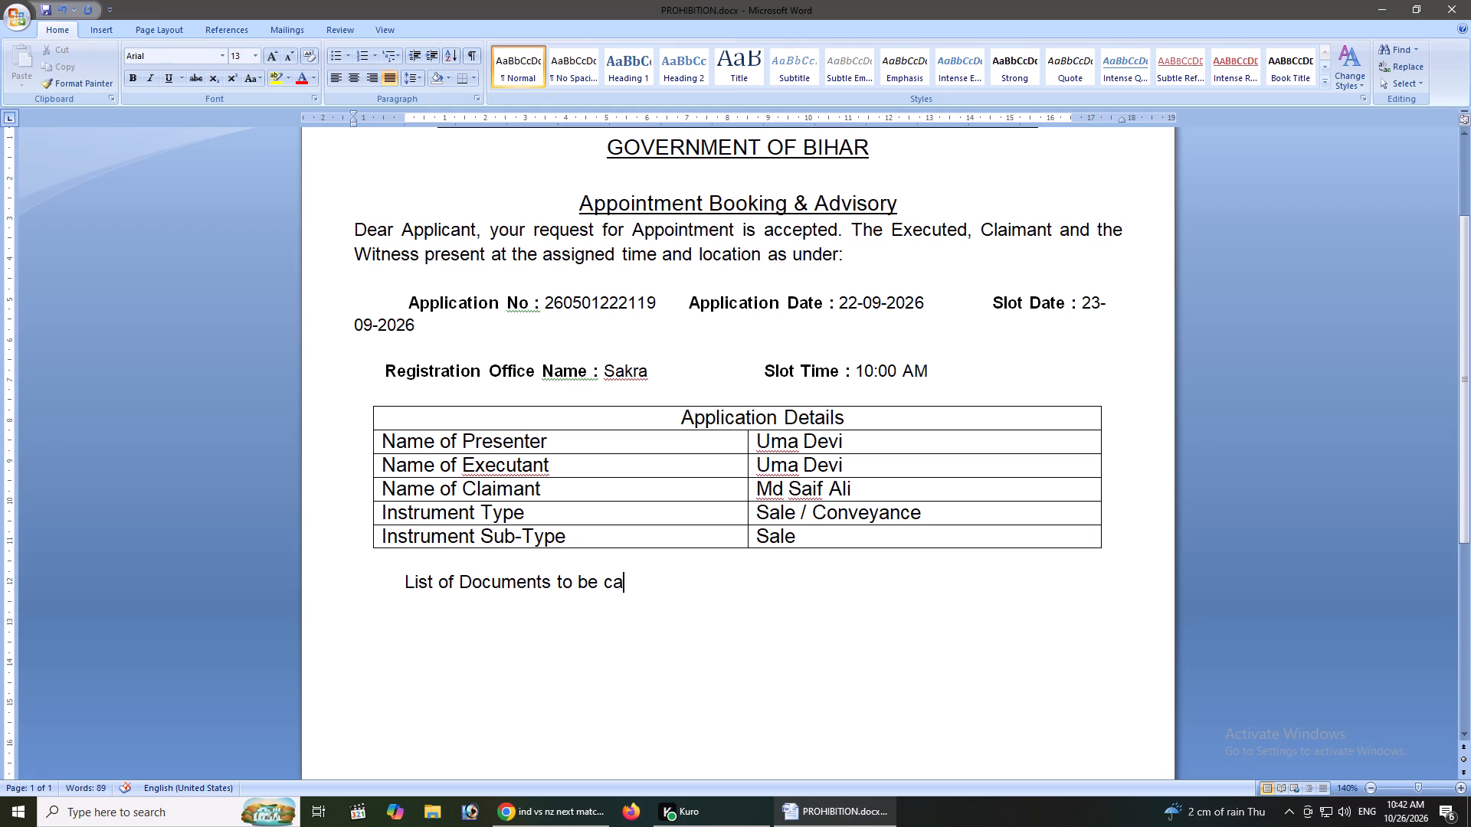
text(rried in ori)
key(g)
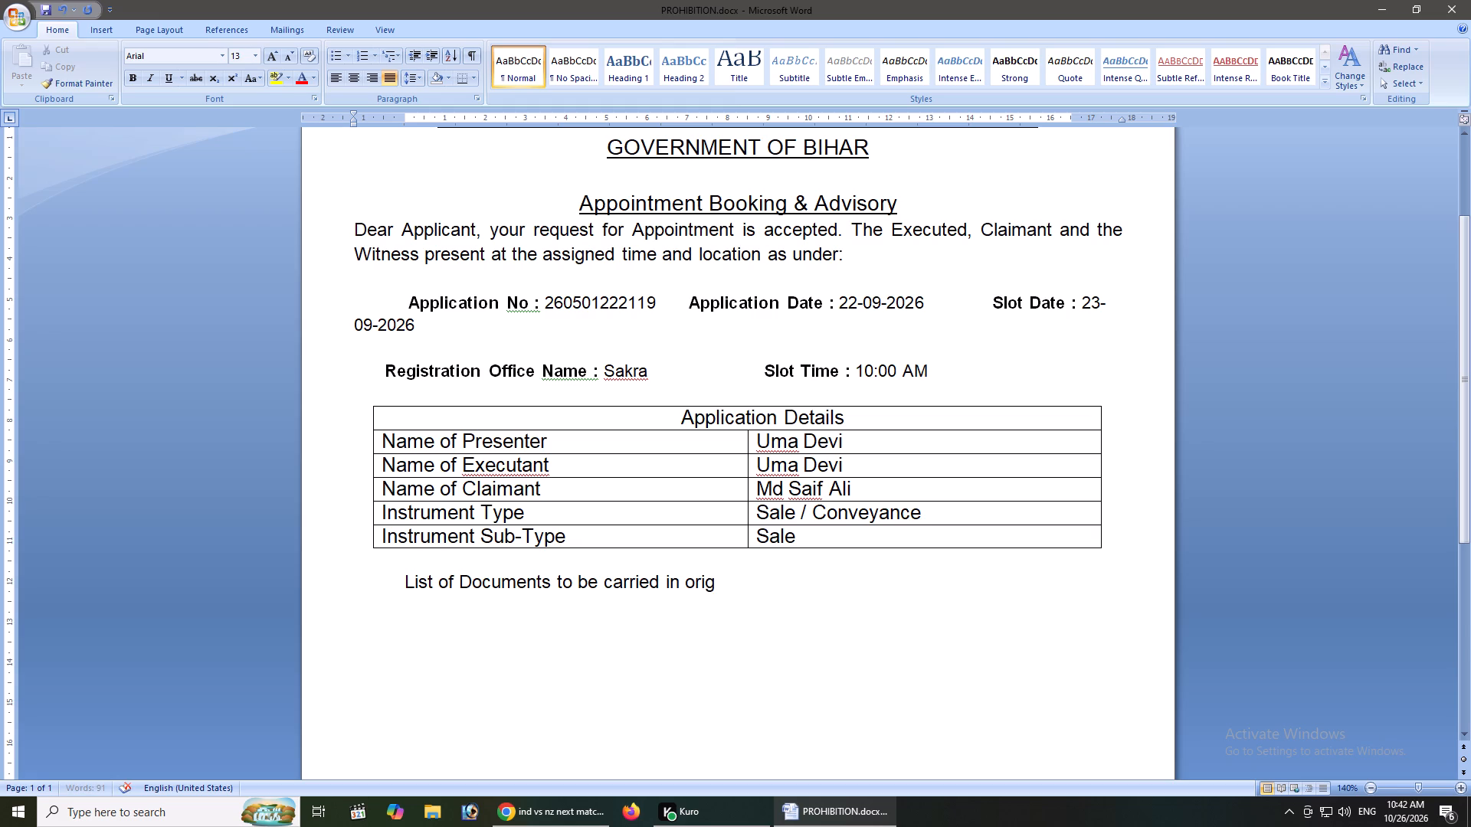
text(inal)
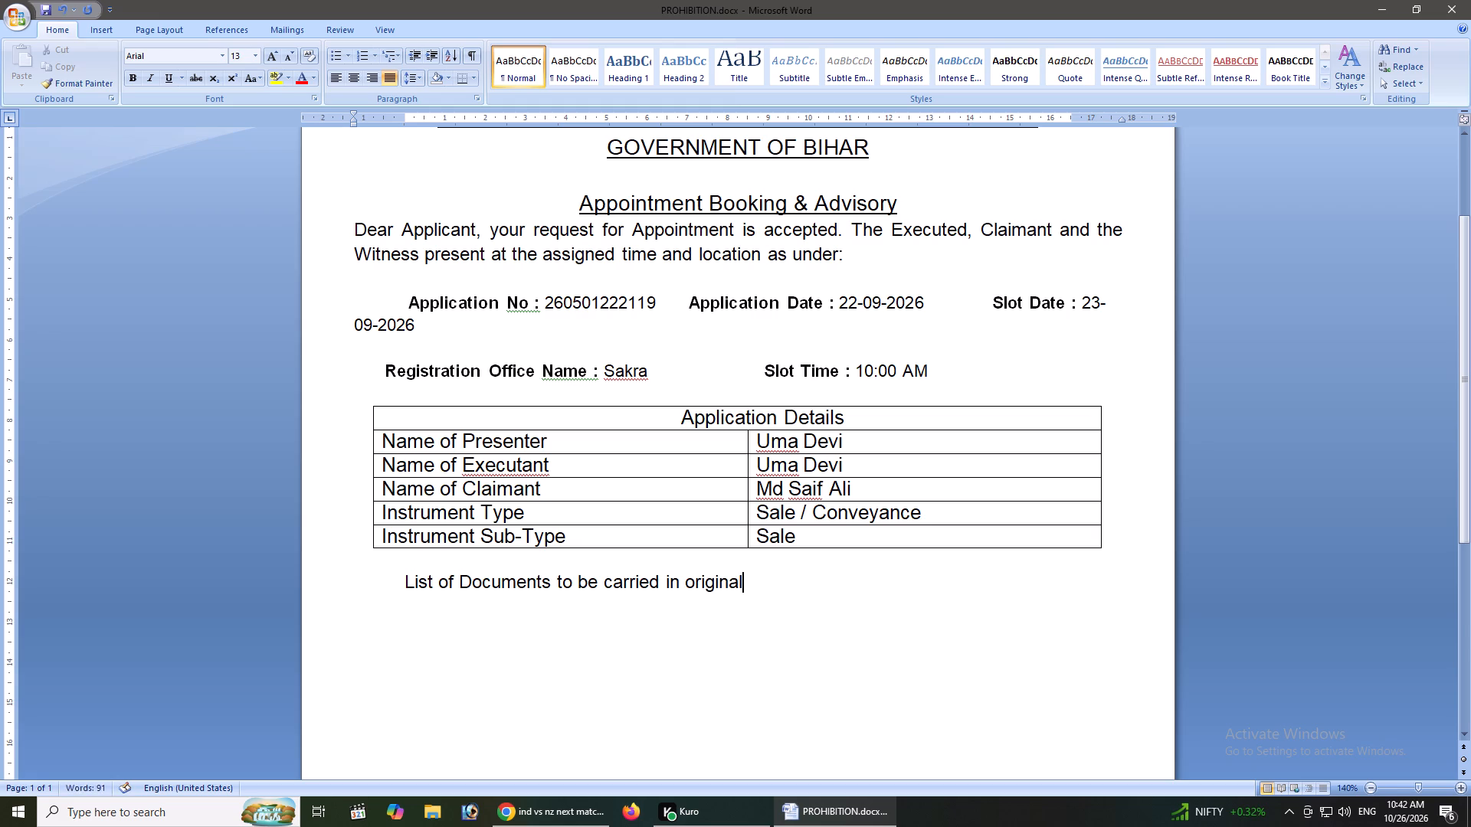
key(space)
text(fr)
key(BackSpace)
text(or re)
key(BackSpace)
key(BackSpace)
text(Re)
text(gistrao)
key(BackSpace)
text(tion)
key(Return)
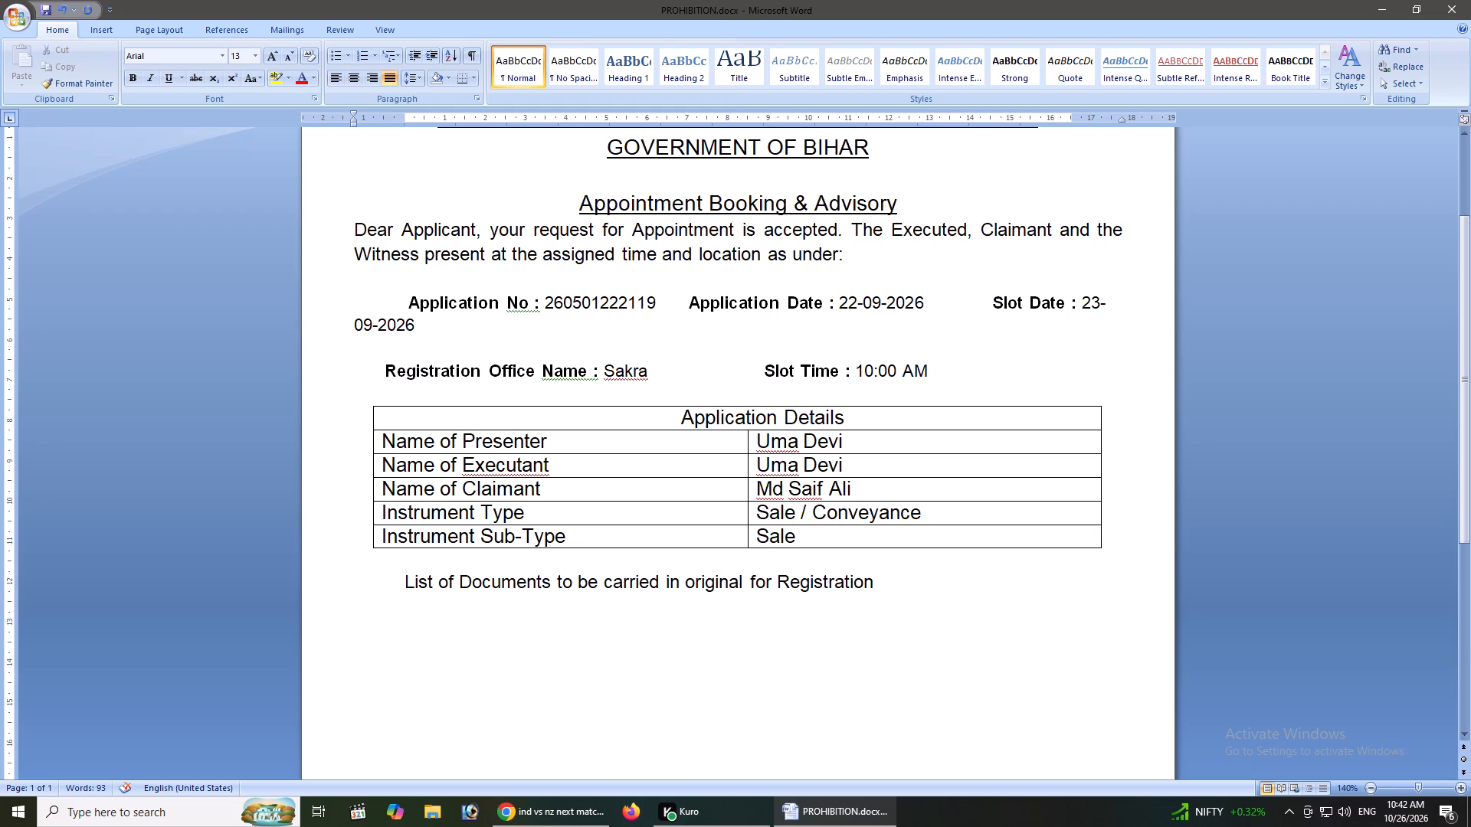
Add the indented line "Original Document to be Registered" below the documents list heading.
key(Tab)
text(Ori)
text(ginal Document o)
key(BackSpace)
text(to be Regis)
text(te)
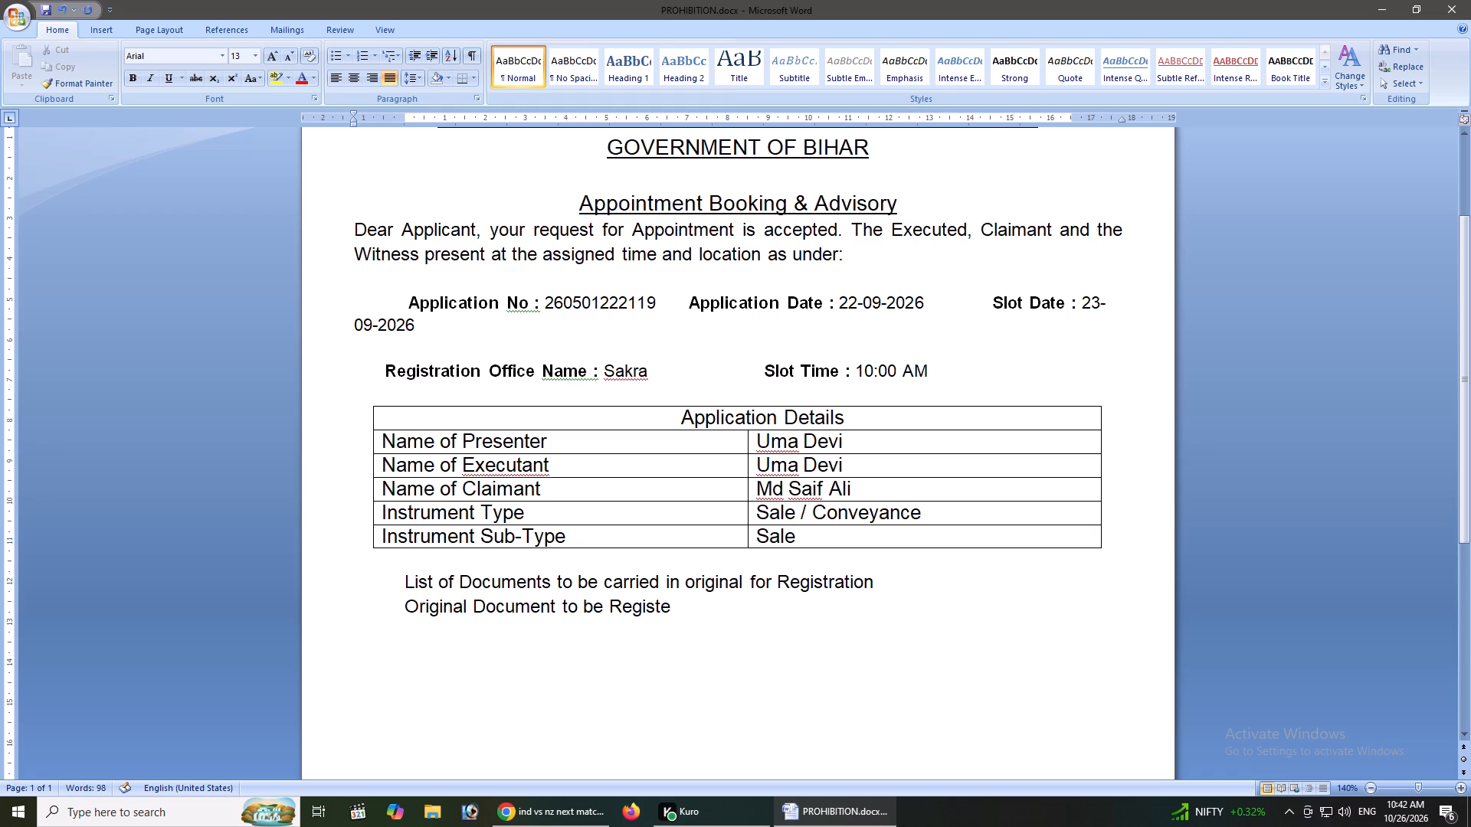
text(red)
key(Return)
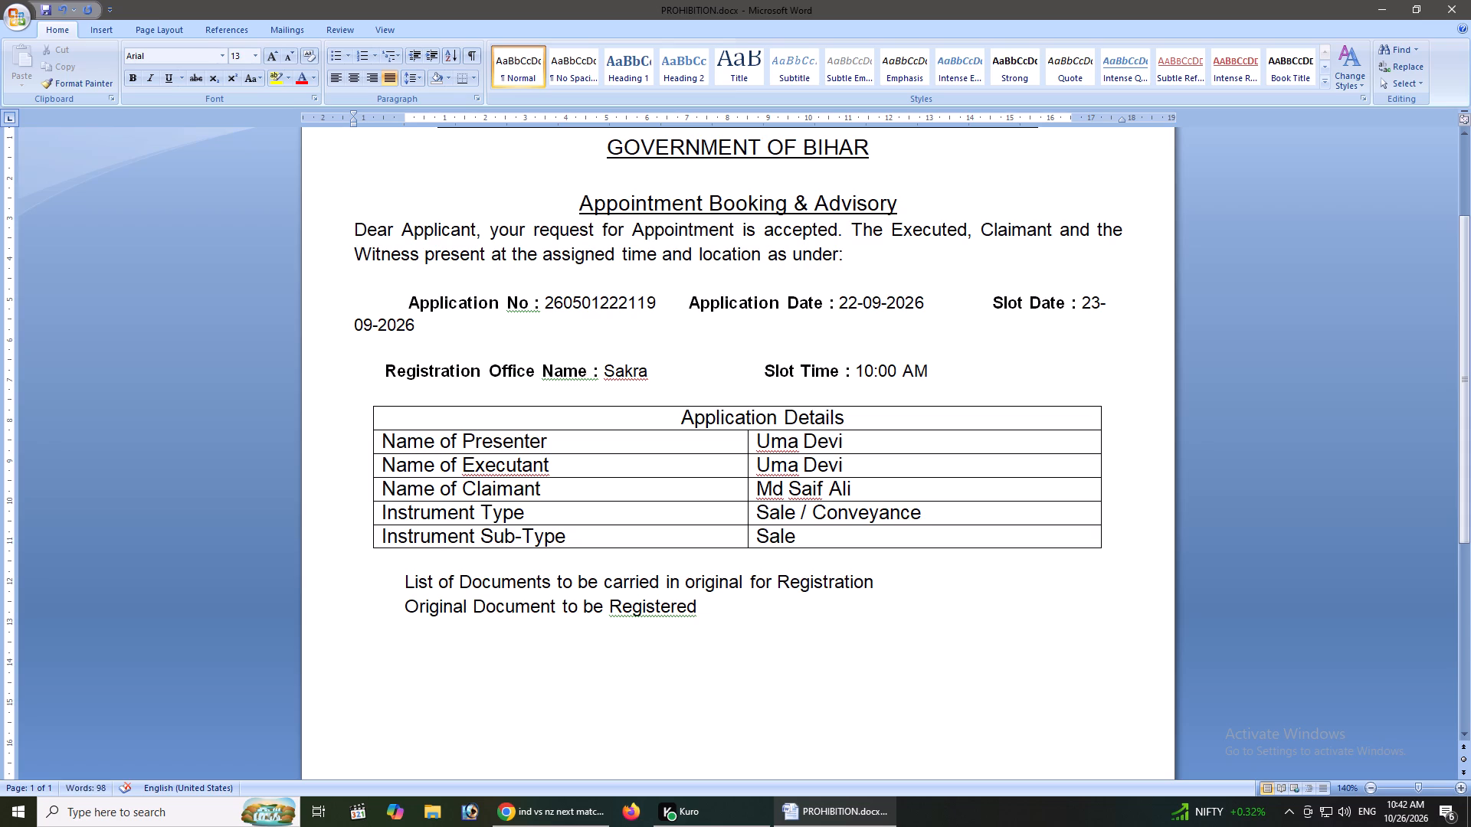
Add "Original e-Stamp/e-Challan" as the following unindented line of the documents list.
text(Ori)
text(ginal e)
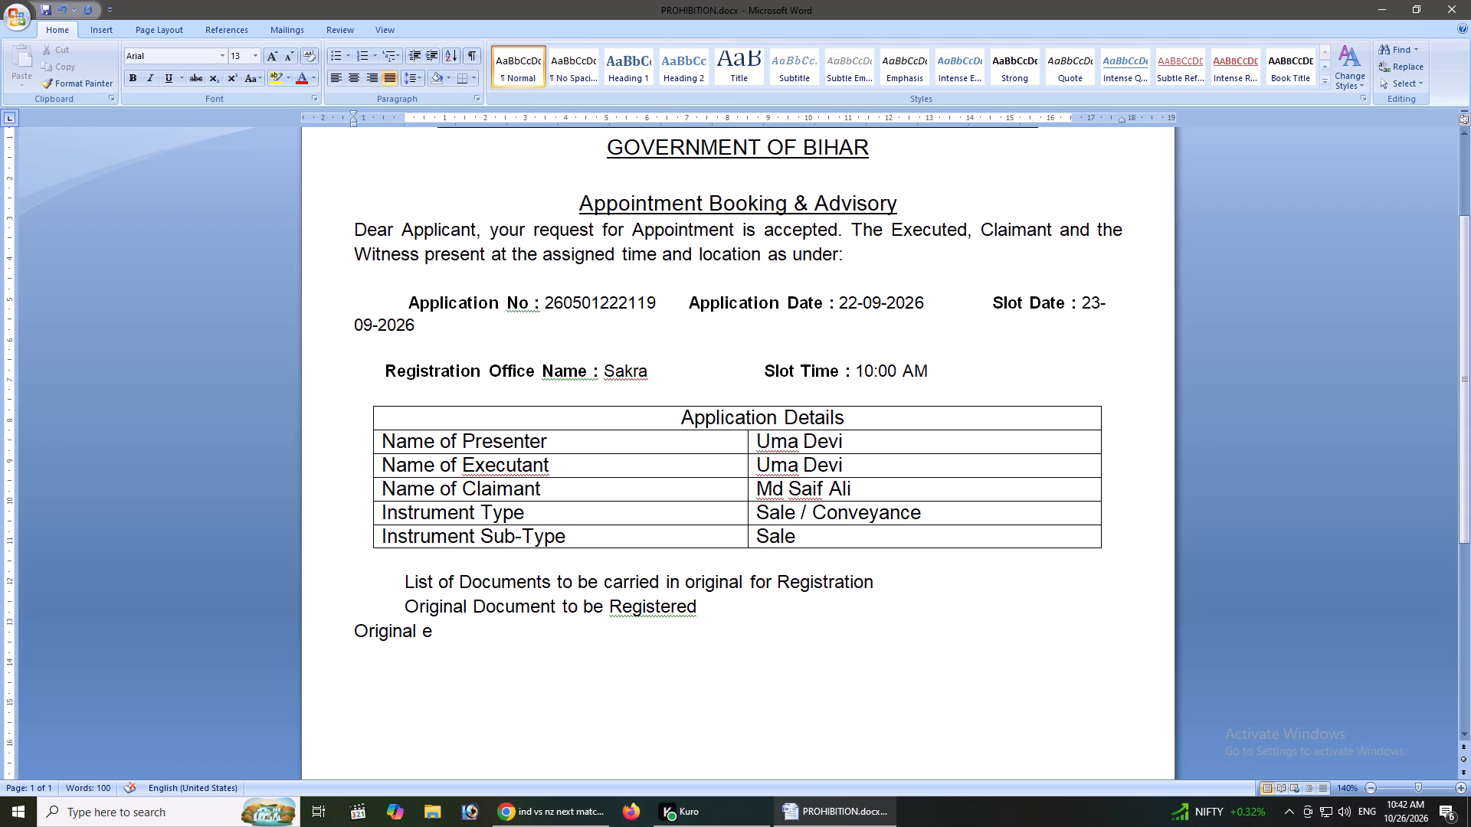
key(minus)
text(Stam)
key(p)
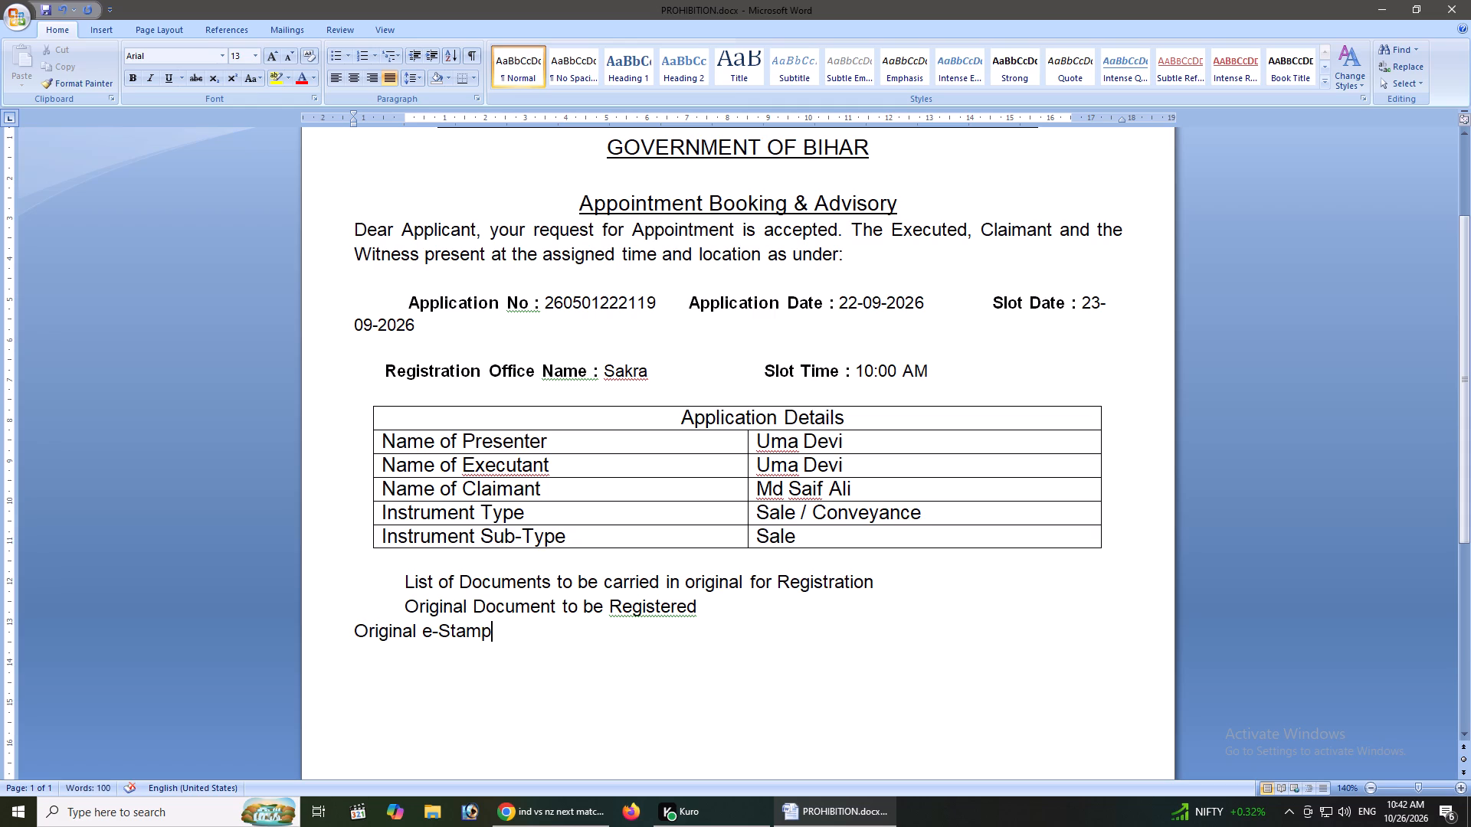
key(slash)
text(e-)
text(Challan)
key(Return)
Add the line "PAN Card of Executan" below the e-Stamp/e-Challan line, with PAN in capitals.
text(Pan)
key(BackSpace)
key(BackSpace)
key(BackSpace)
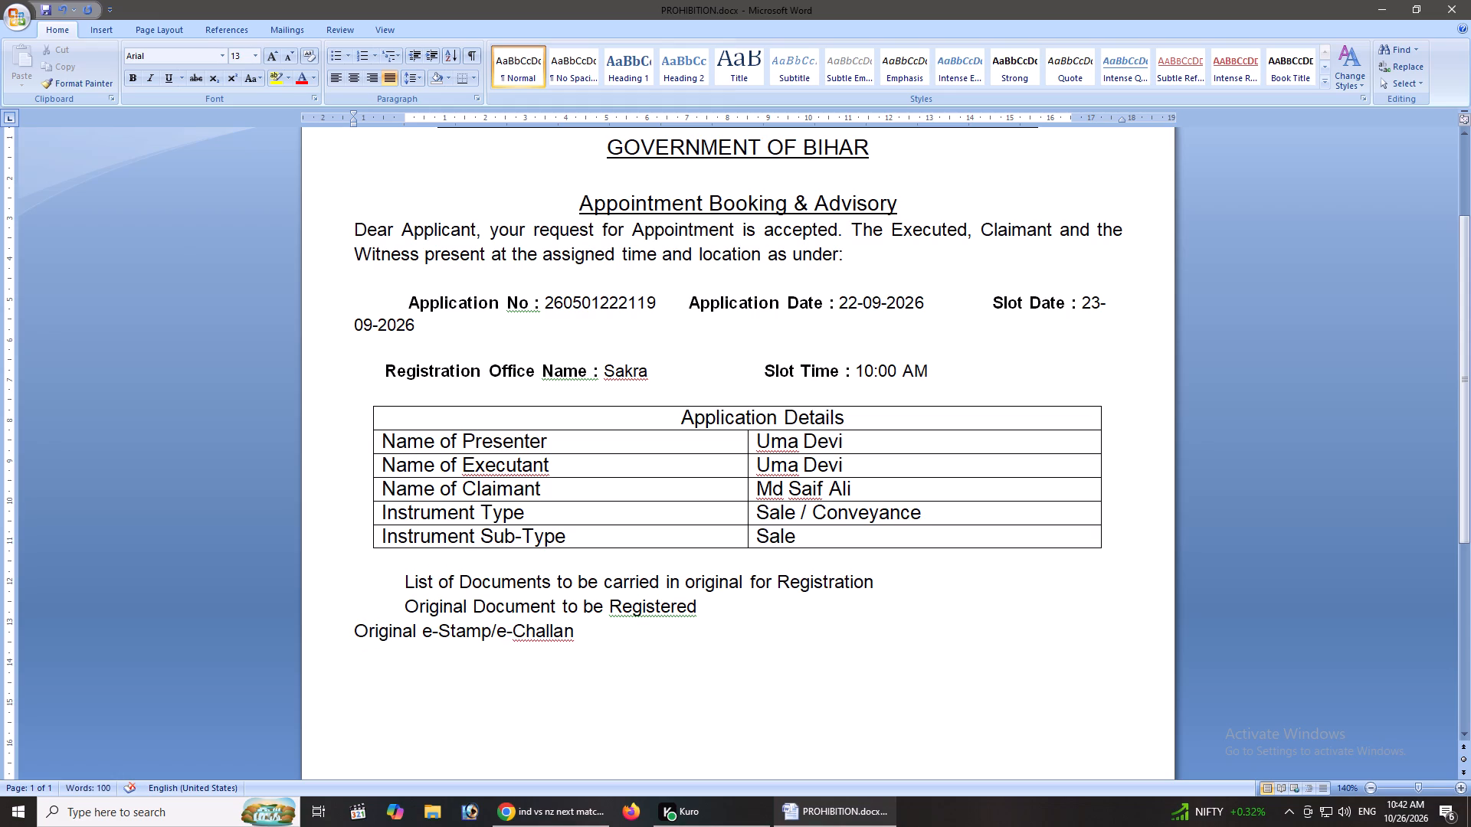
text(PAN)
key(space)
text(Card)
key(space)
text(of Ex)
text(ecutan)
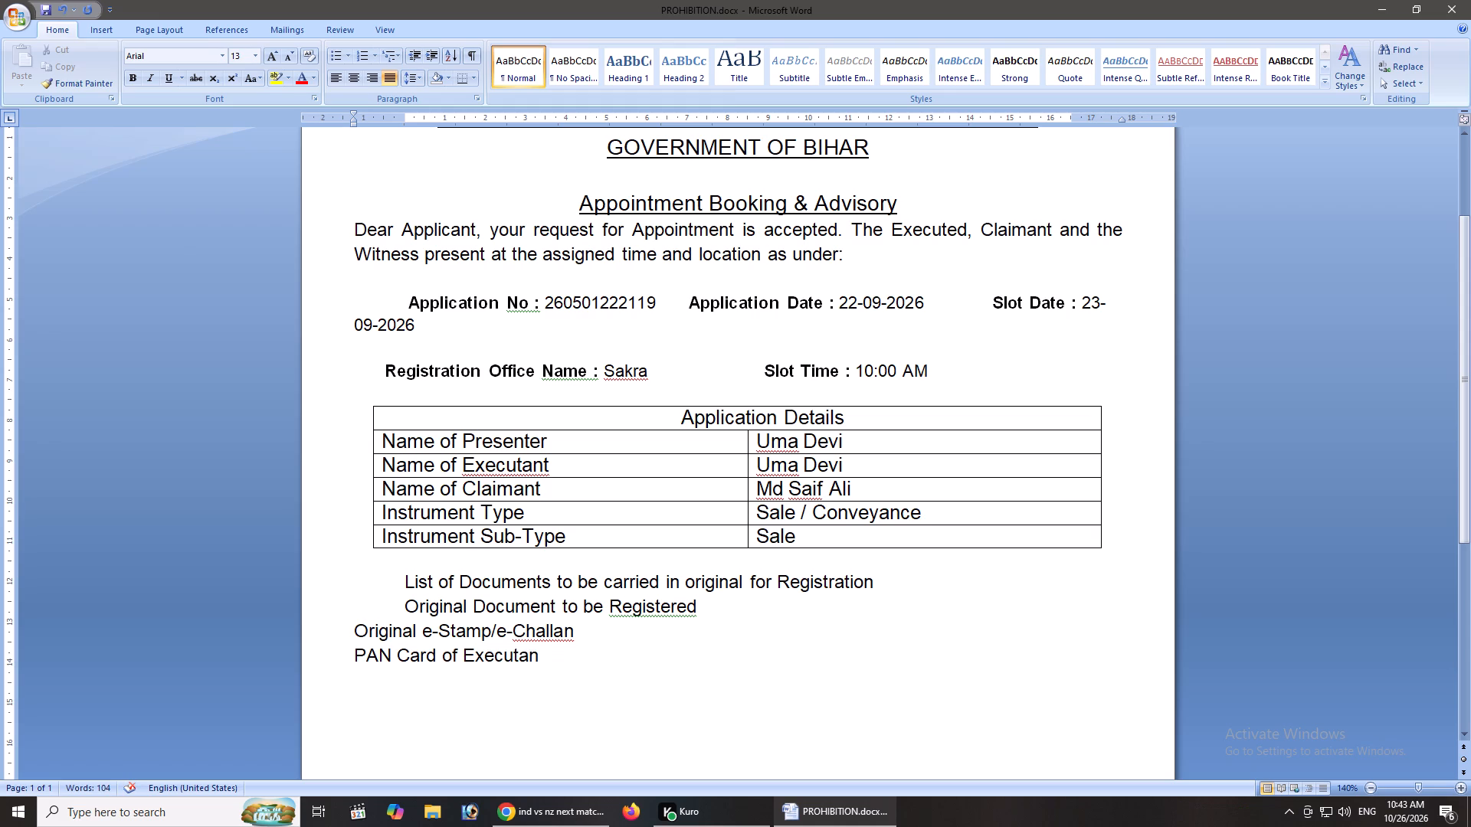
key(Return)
Enter "PAN Card of Claimant" as the next line of the documents list.
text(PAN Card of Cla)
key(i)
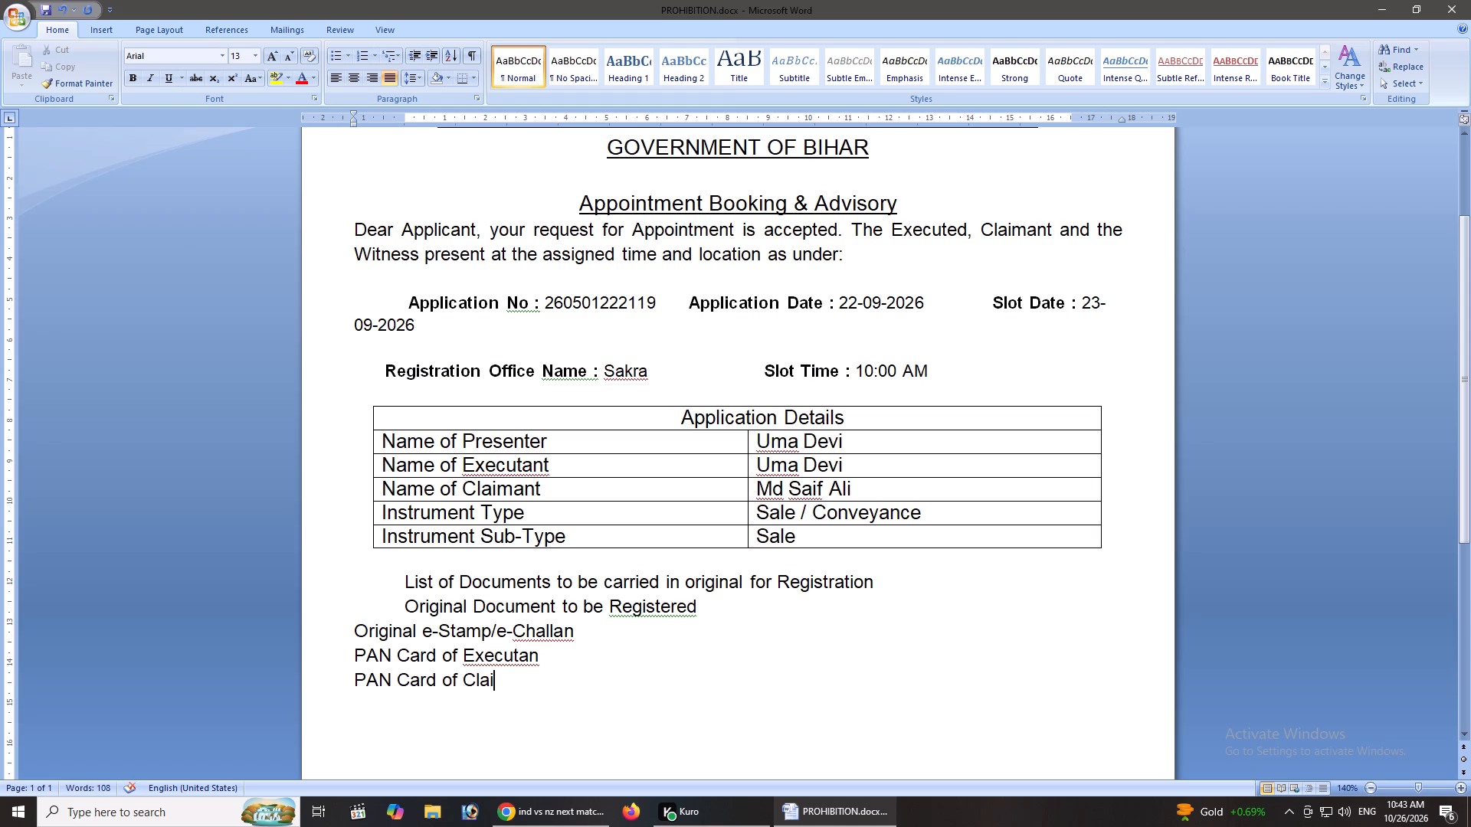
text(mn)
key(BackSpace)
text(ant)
Correct "Executan" to "Executant" in the first PAN Card line, and return to the end of the Claimant line.
click(555, 656)
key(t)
click(584, 687)
click(550, 662)
click(558, 679)
Add the line "Aadhaar Card of the following:" below the PAN Card lines.
key(Return)
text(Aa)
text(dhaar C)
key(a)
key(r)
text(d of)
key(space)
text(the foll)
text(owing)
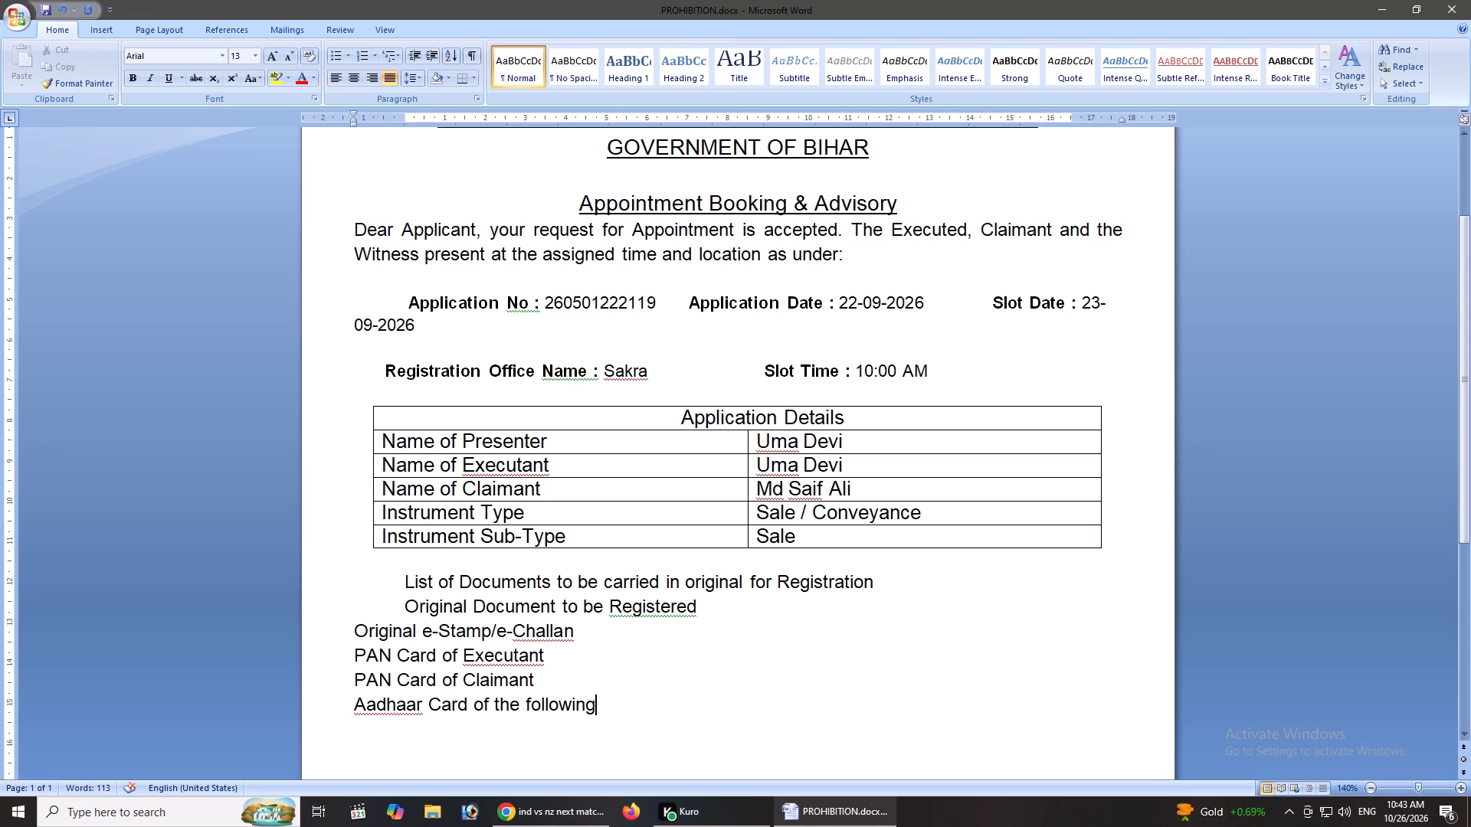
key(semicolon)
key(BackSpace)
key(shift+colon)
Start a numbered list under the Aadhaar Card line with "Executant" as item 1.
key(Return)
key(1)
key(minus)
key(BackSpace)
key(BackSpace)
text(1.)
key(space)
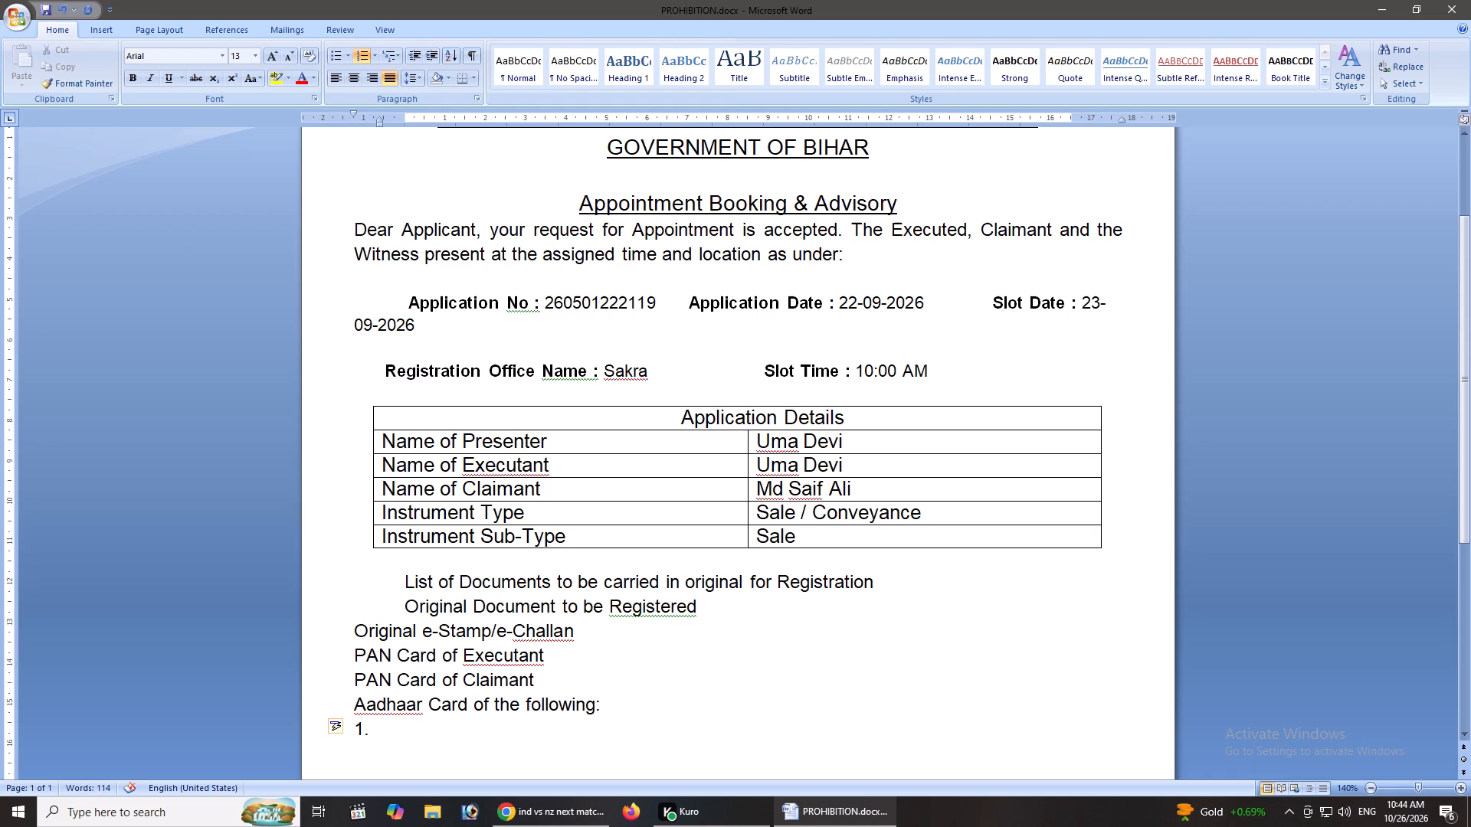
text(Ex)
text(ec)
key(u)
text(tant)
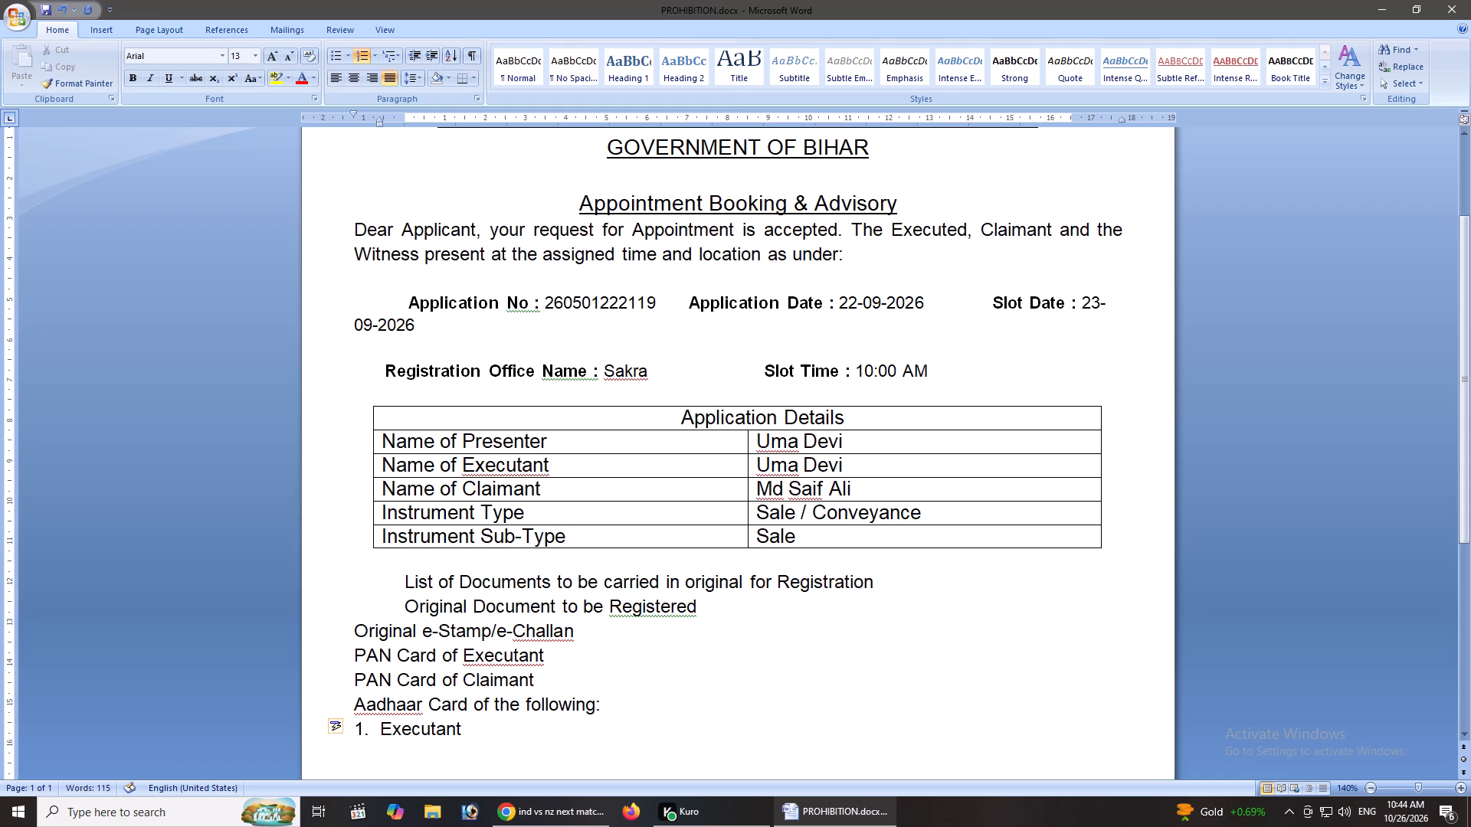
Add "Claimant" and "Witnesses" as items 2 and 3 of the Aadhaar Card numbered list.
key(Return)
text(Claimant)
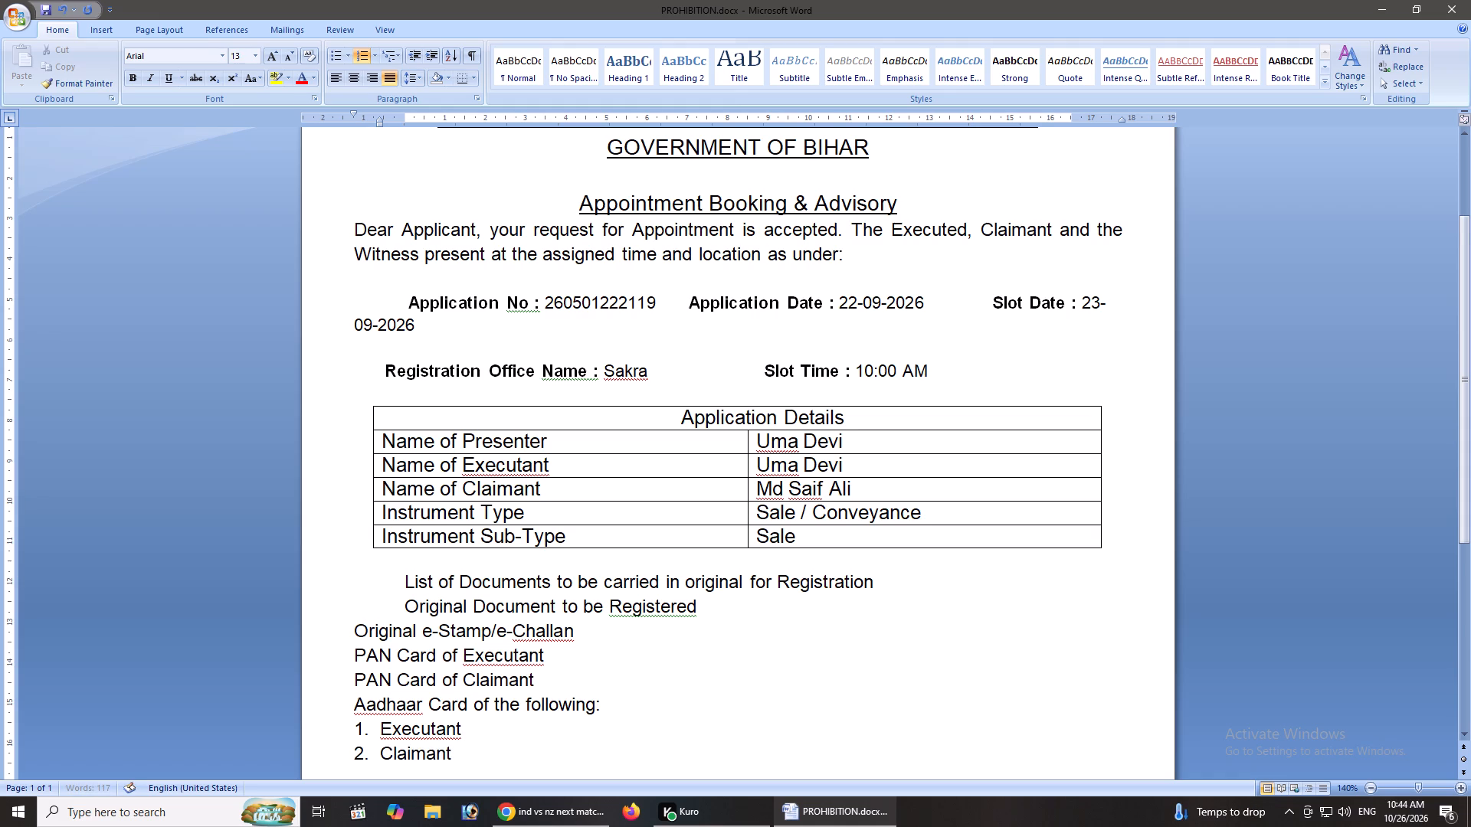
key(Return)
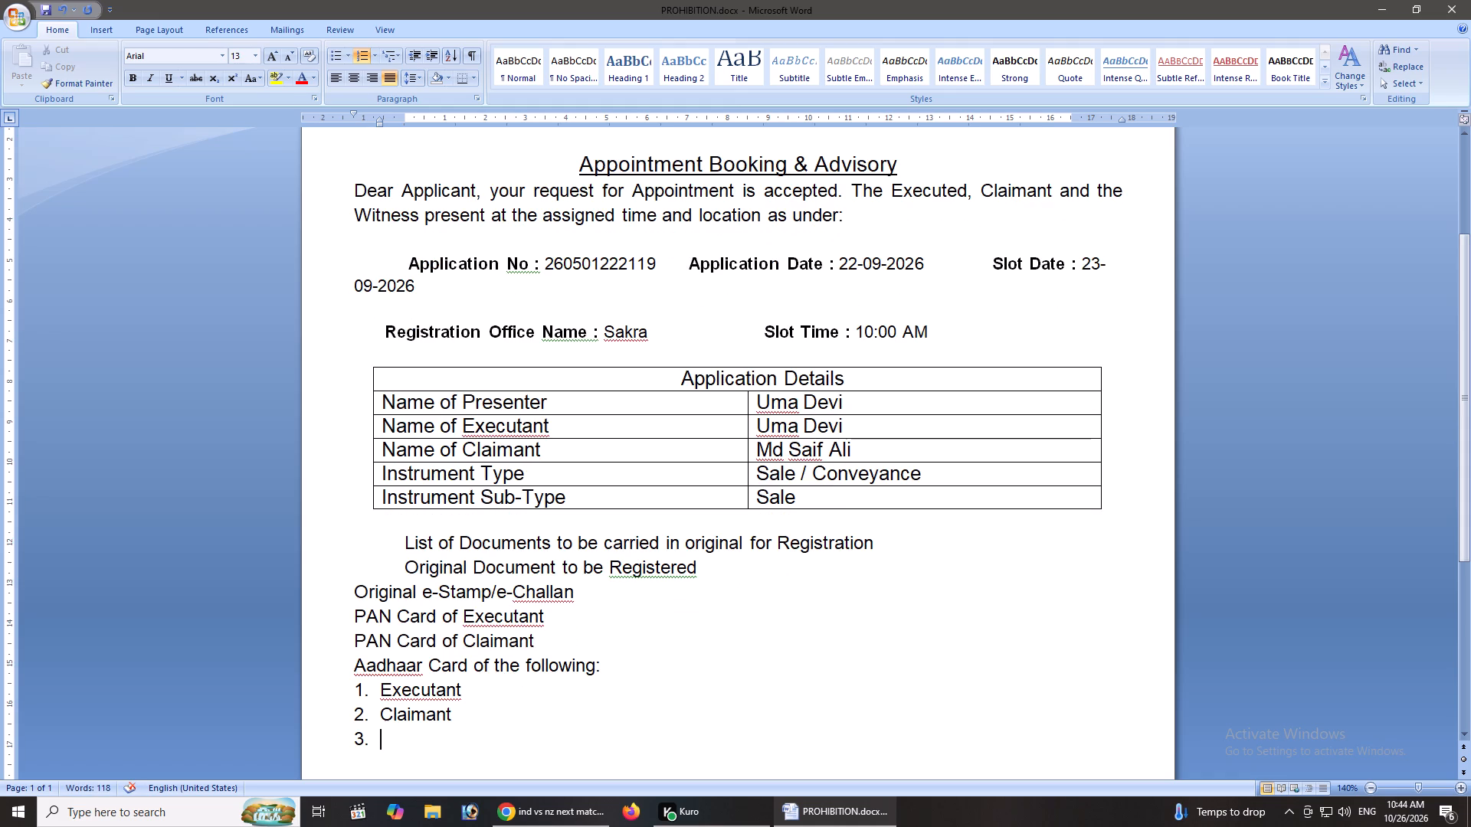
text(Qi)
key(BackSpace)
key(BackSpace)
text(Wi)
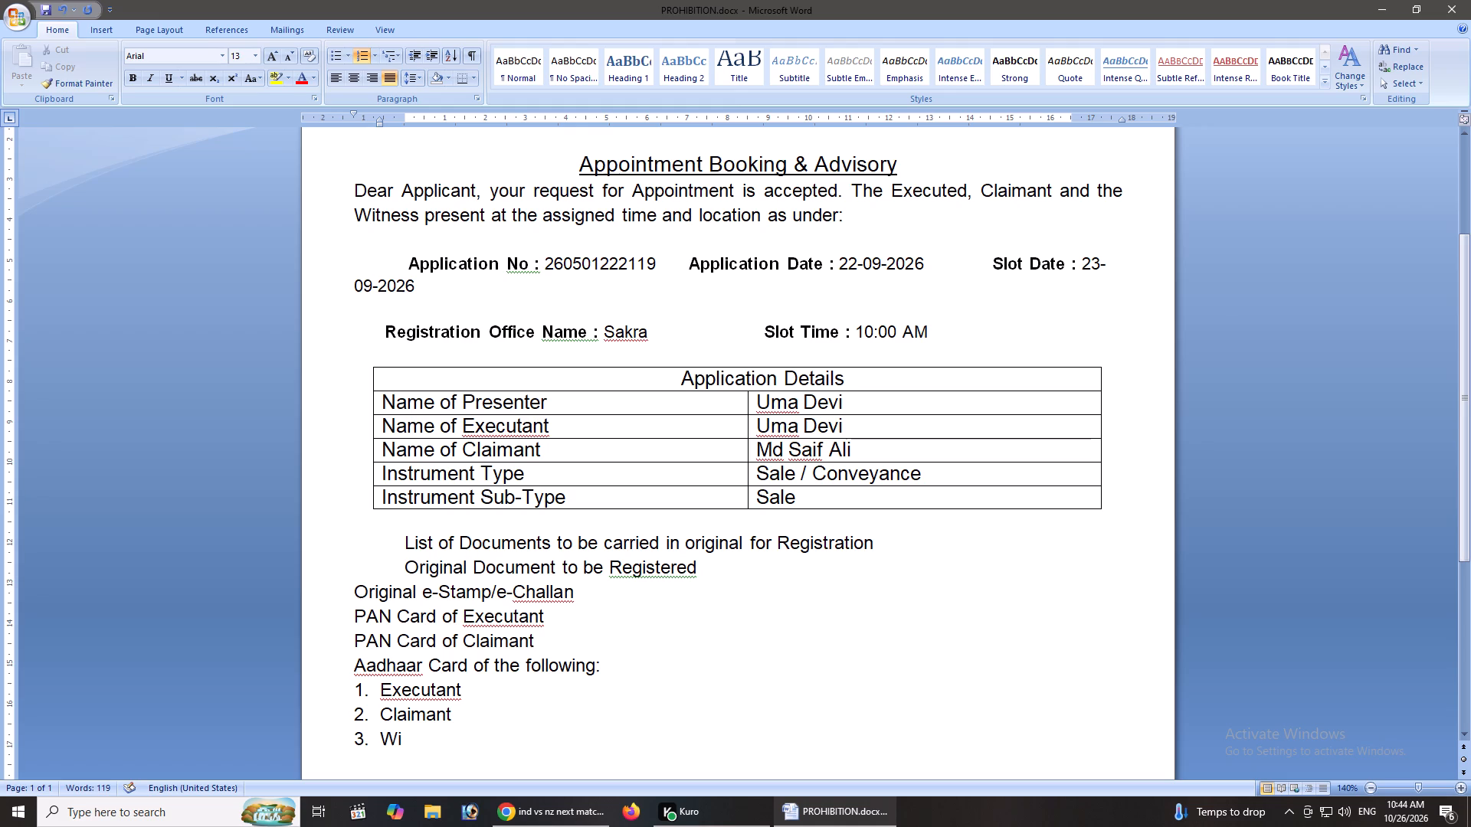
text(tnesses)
End the numbered list, leave a blank line and add the heading "Note:" below it.
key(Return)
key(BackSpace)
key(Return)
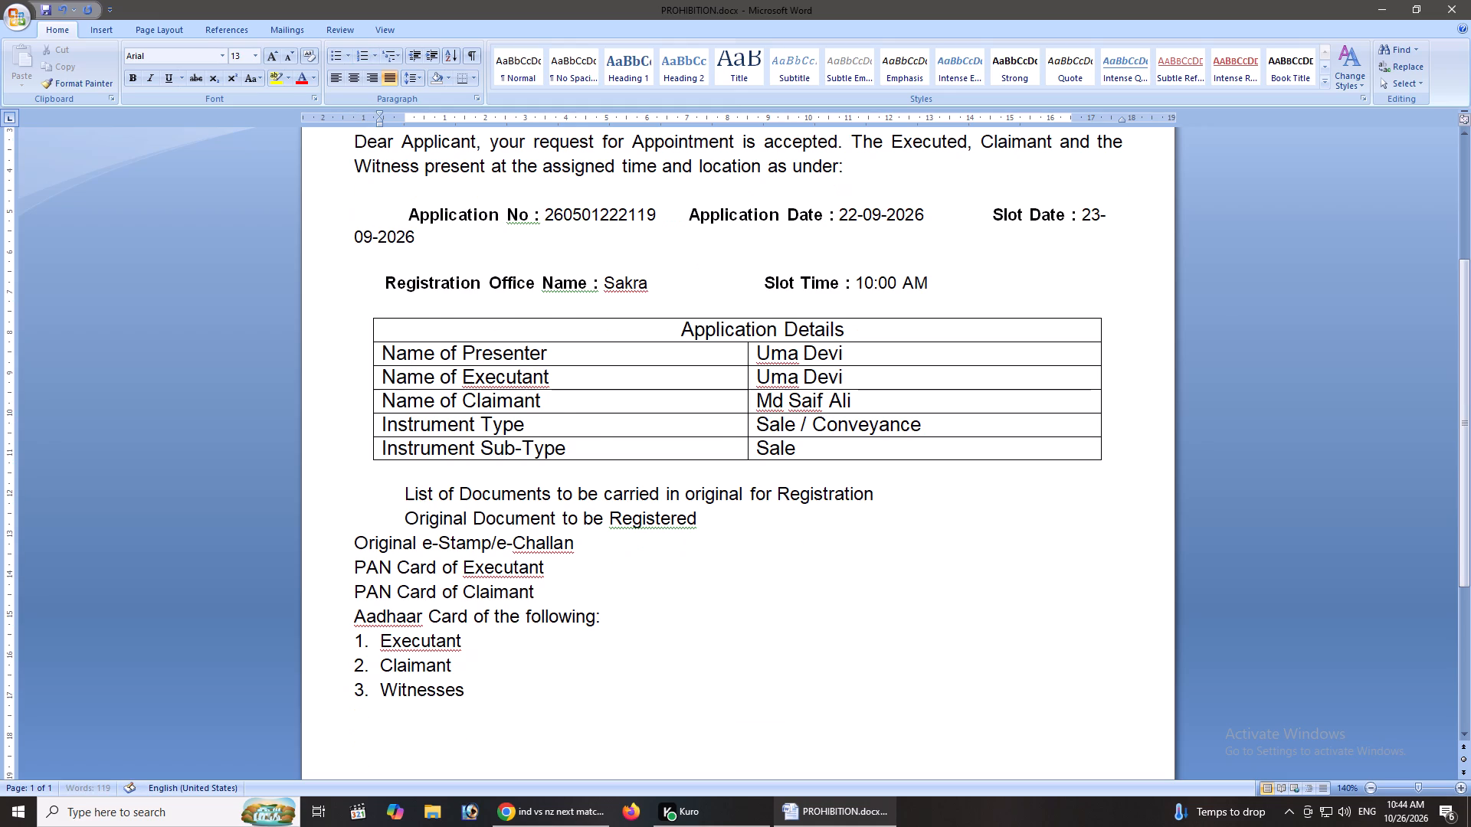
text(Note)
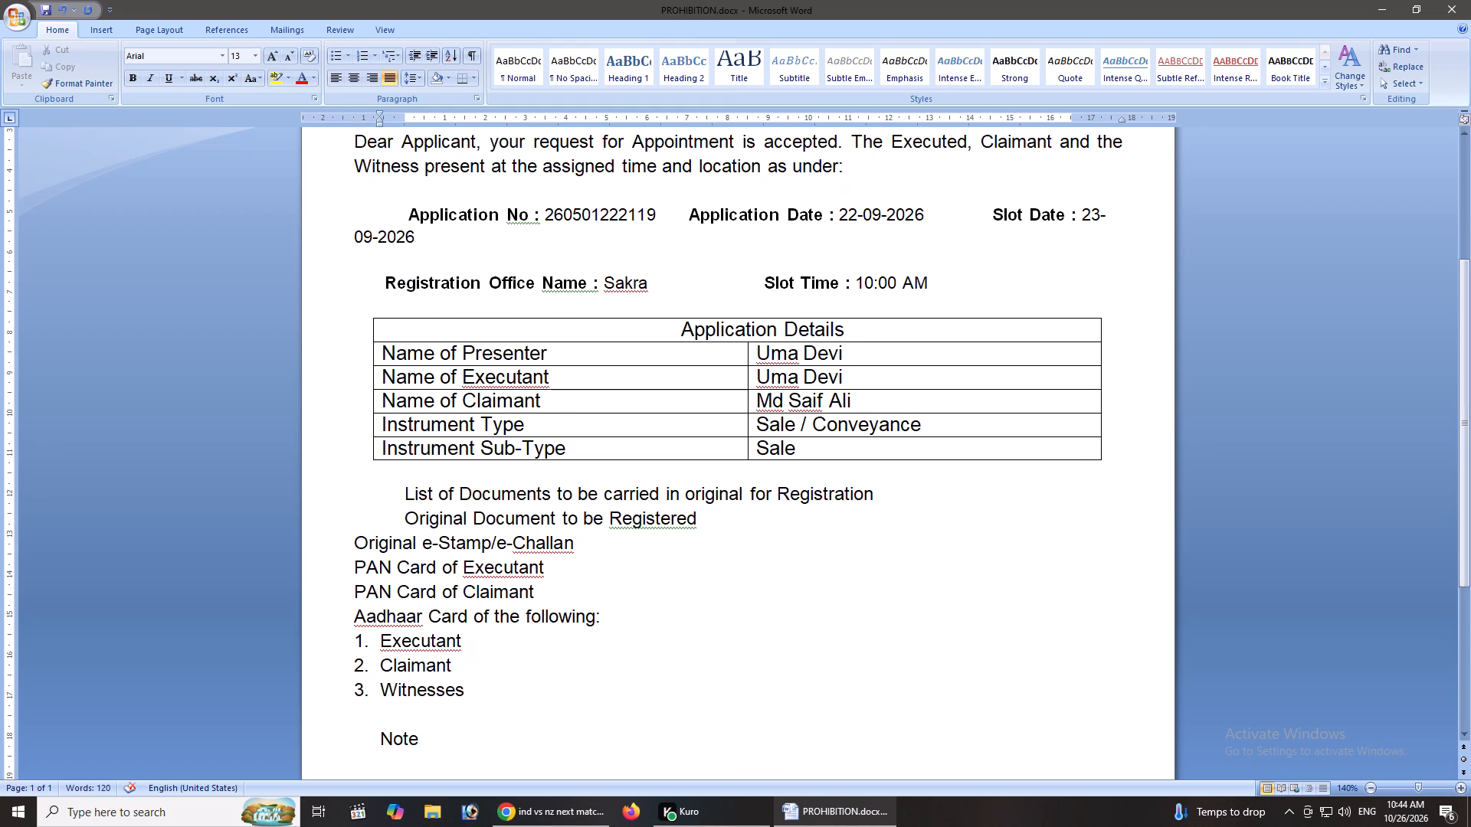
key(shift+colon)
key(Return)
Start a numbered list under "Note:" with item 1 reading "This appointment is valid for Registration of a single document only,".
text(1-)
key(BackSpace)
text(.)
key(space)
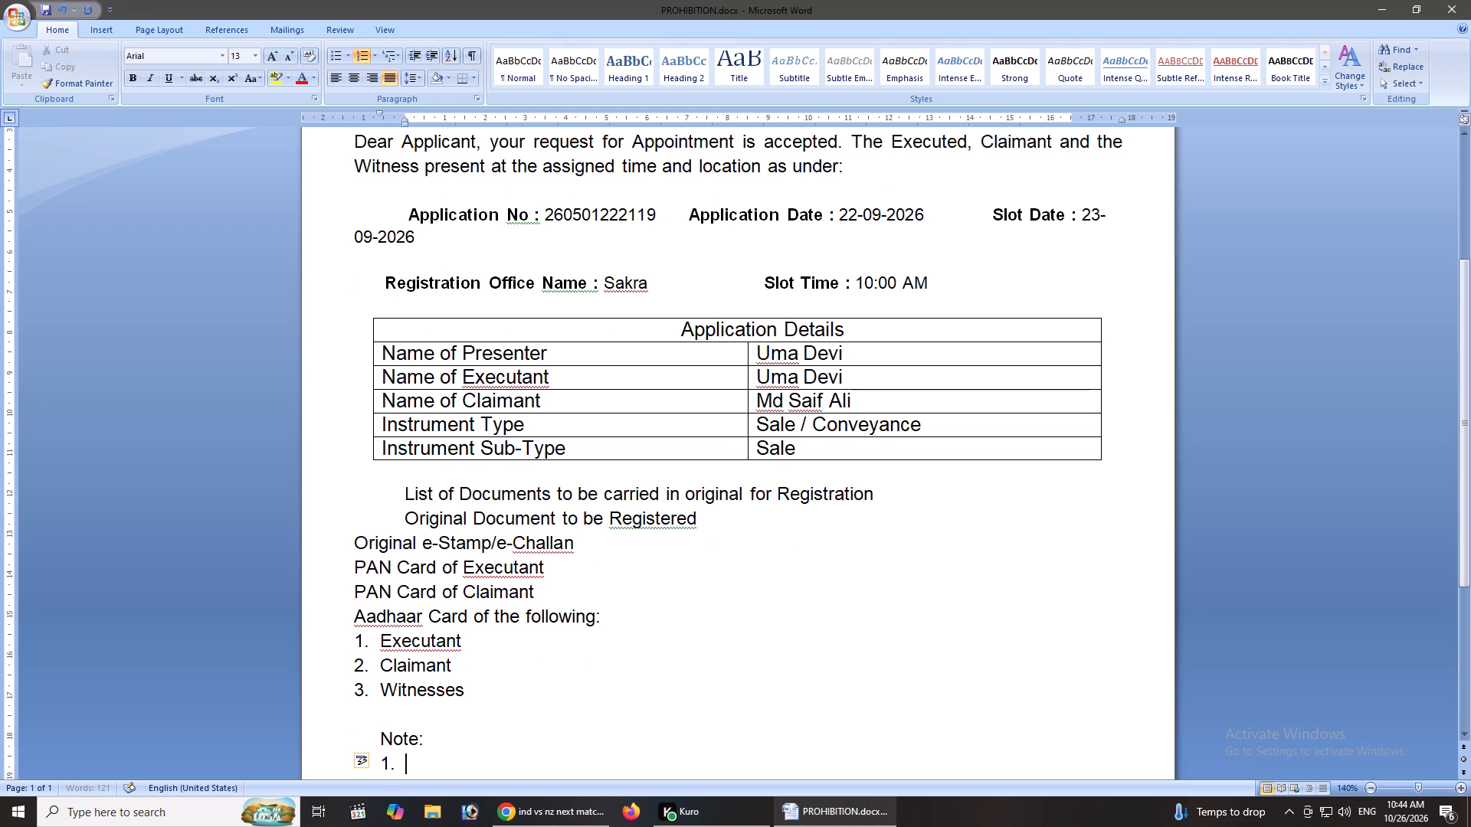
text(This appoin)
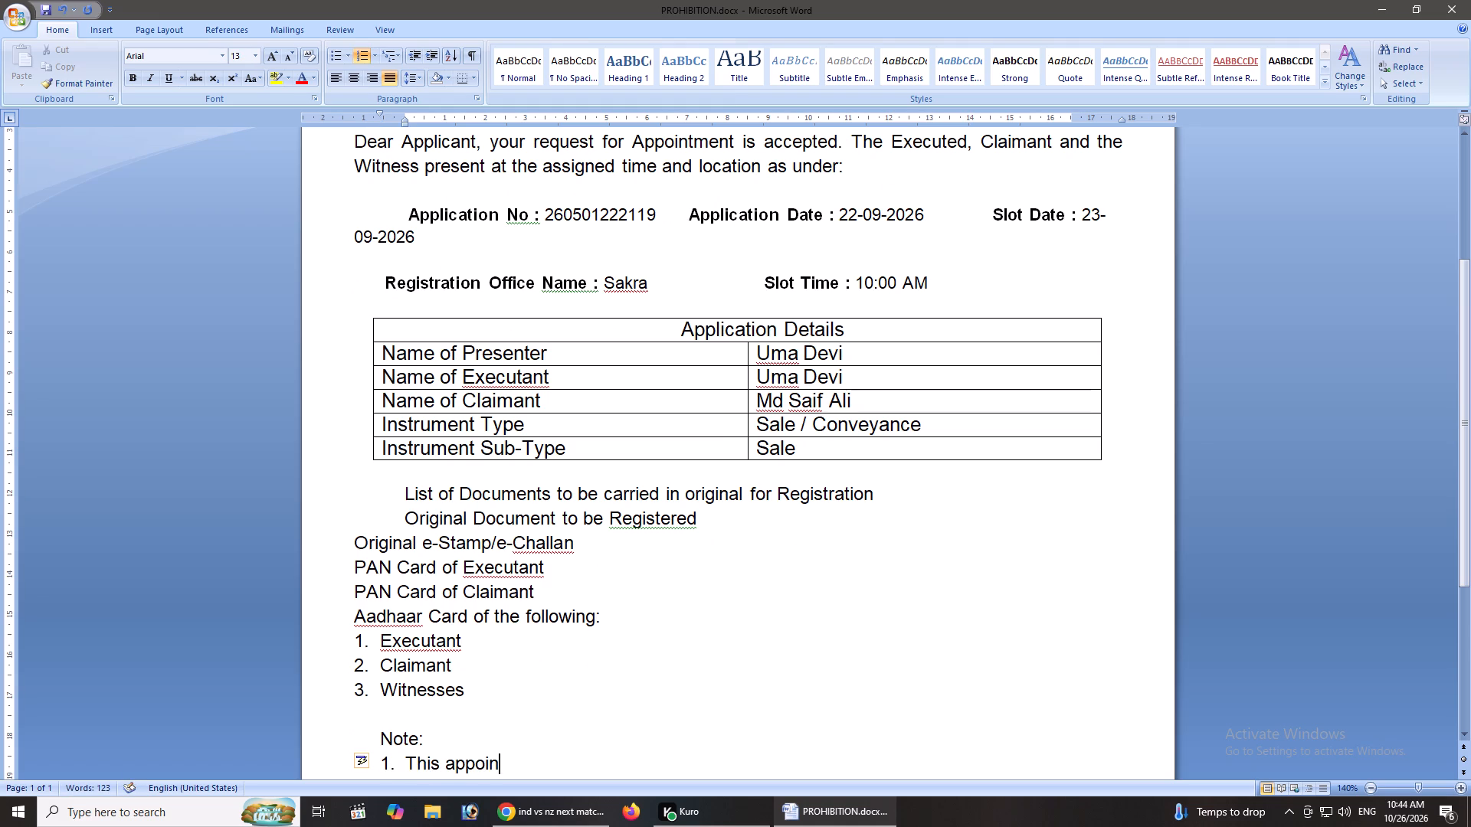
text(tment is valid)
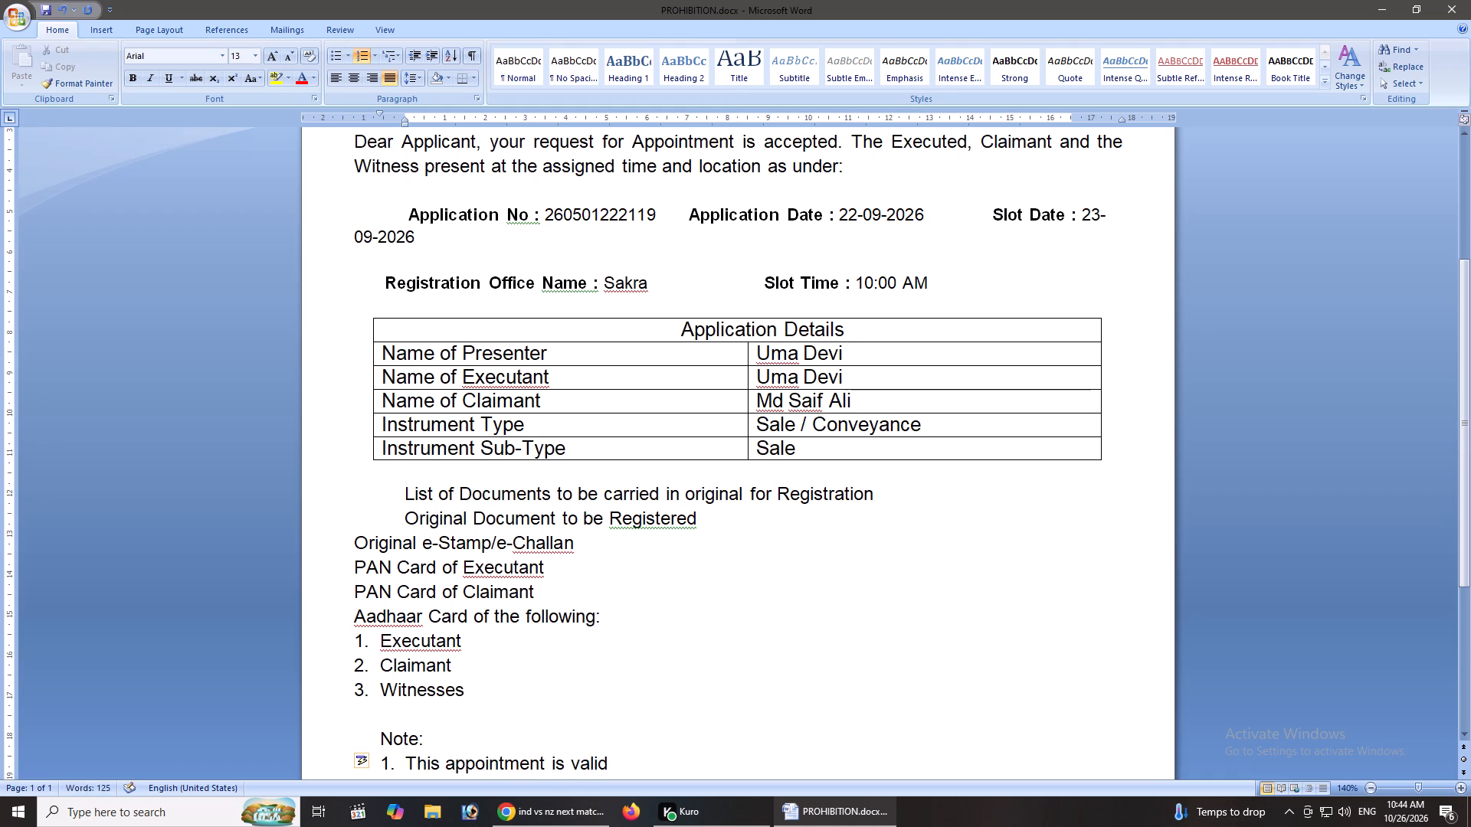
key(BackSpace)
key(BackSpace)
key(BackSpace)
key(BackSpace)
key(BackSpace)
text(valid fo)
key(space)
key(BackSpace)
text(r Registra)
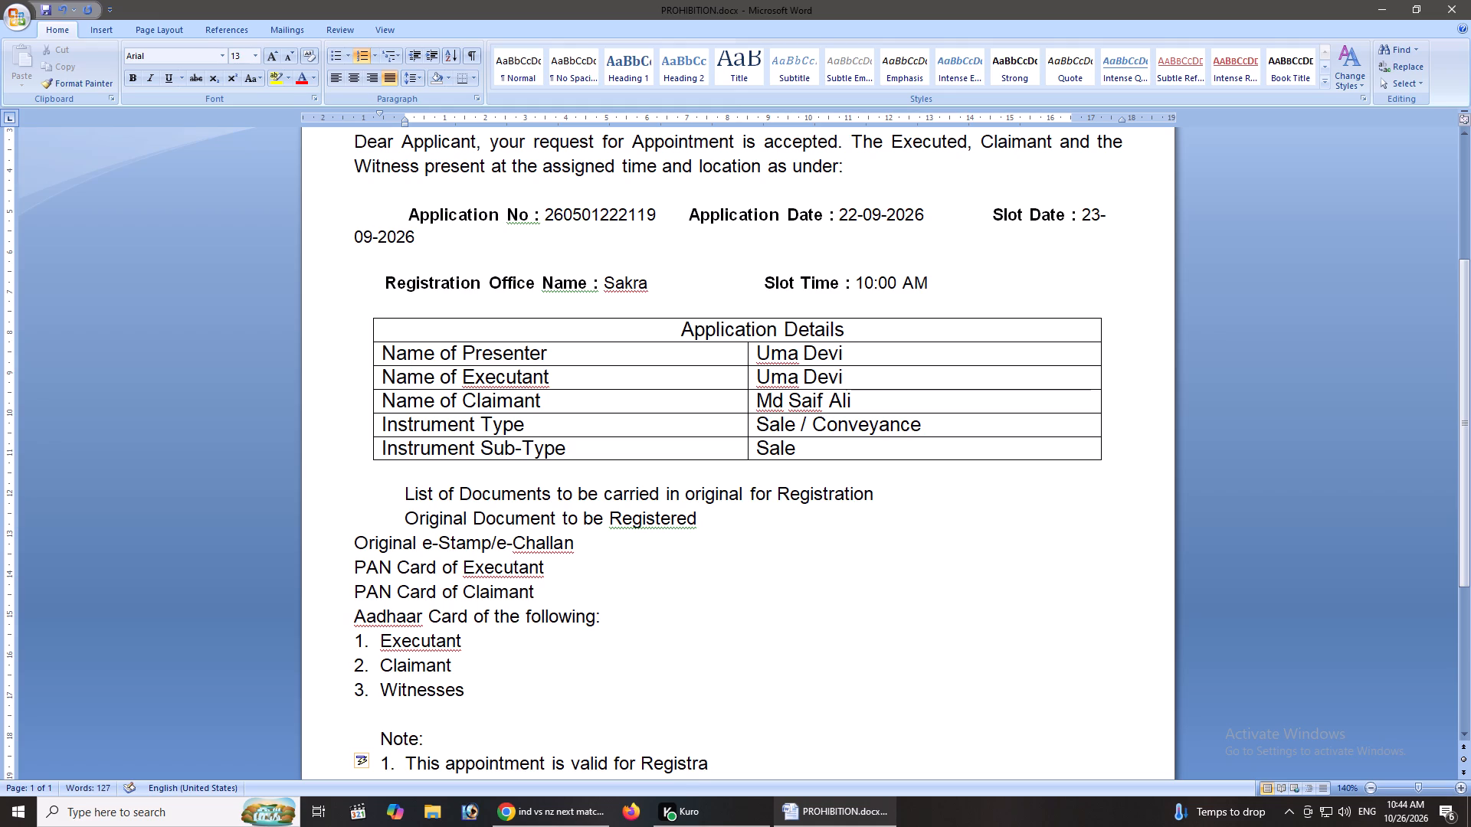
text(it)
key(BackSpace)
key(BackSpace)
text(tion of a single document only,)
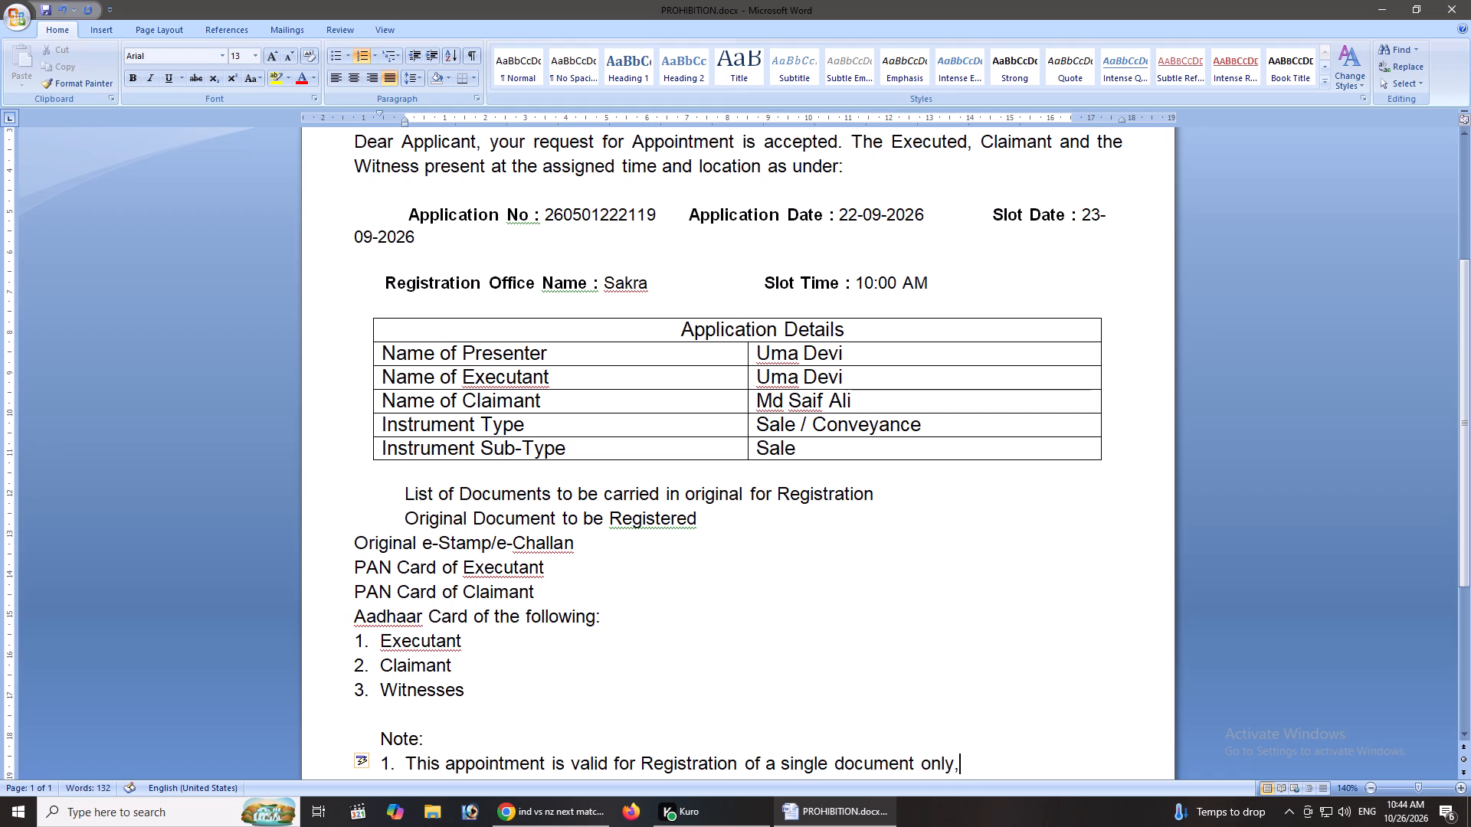
Continue note 1 with "and the printout of the appointment must be attached with the documents to be registred.".
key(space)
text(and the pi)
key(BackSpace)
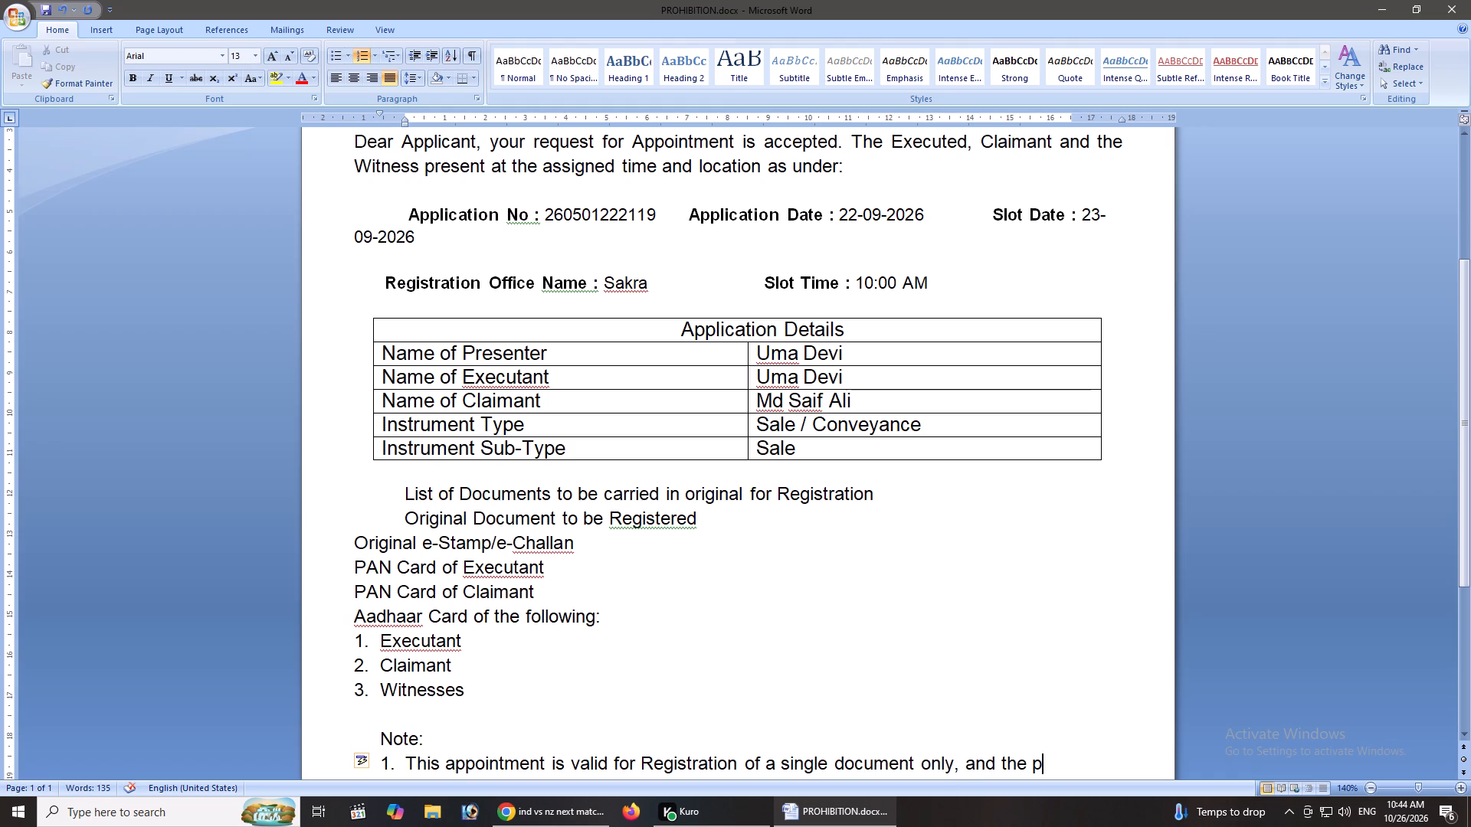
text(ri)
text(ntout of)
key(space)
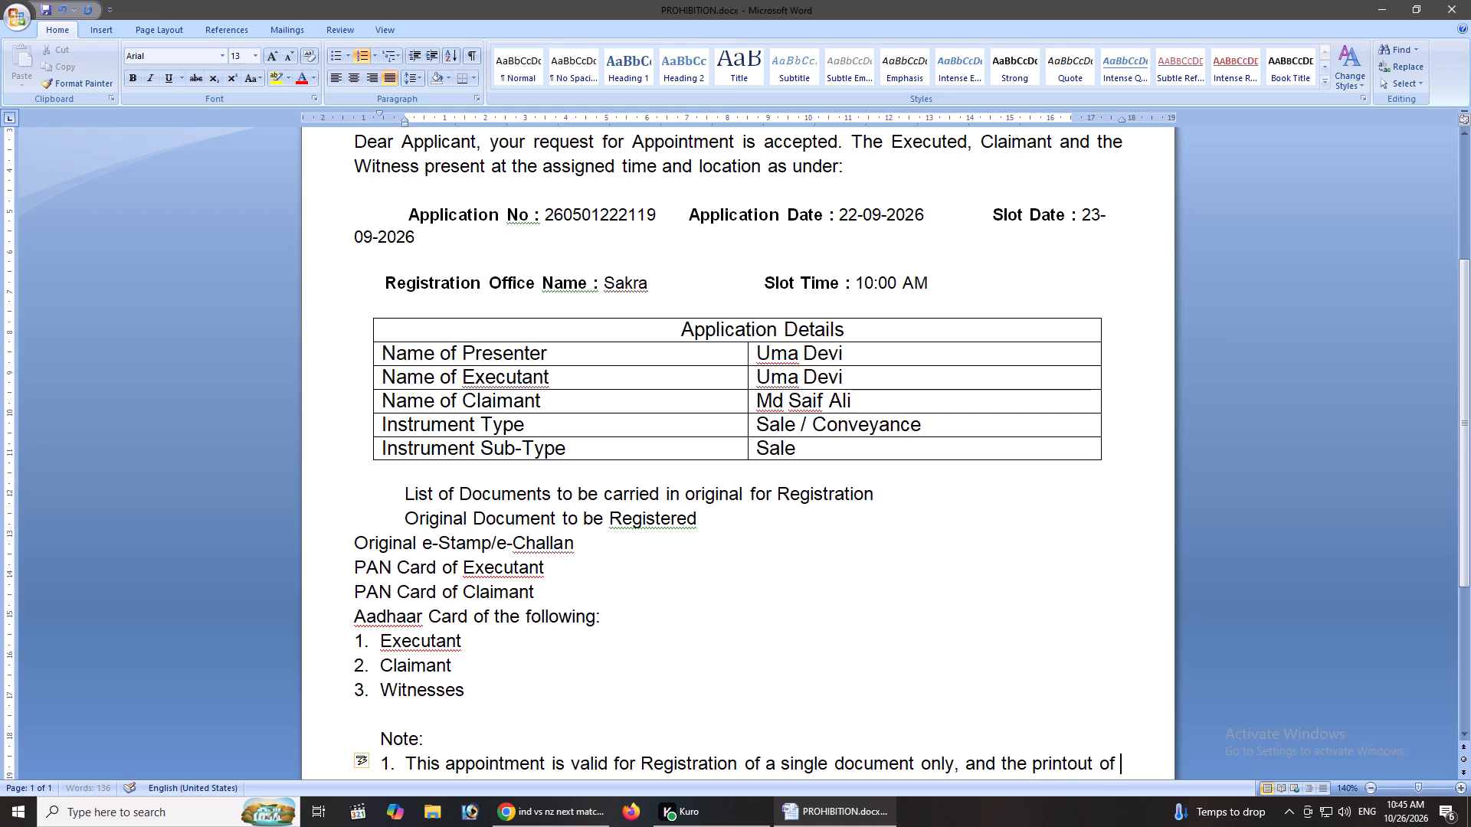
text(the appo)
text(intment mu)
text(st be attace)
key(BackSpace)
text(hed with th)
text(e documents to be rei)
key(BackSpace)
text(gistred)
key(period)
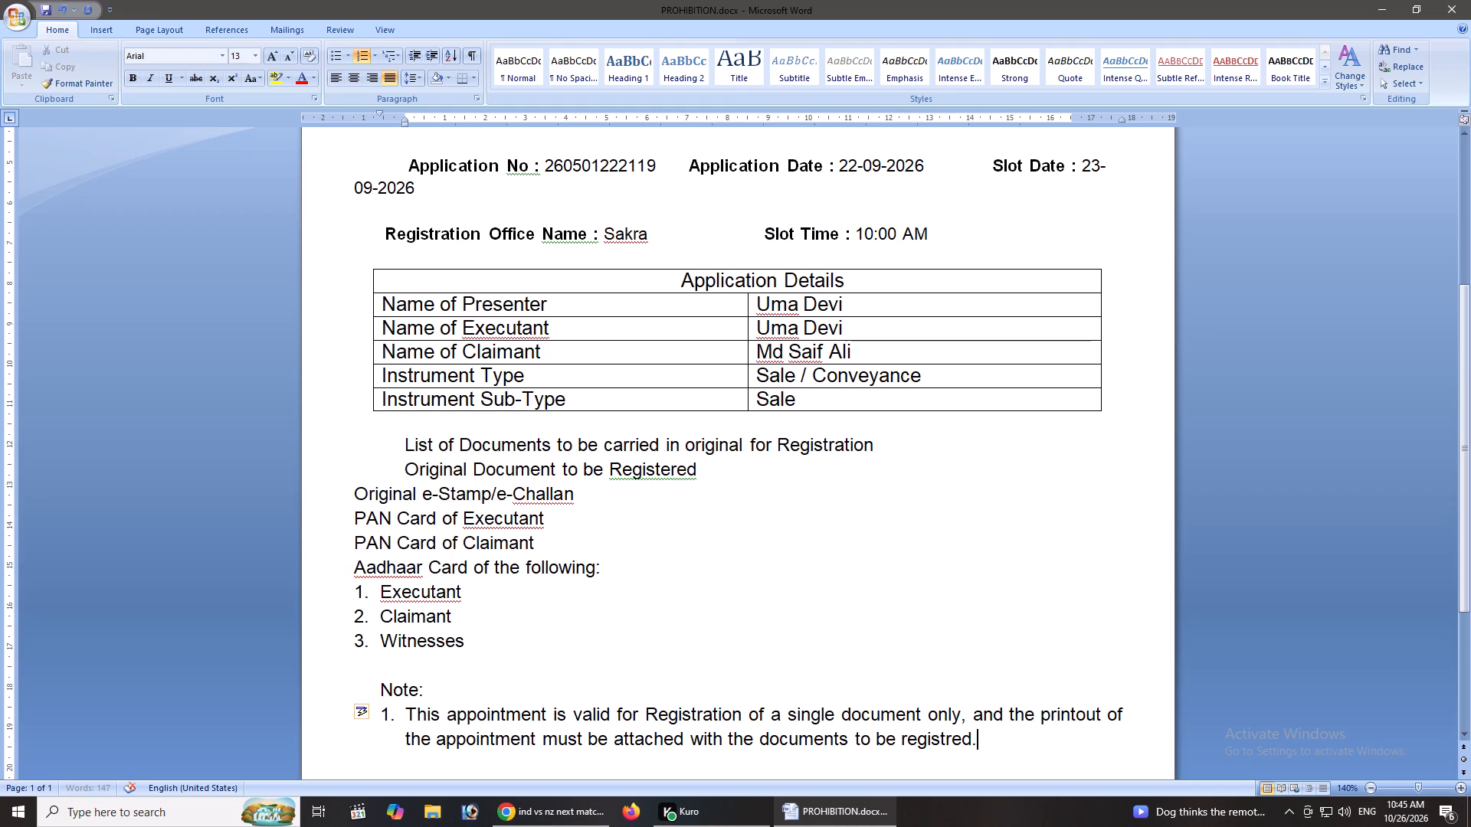
Correct the spelling of the last word of note 1 to "registered".
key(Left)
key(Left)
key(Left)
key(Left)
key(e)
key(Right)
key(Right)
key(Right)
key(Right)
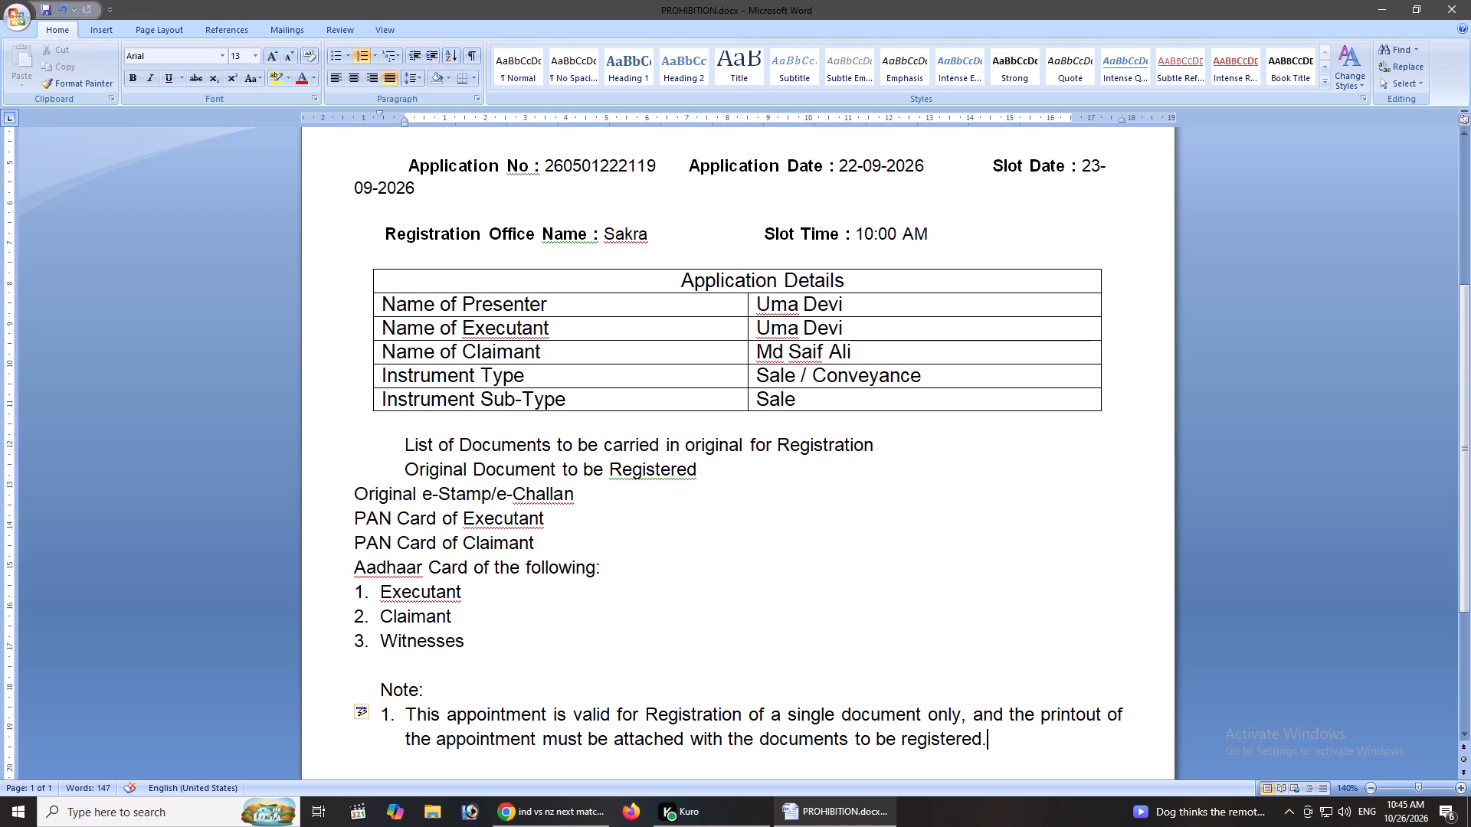
End the numbering after note 1, leave a blank line and begin a paragraph with "This Appointment Recipt is Ge".
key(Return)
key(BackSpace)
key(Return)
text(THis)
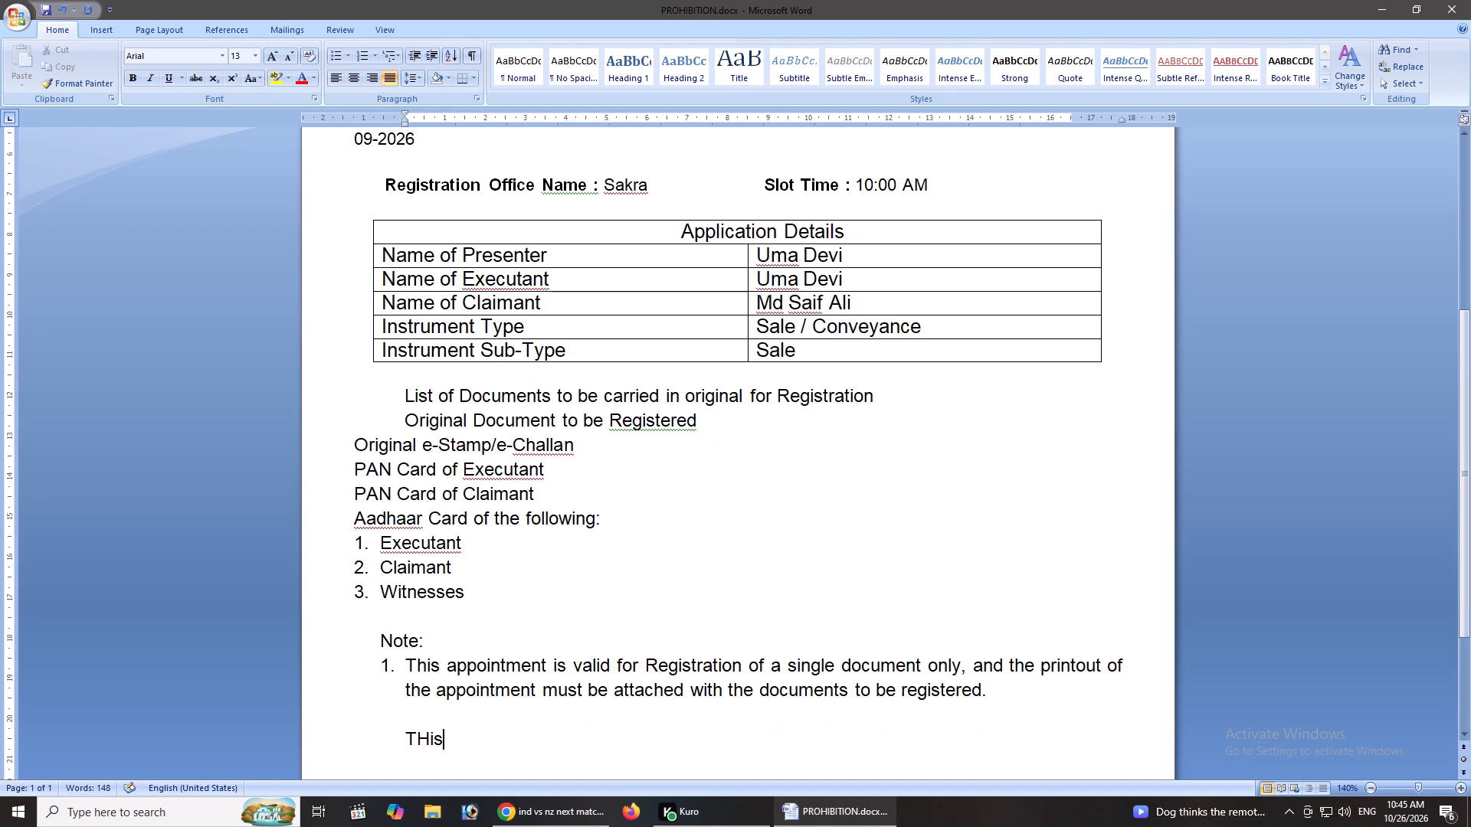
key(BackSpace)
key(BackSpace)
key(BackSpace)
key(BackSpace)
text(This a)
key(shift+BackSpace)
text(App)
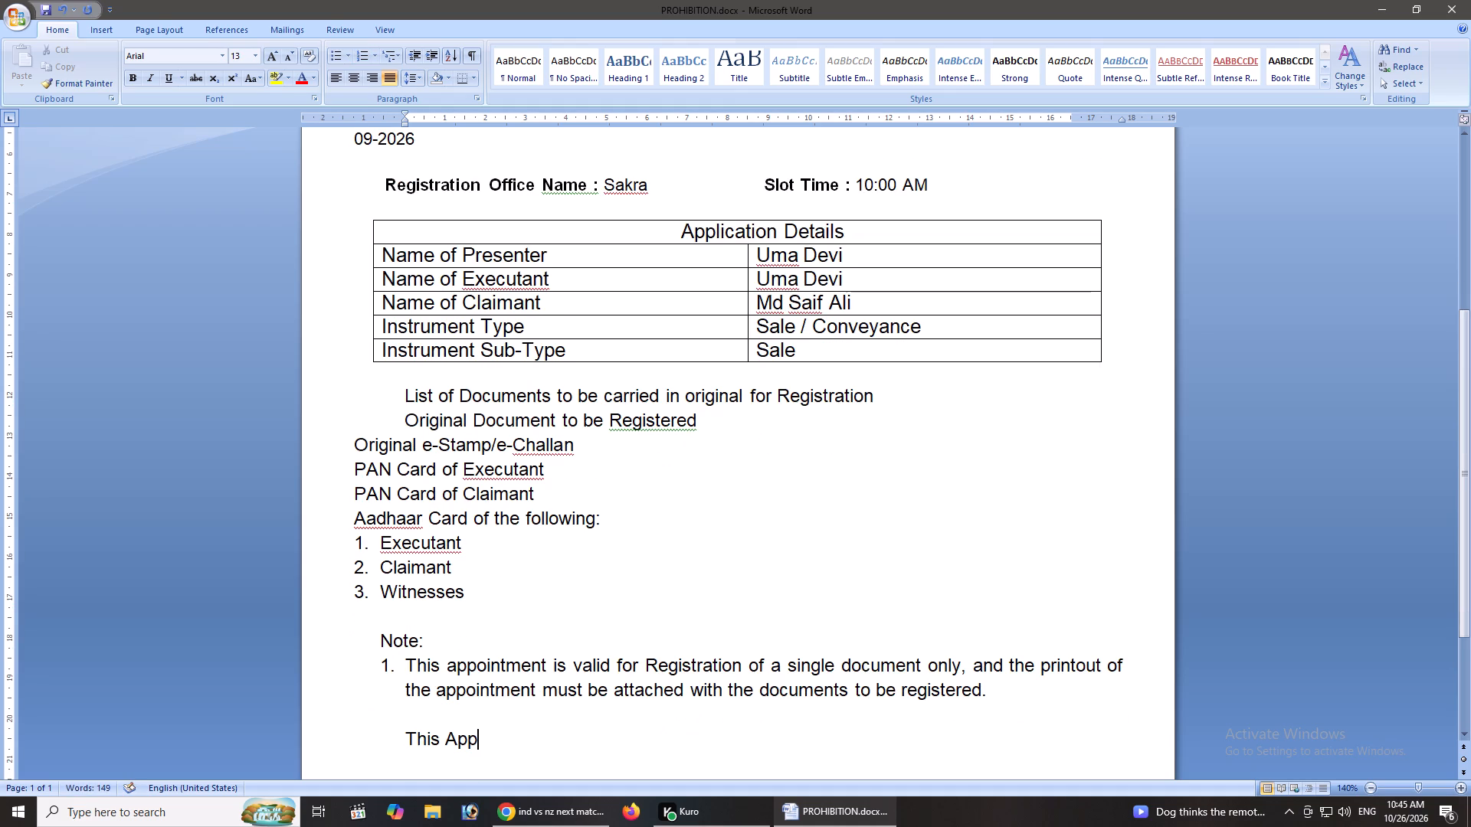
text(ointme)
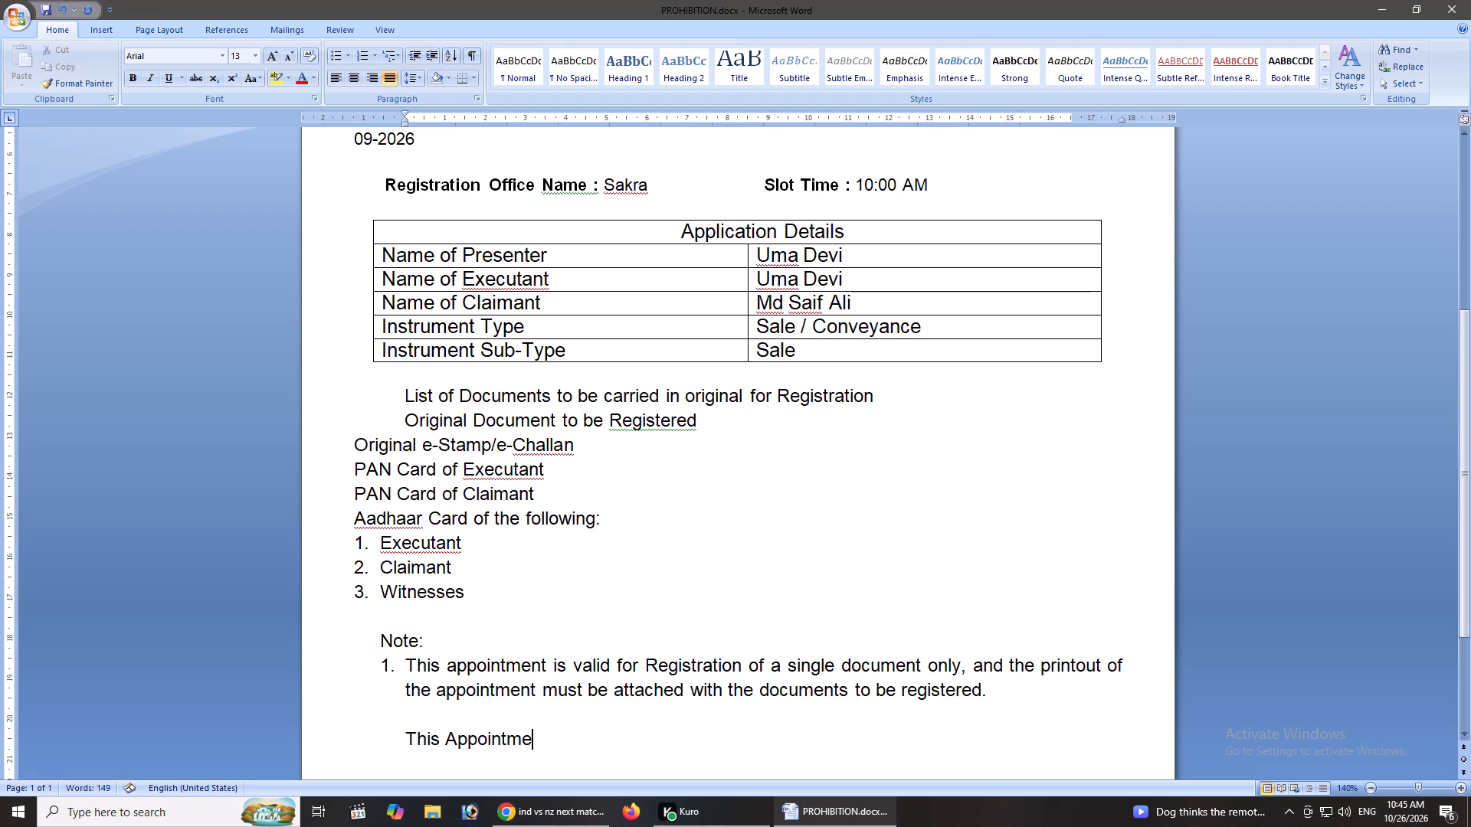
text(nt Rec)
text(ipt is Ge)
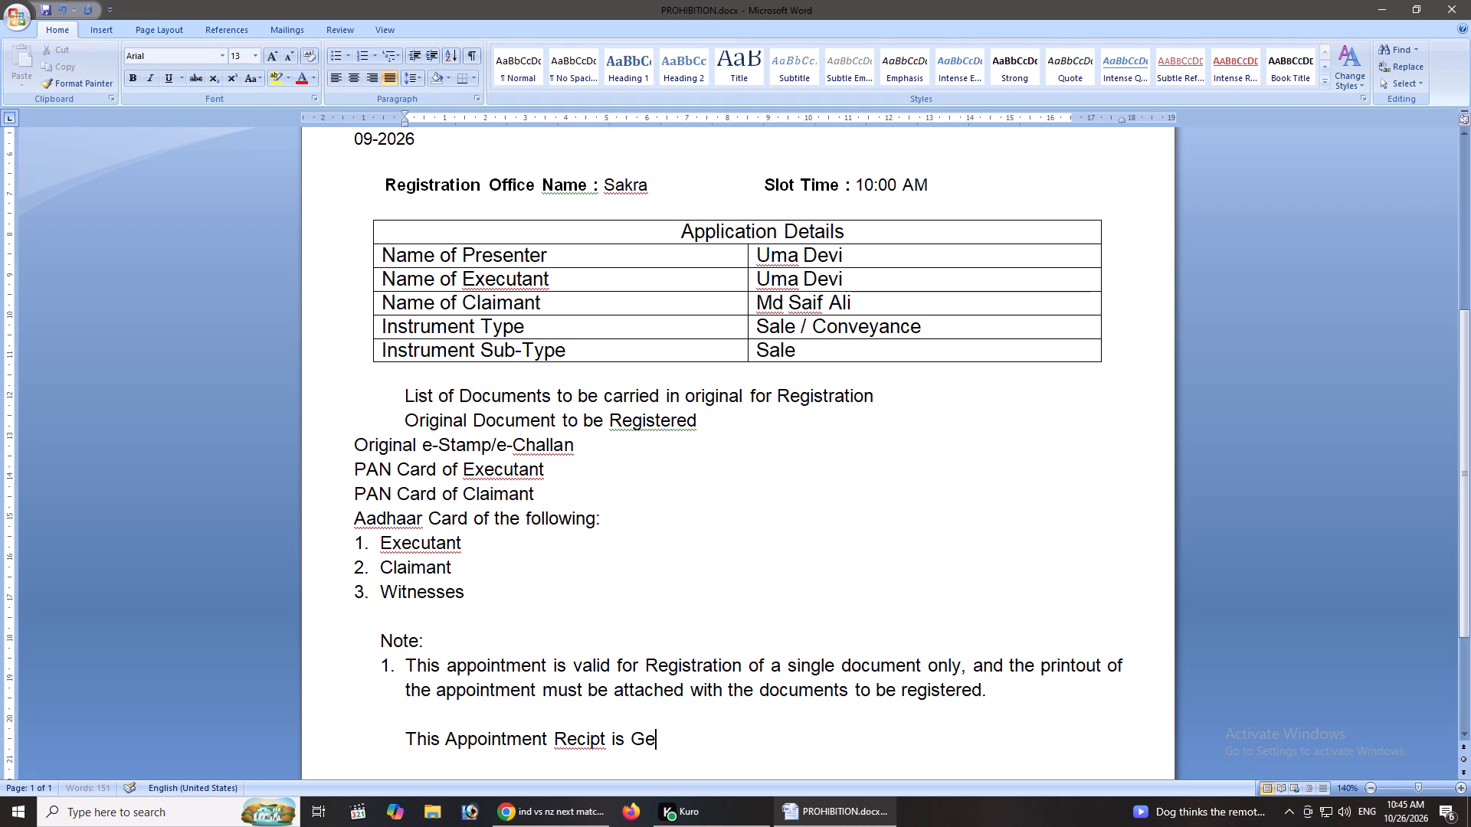
Correct "Recipt" to "Receipt" in the paragraph below note 1 and return to the end of the line.
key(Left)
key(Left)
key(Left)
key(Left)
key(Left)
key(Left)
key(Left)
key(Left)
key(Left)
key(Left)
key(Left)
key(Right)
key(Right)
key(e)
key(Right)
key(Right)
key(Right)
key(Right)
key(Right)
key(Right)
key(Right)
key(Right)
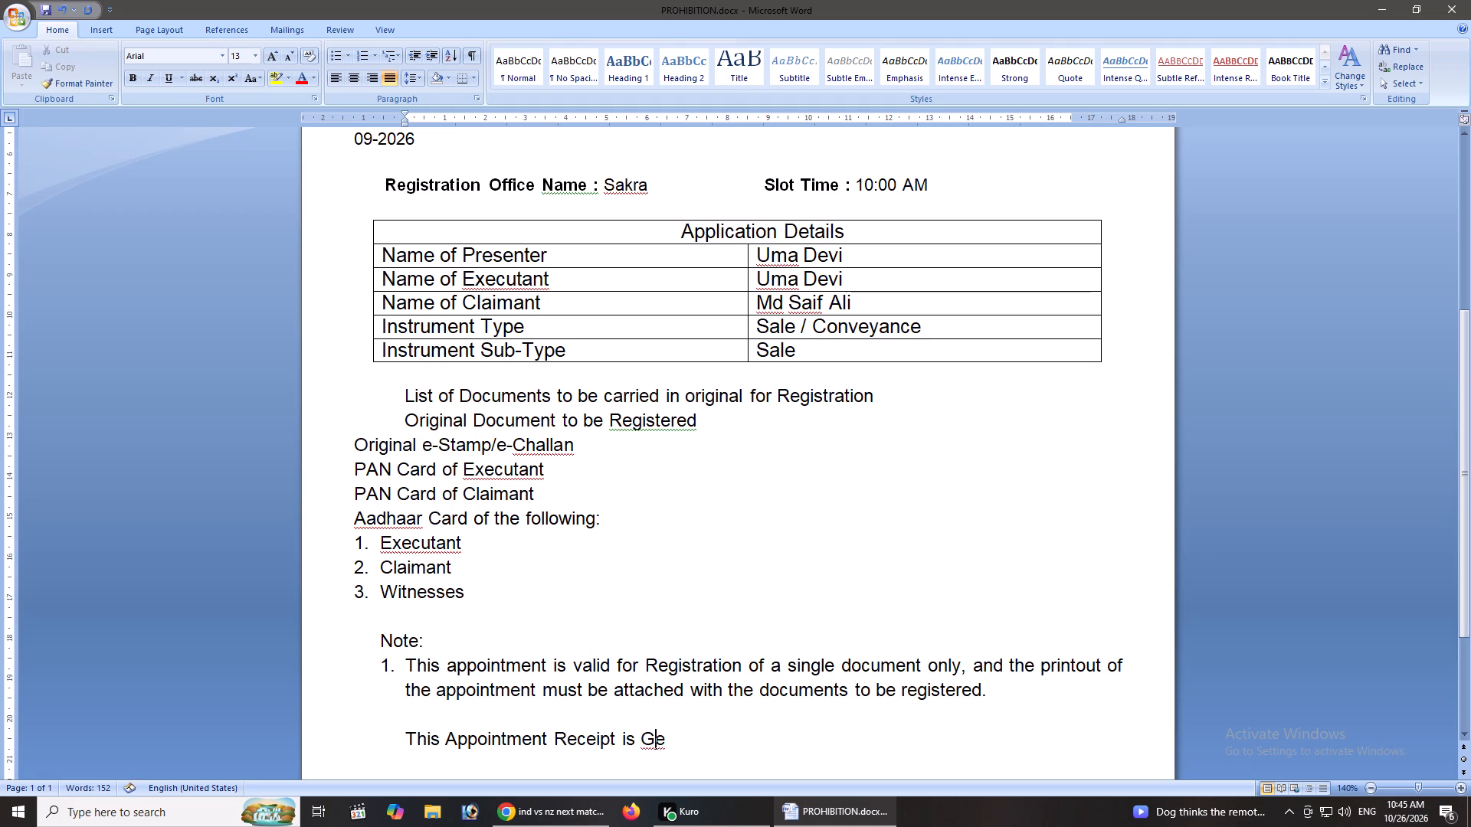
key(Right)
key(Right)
Replace the trailing "Ge" of the receipt sentence with "generated from".
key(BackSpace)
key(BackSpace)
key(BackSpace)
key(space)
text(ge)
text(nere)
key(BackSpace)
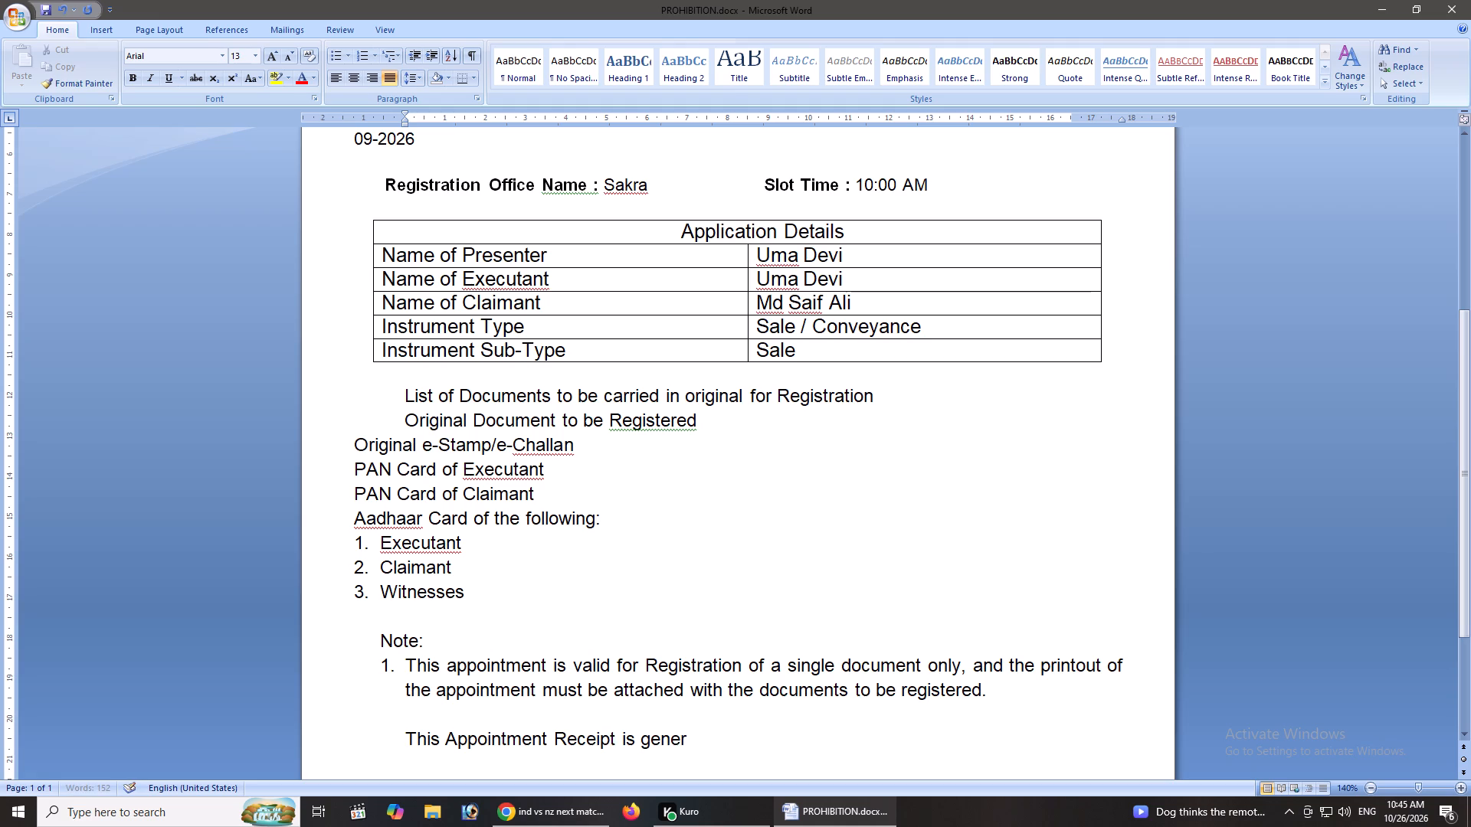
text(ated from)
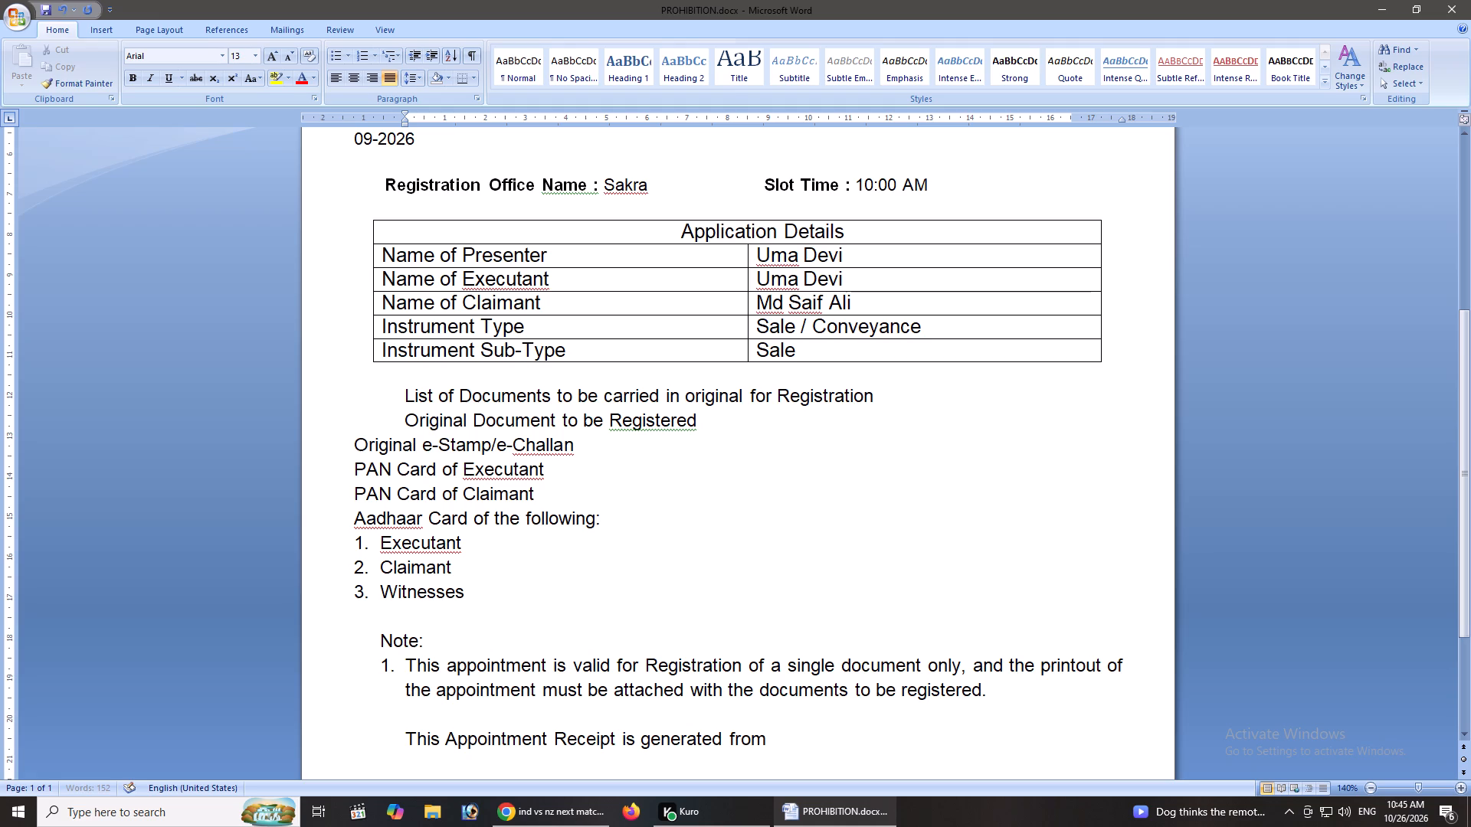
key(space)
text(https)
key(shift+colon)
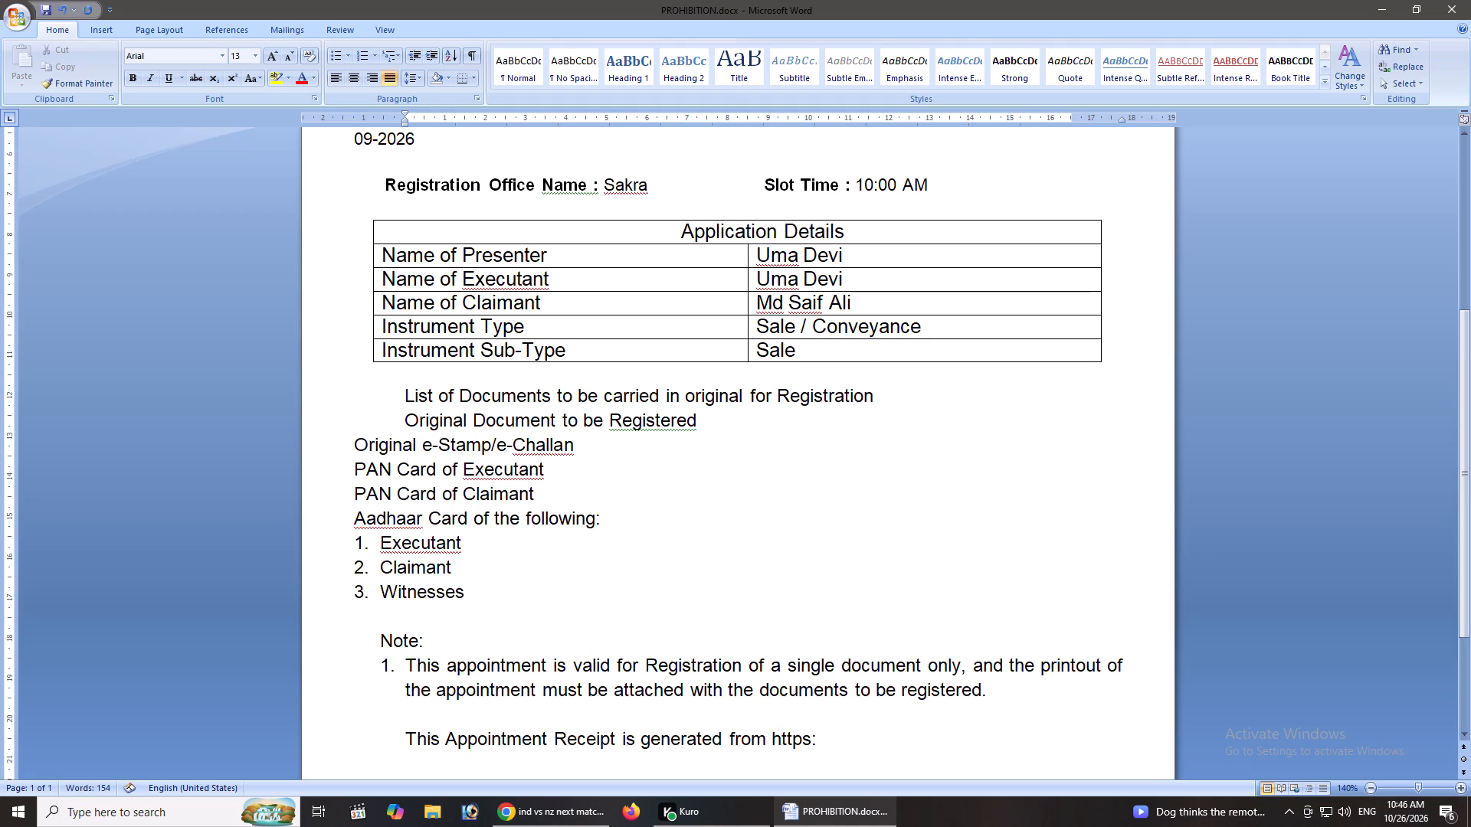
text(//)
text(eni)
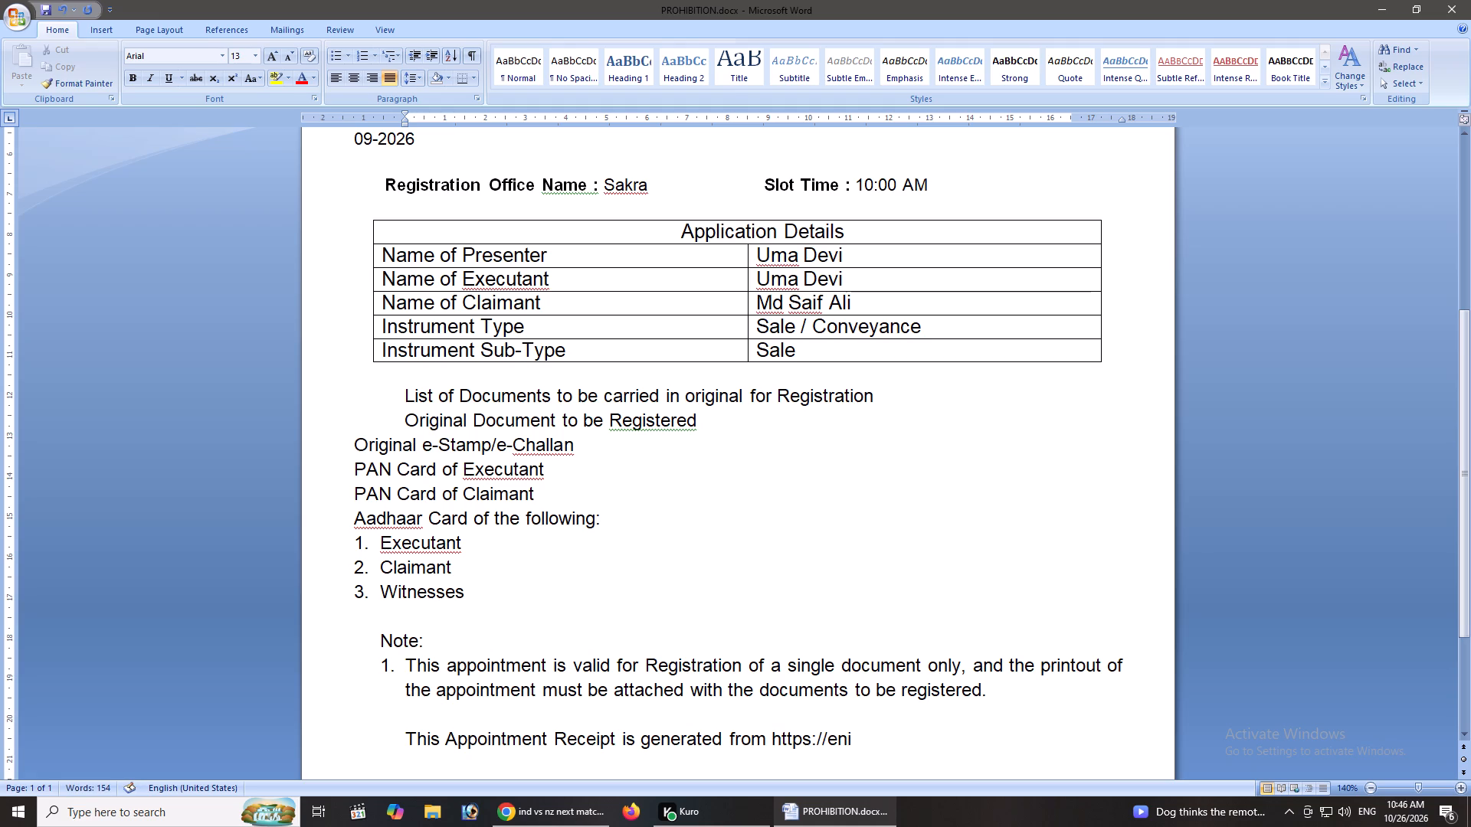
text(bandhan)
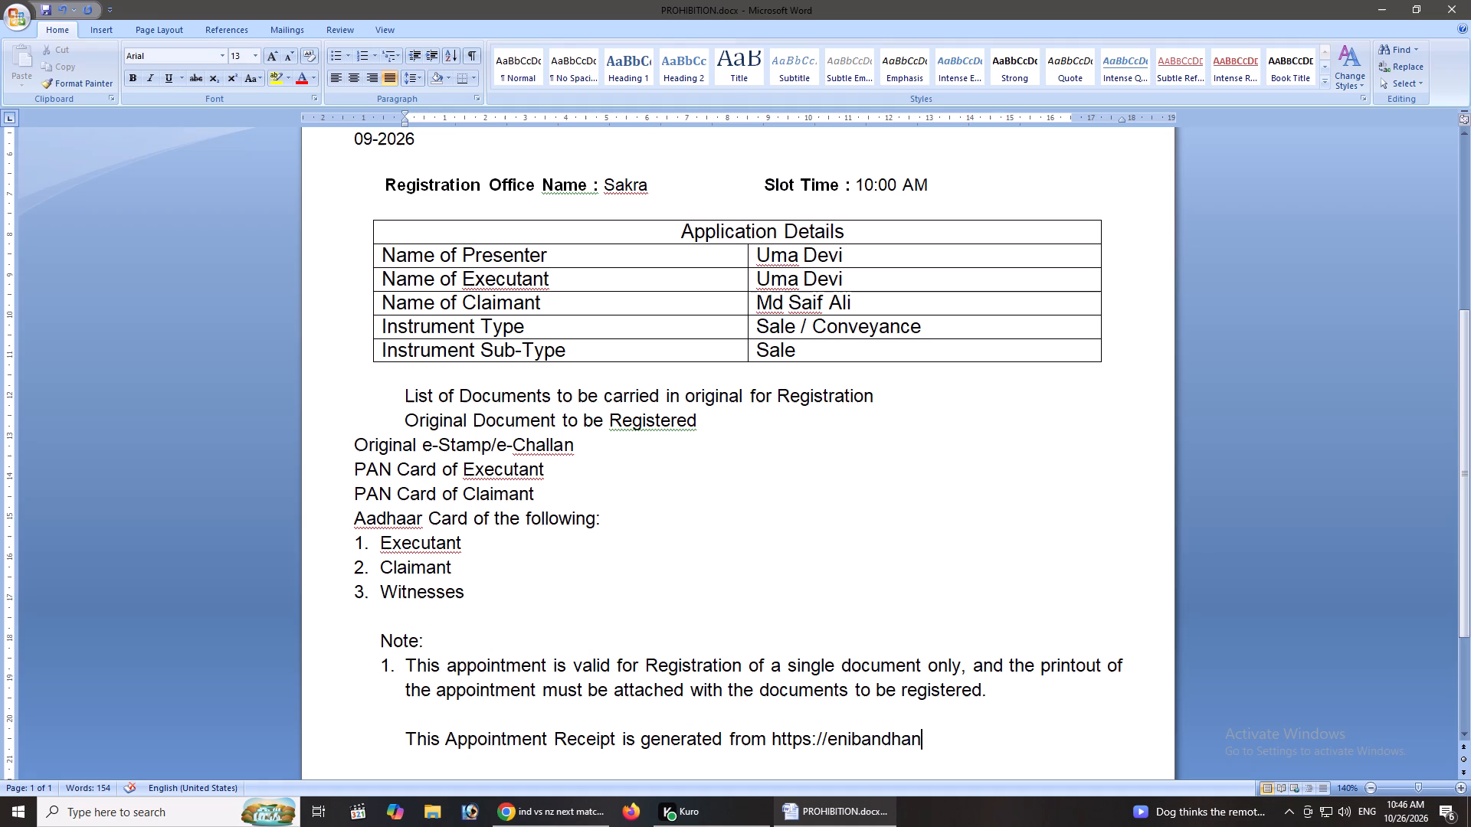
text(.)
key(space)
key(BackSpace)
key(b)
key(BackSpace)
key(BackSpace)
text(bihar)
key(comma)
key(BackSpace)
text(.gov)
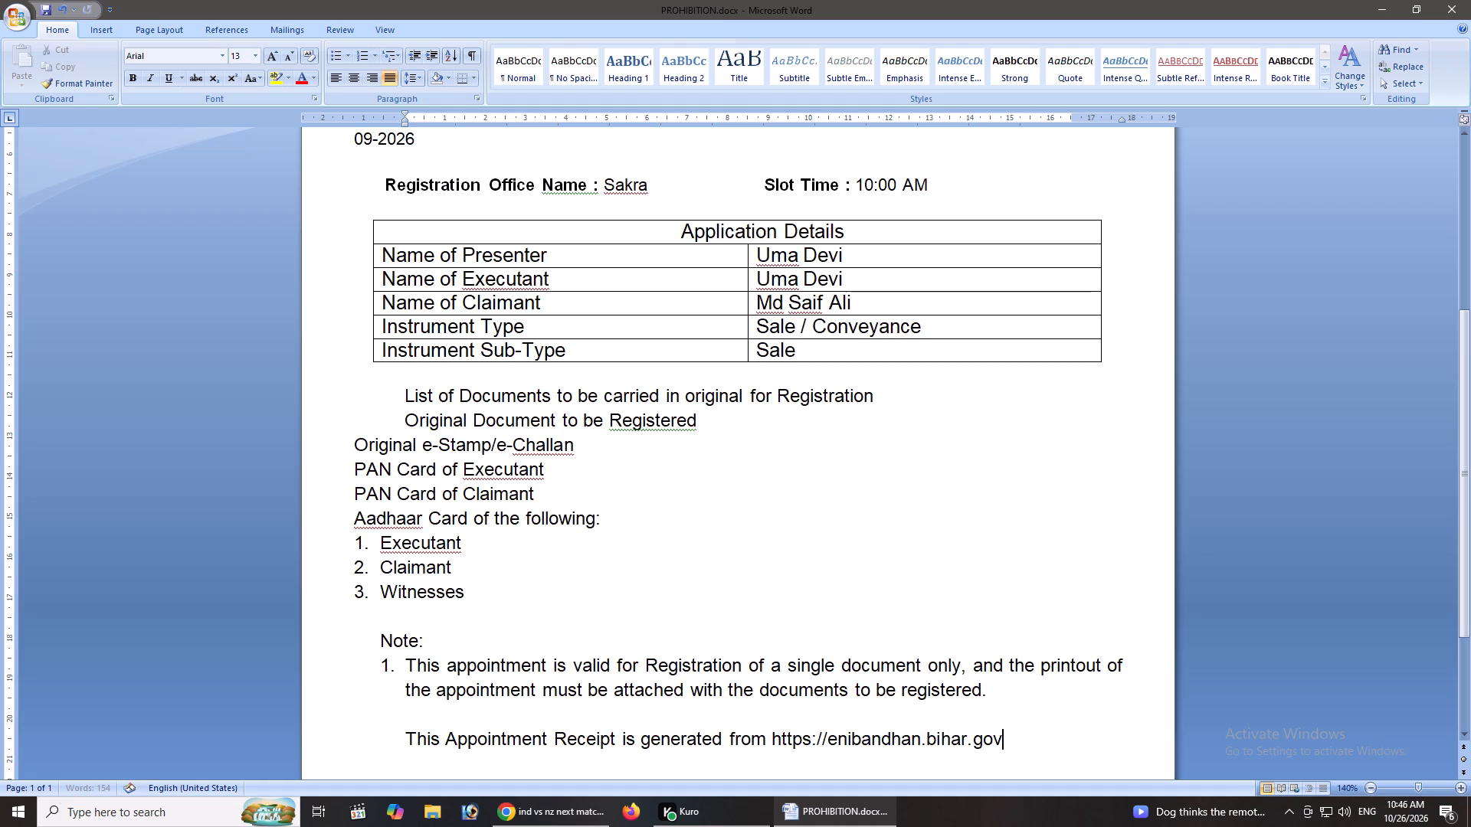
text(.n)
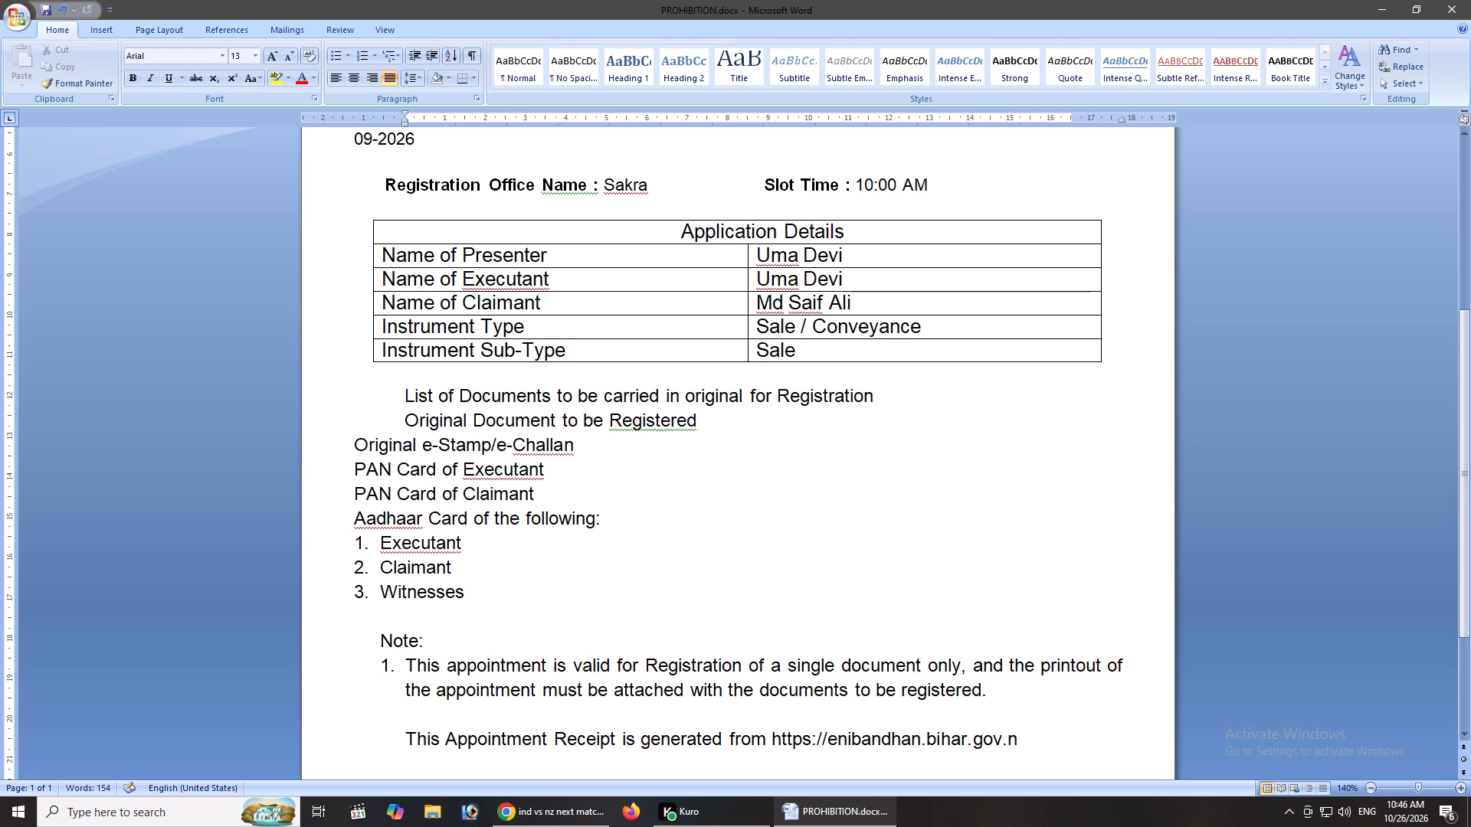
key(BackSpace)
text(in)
Finish the receipt sentence after the web address with "on : 22/9/2026 1:47 PM".
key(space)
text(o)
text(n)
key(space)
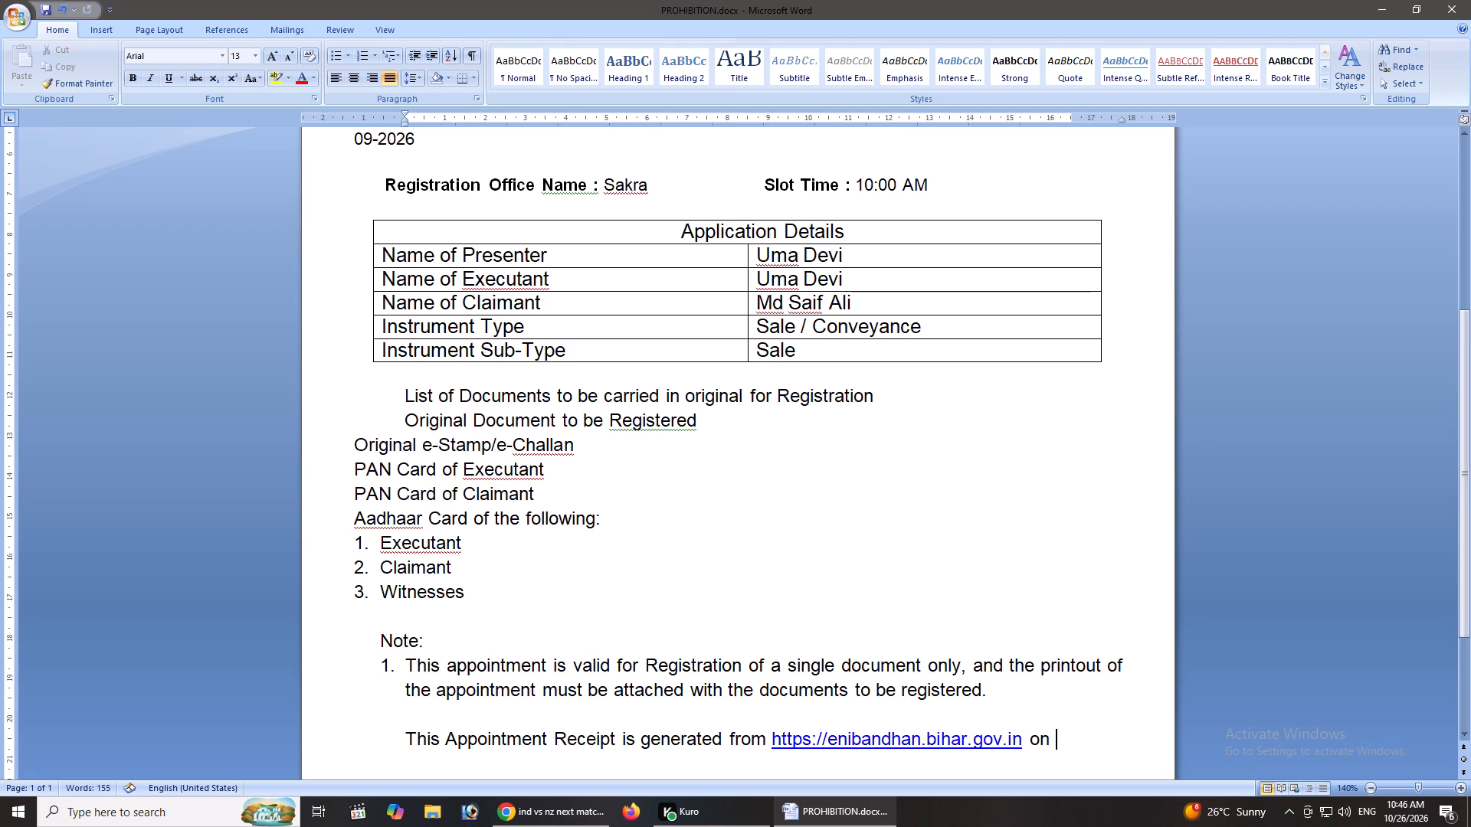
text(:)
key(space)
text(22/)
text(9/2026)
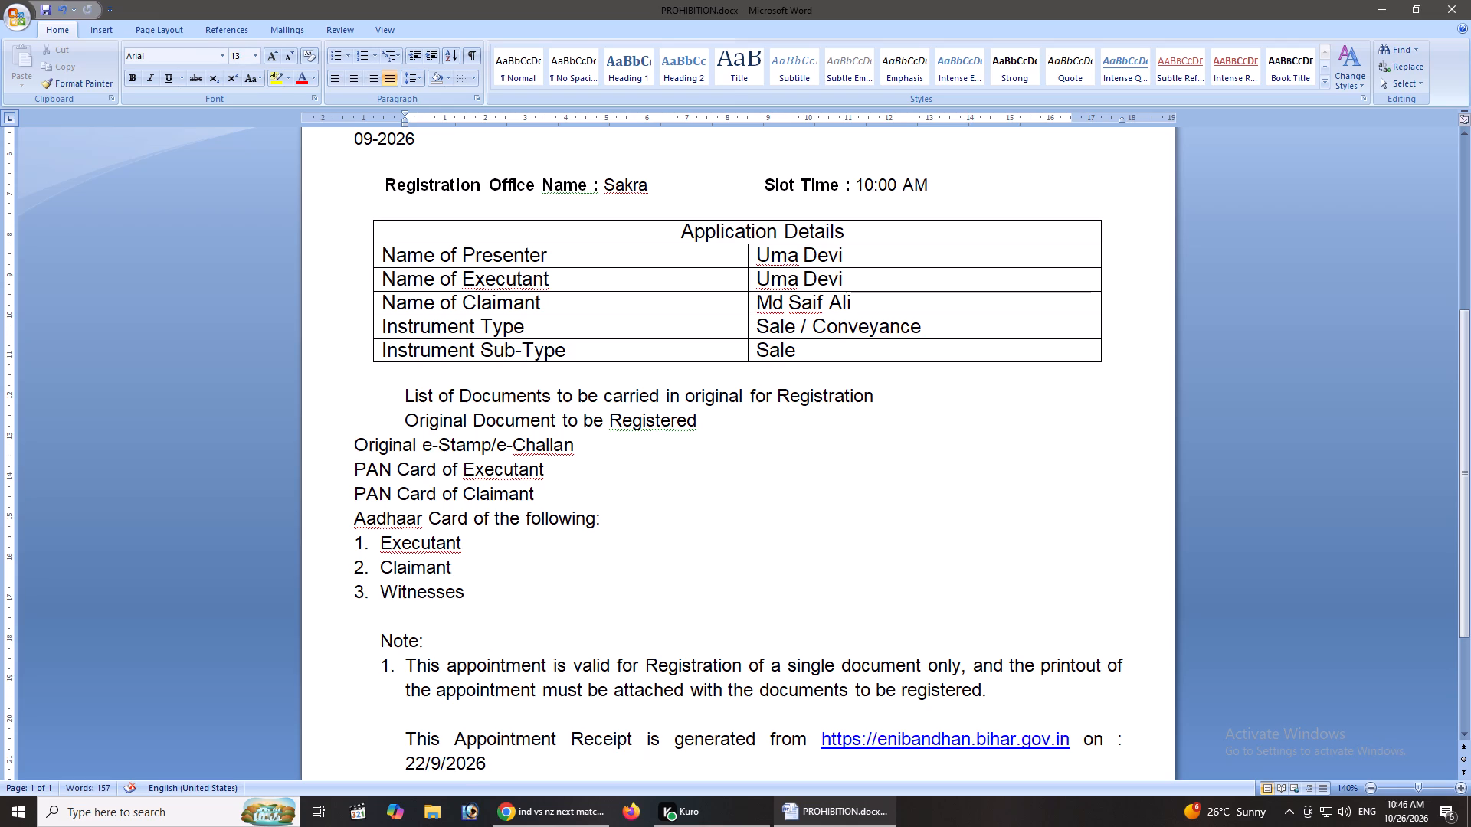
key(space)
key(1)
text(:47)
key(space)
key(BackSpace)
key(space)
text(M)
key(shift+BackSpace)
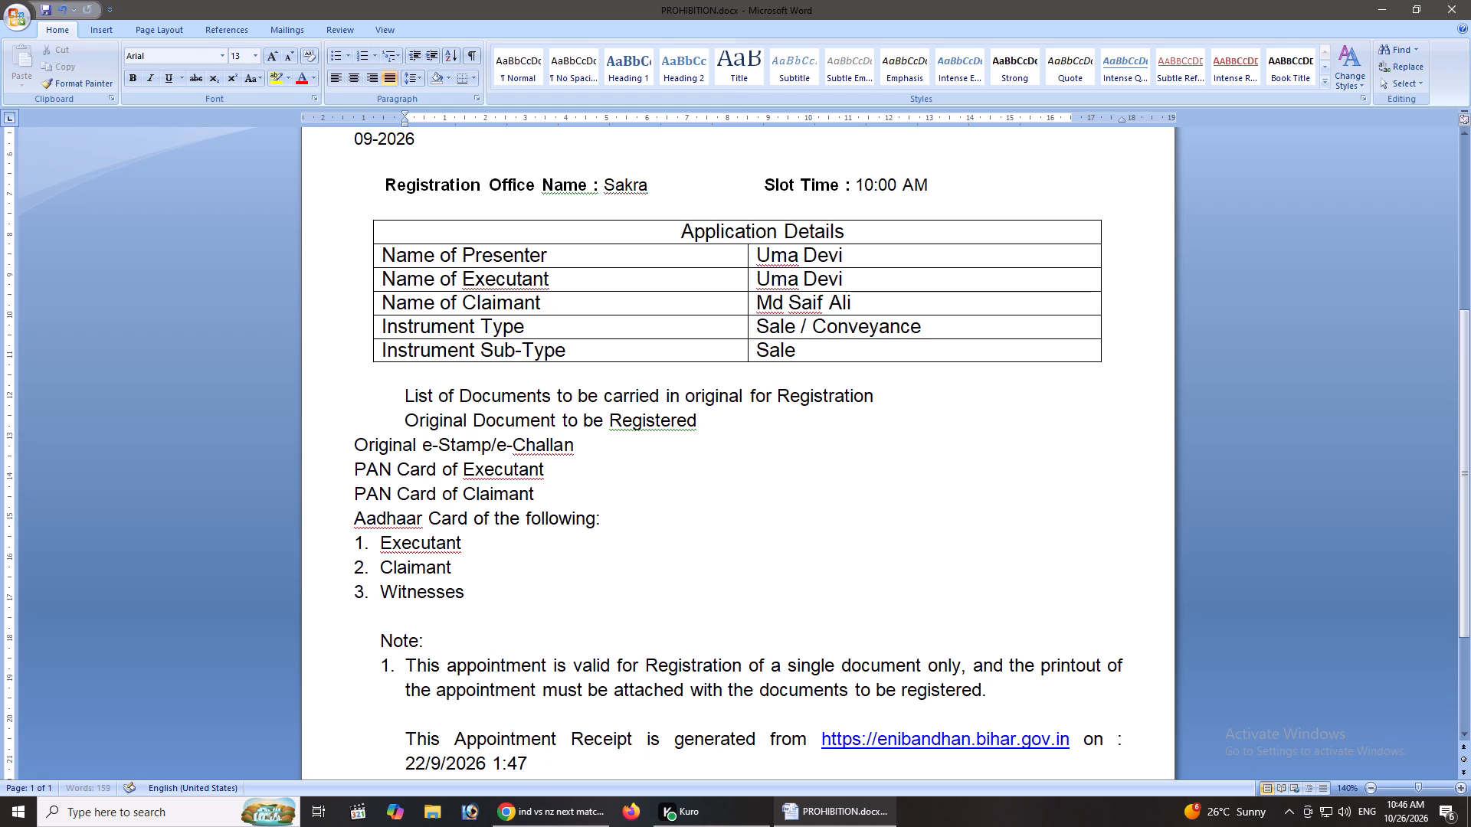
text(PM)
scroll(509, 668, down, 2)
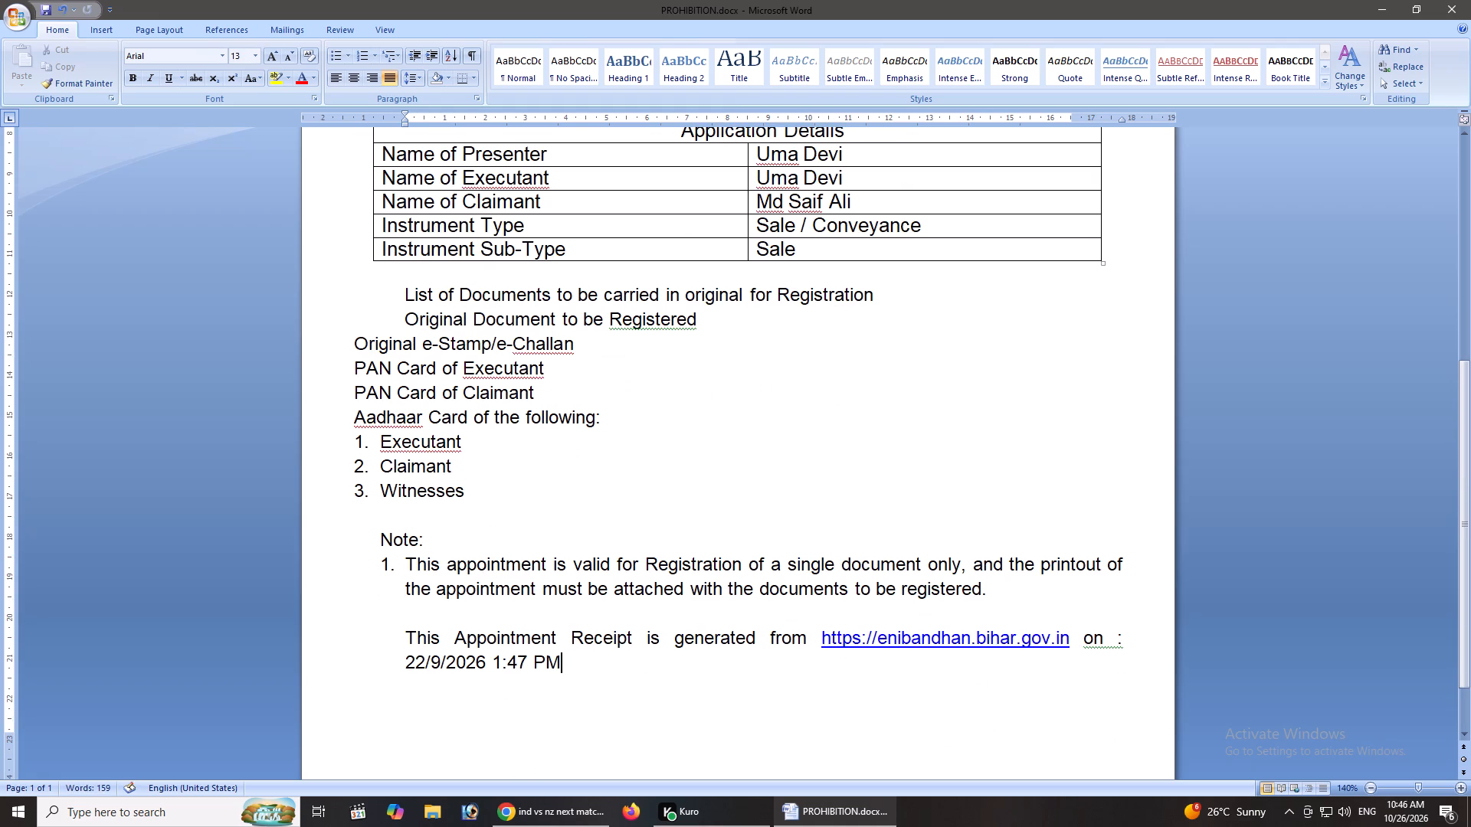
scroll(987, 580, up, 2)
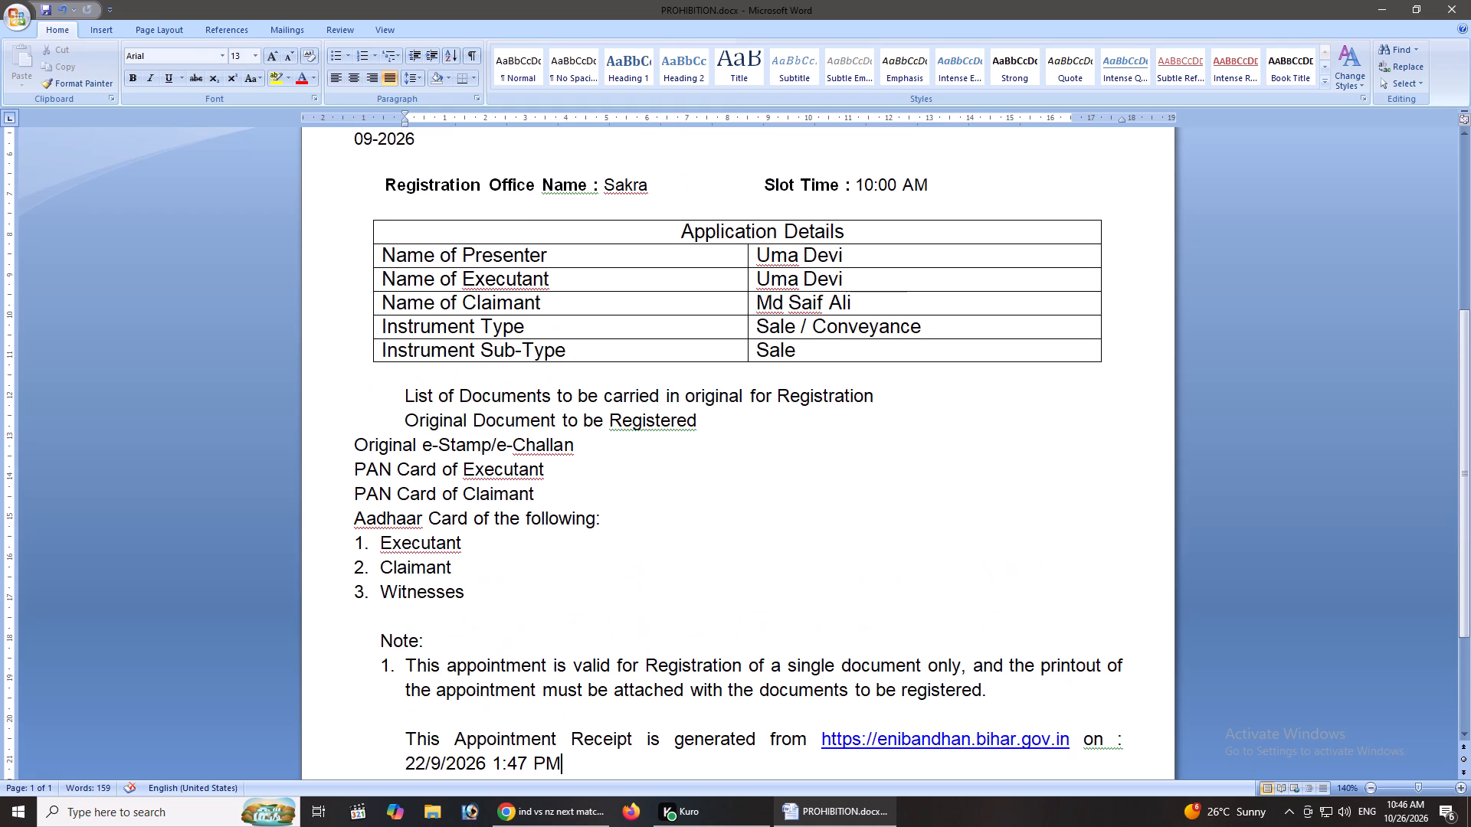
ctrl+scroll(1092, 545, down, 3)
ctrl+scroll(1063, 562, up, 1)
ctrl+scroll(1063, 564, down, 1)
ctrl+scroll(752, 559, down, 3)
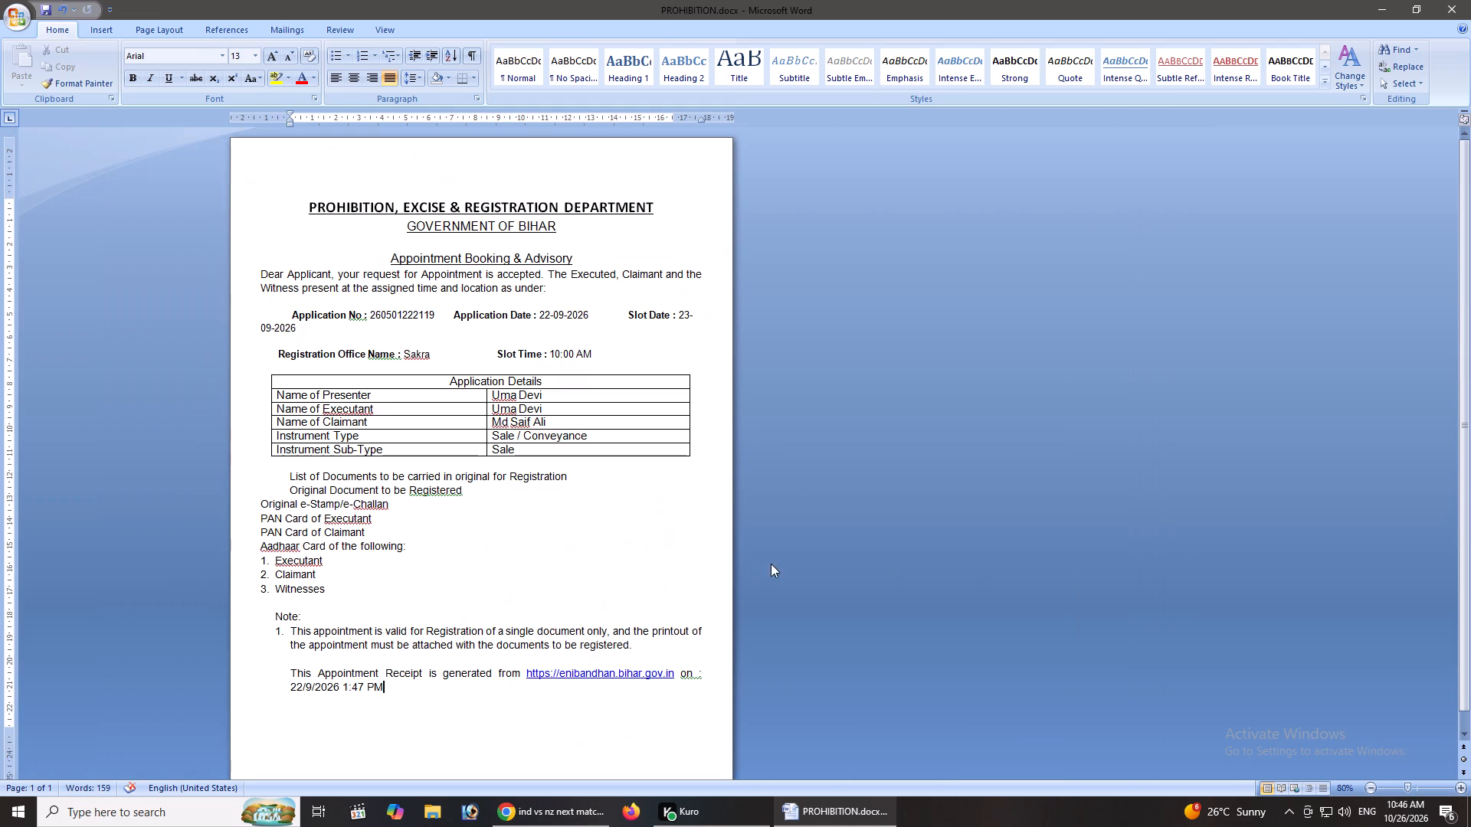
Set the document's paper size to A4 and save the document.
click(109, 28)
click(174, 24)
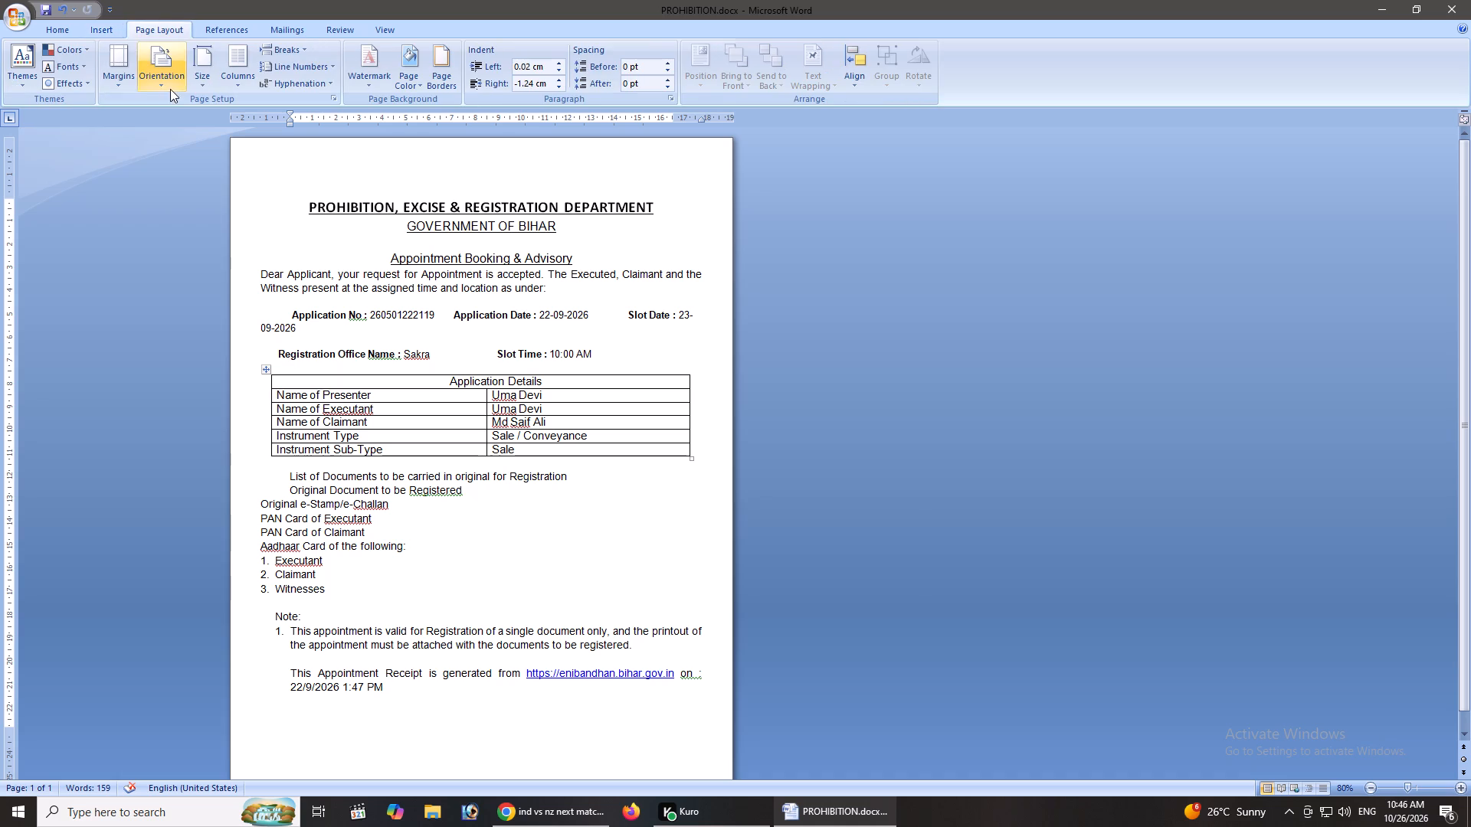
click(208, 79)
scroll(268, 186, up, 4)
scroll(270, 186, down, 1)
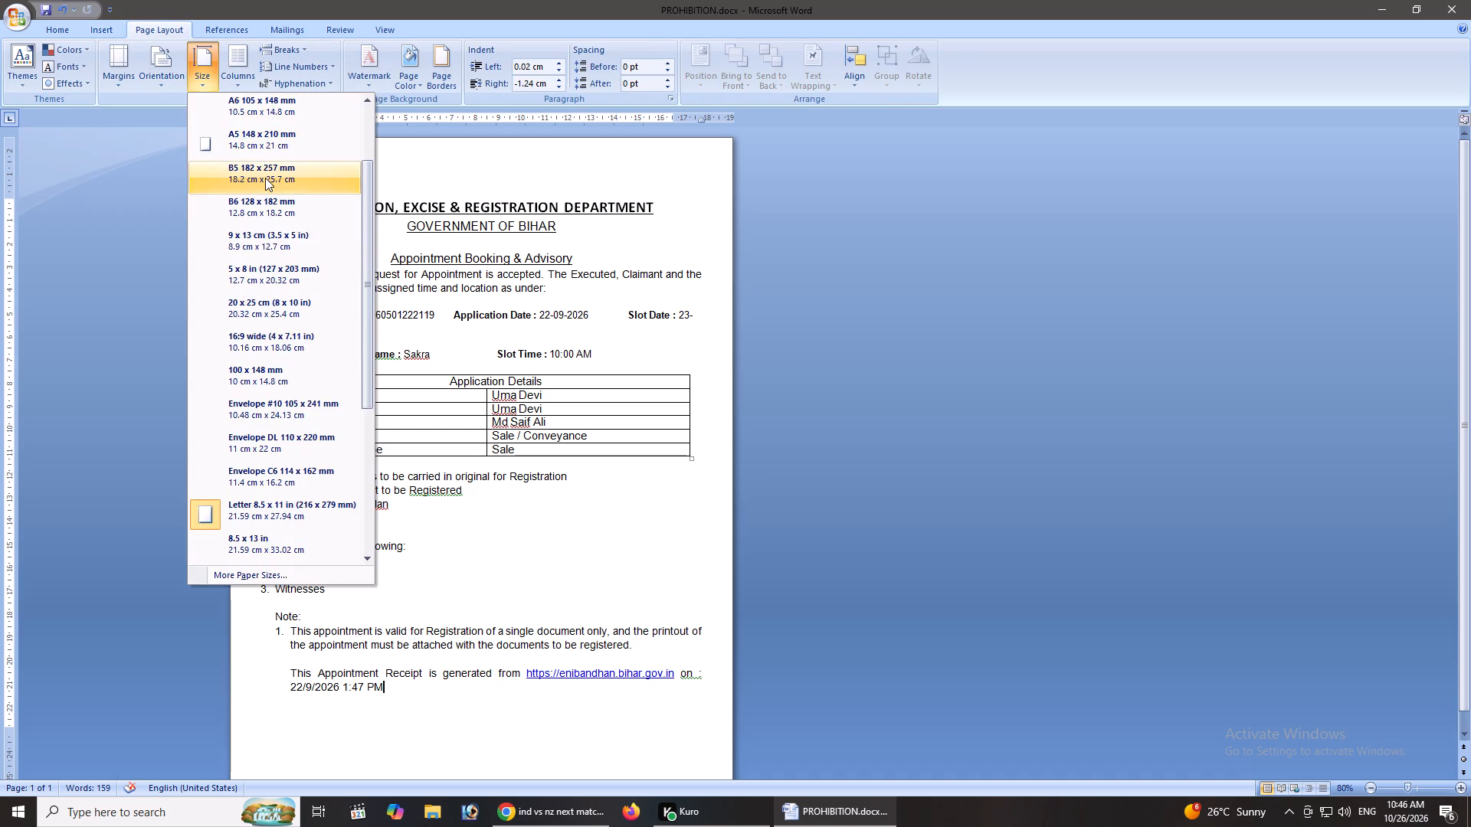
scroll(265, 178, up, 3)
click(261, 112)
ctrl+scroll(651, 486, up, 3)
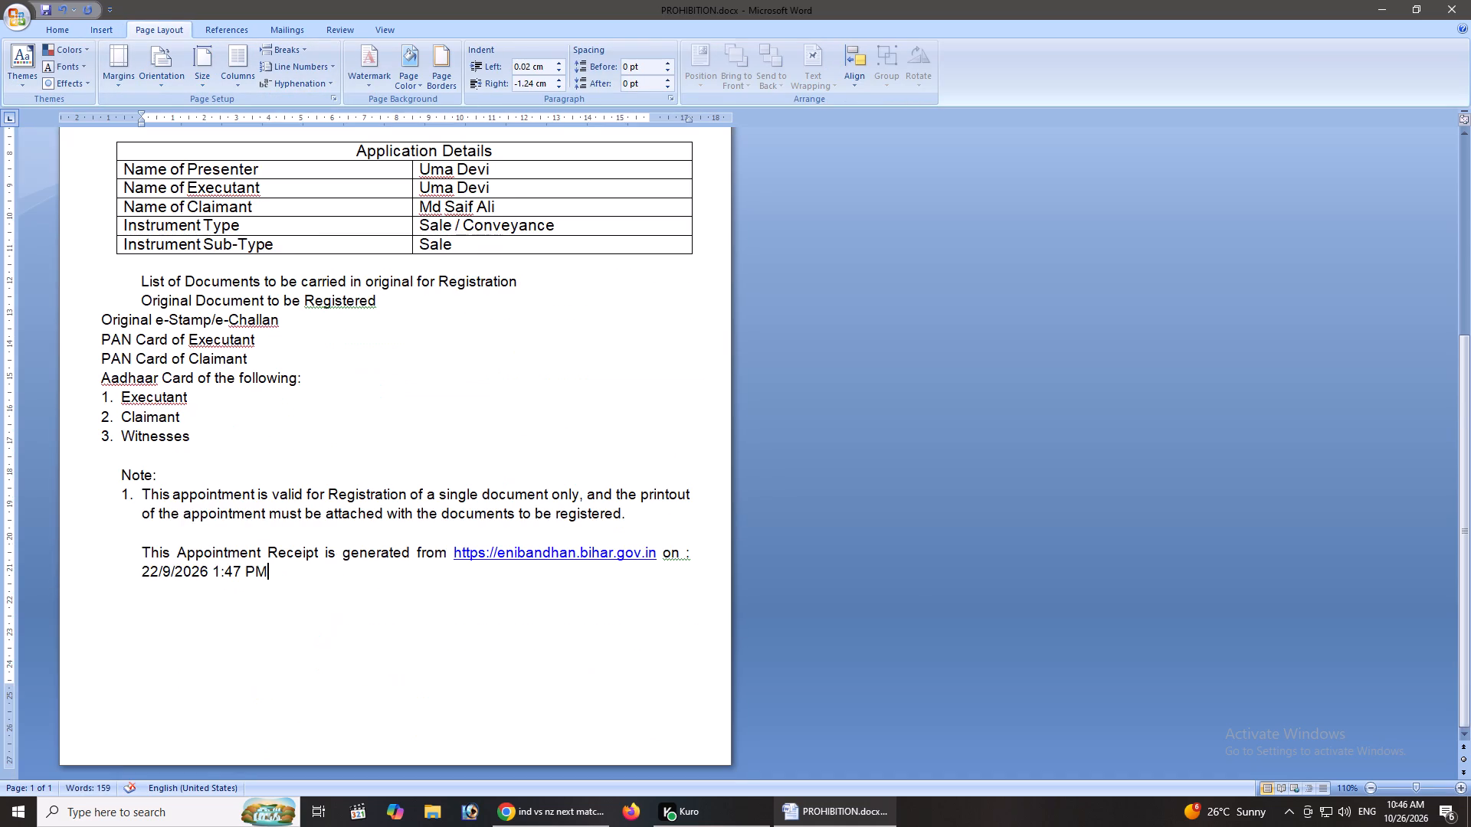
ctrl+scroll(573, 472, down, 3)
scroll(580, 467, up, 3)
click(592, 545)
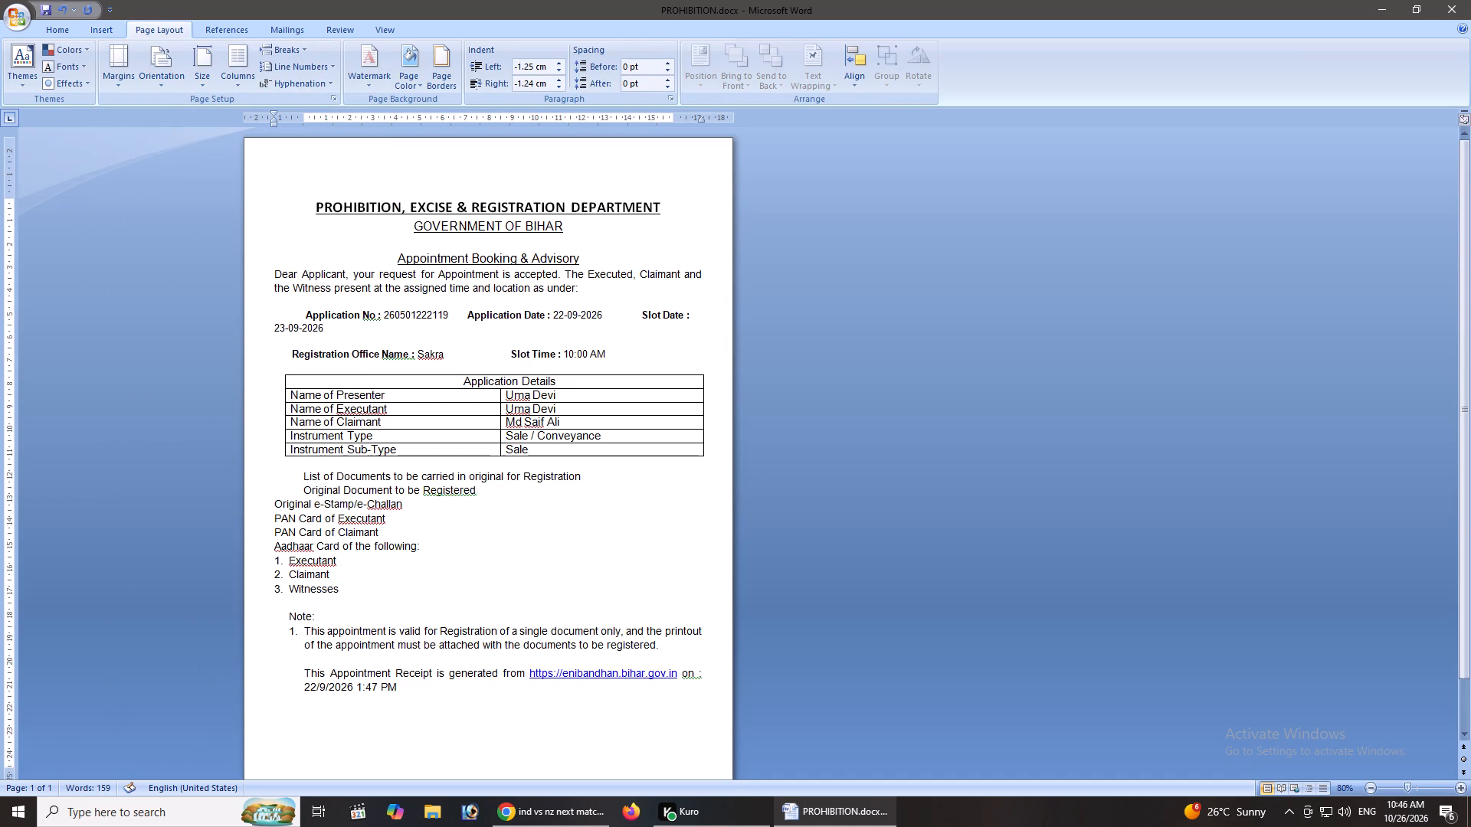
key(ctrl+s)
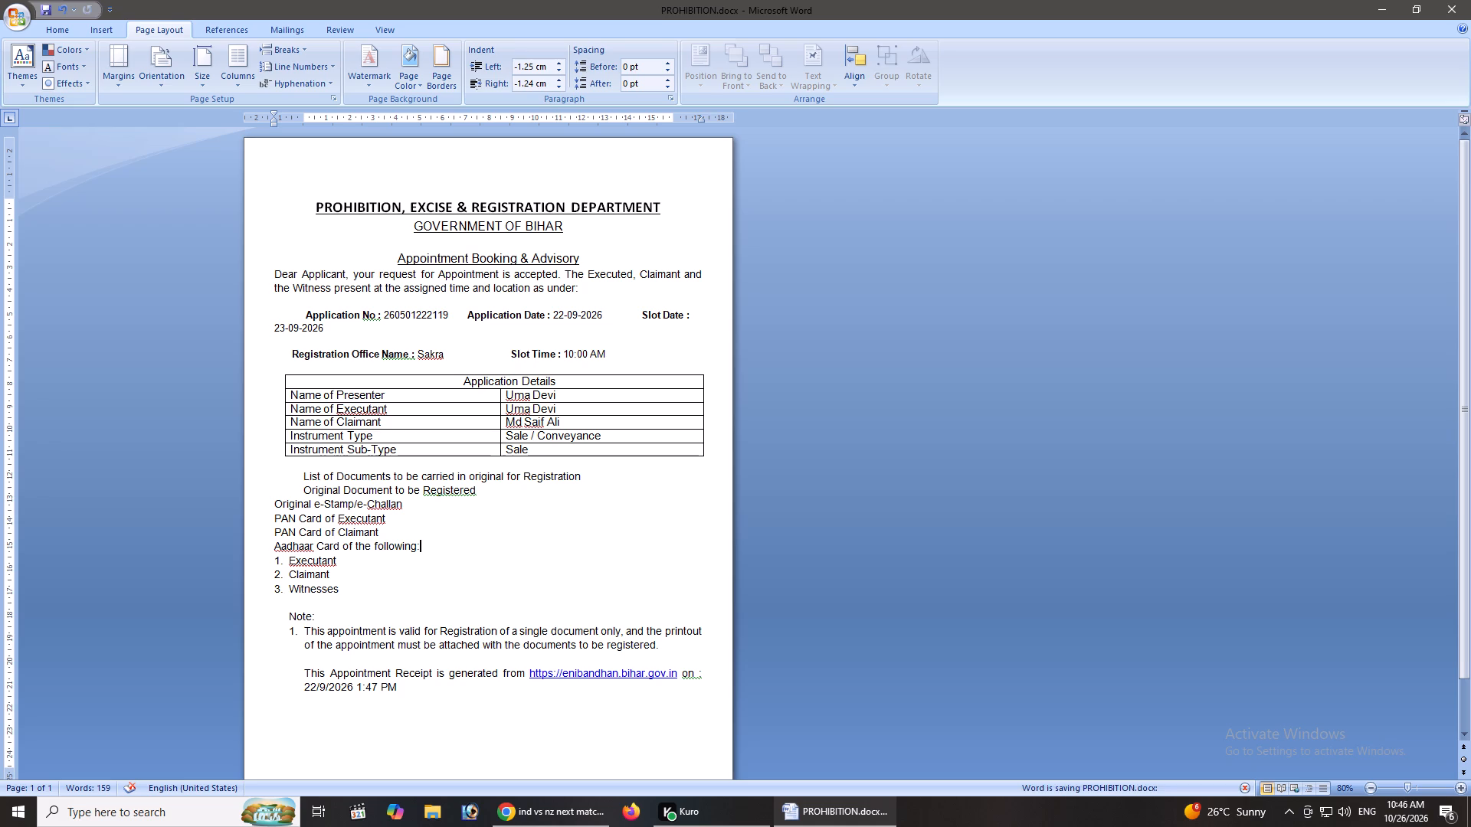
Narrow the Application Details table slightly by moving its outer right border inward, within the width of the body text.
ctrl+scroll(618, 528, up, 2)
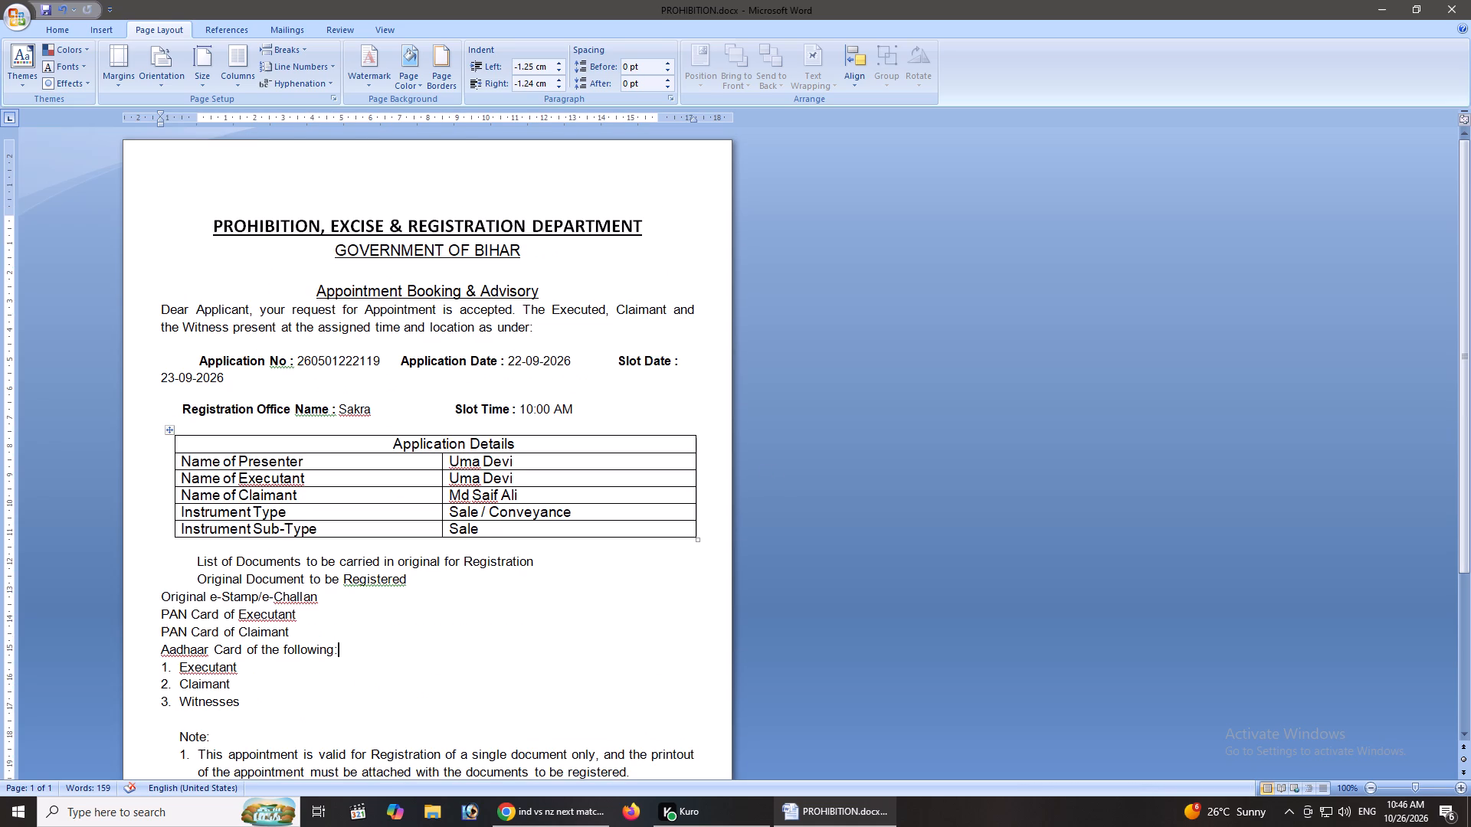
drag(696, 469, 683, 465)
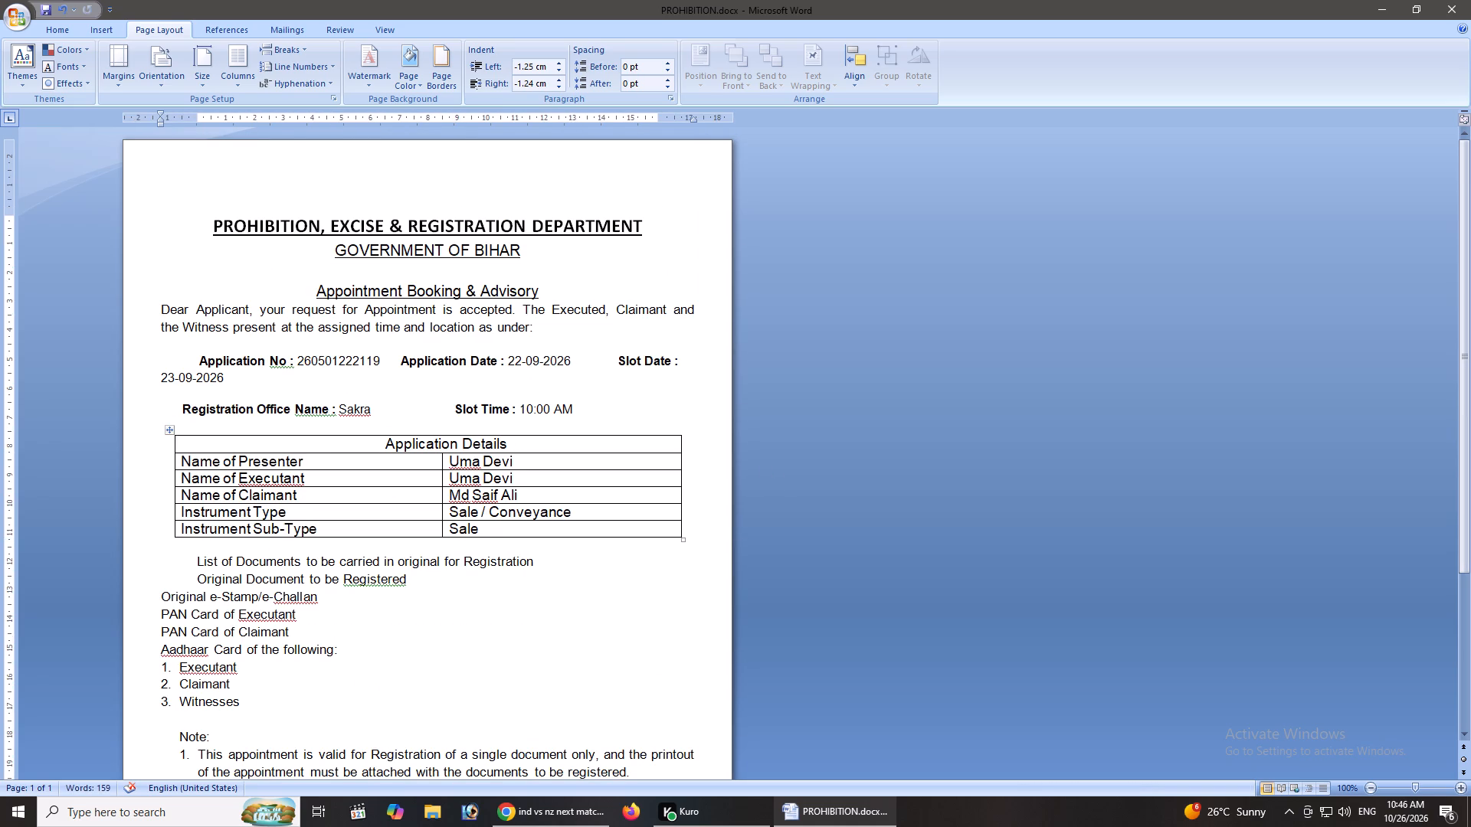
click(712, 502)
scroll(592, 538, down, 3)
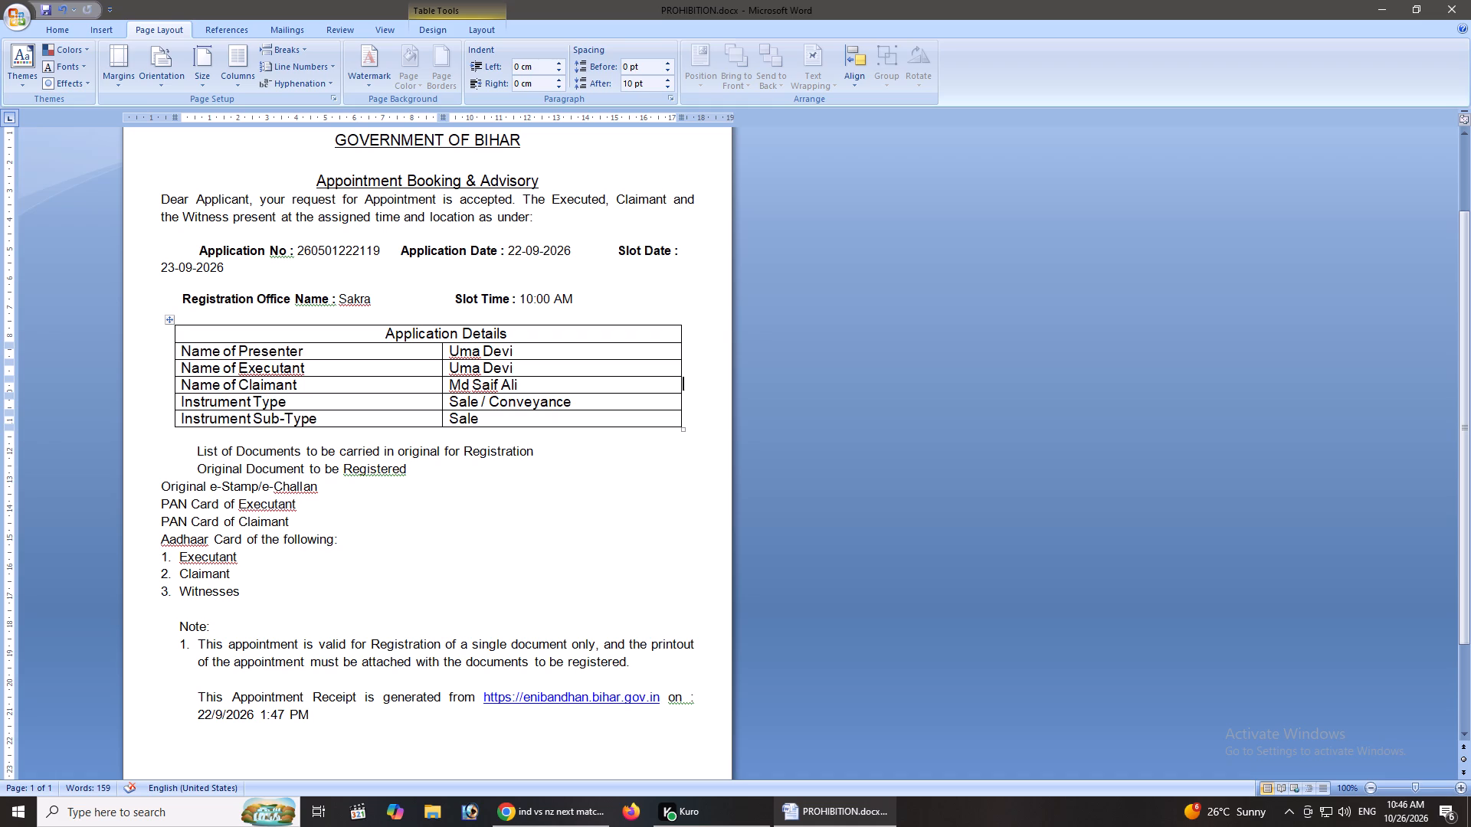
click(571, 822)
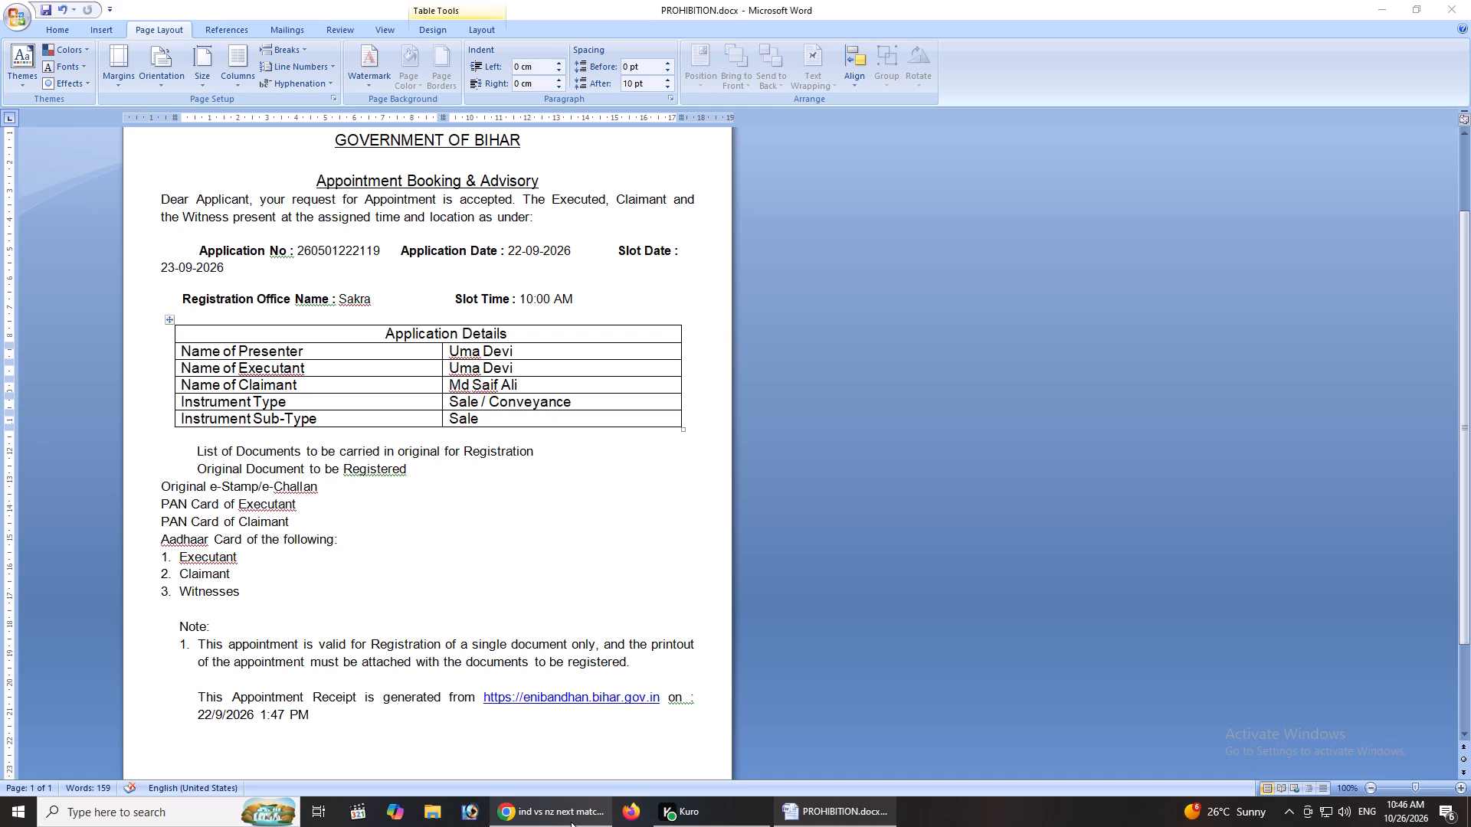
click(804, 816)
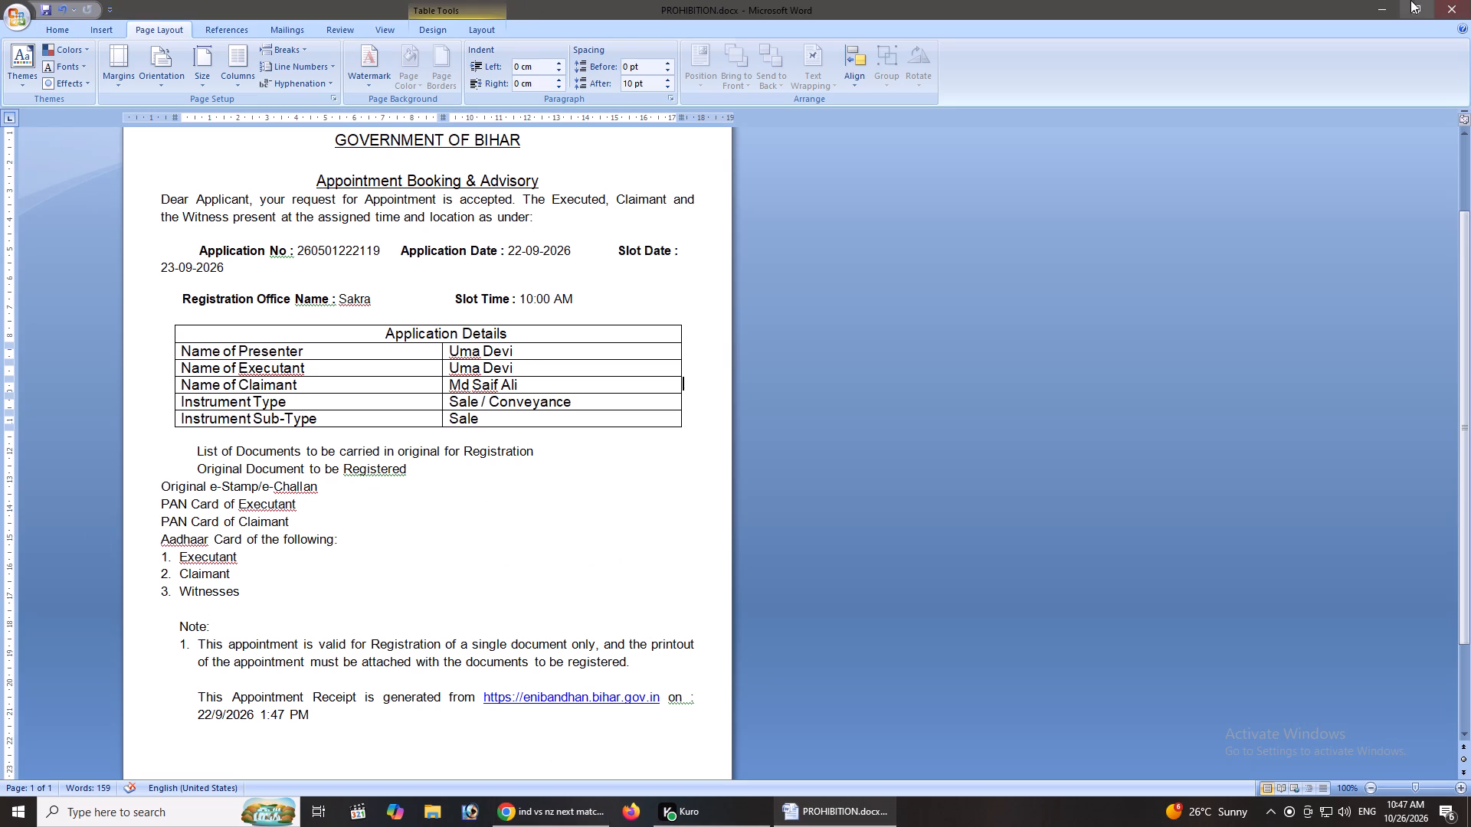
Save the document with the narrowed table and check the whole advisory page from heading to receipt line.
key(ctrl+s)
ctrl+scroll(798, 473, up, 2)
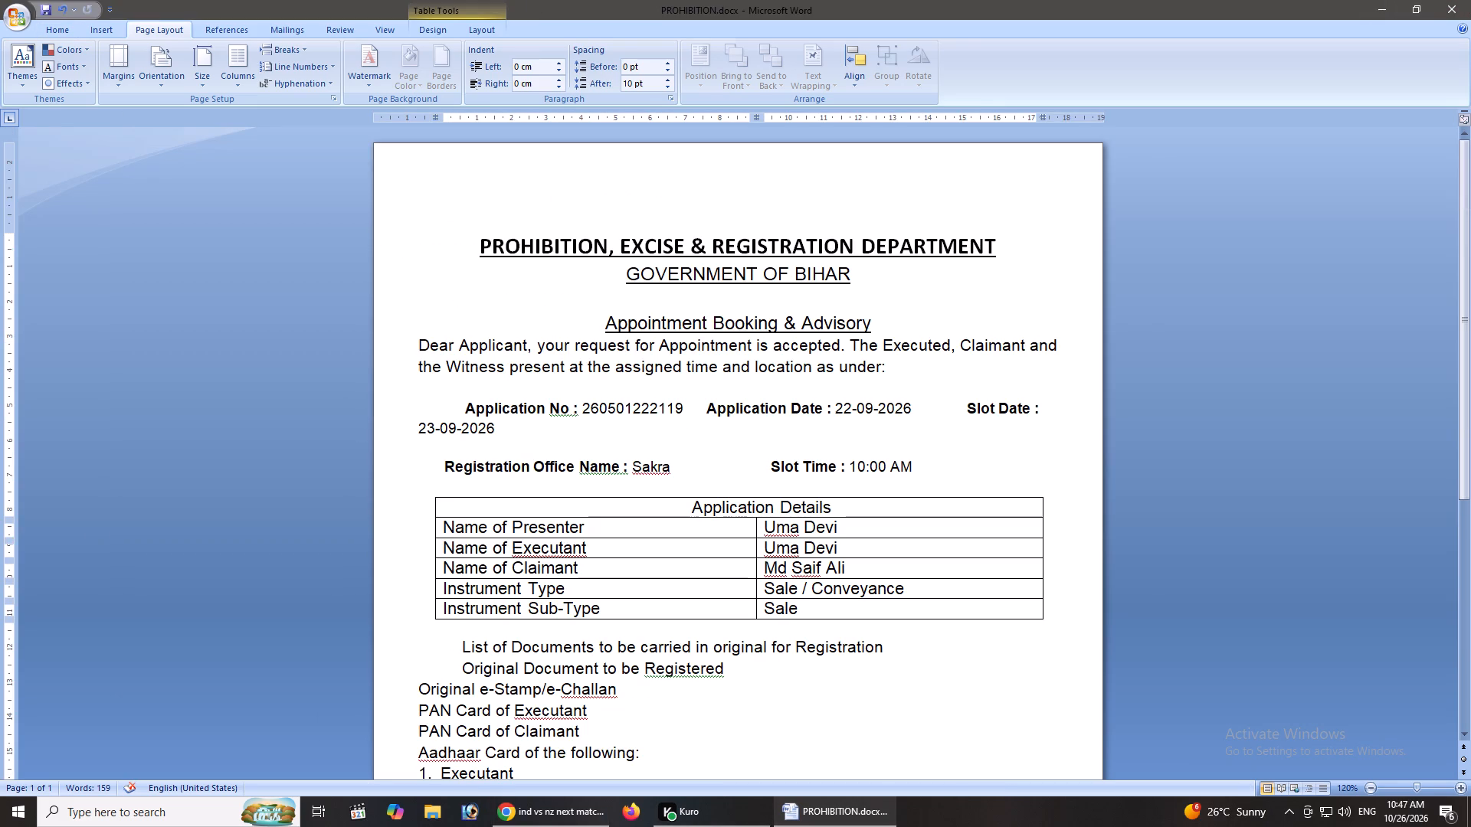
click(414, 340)
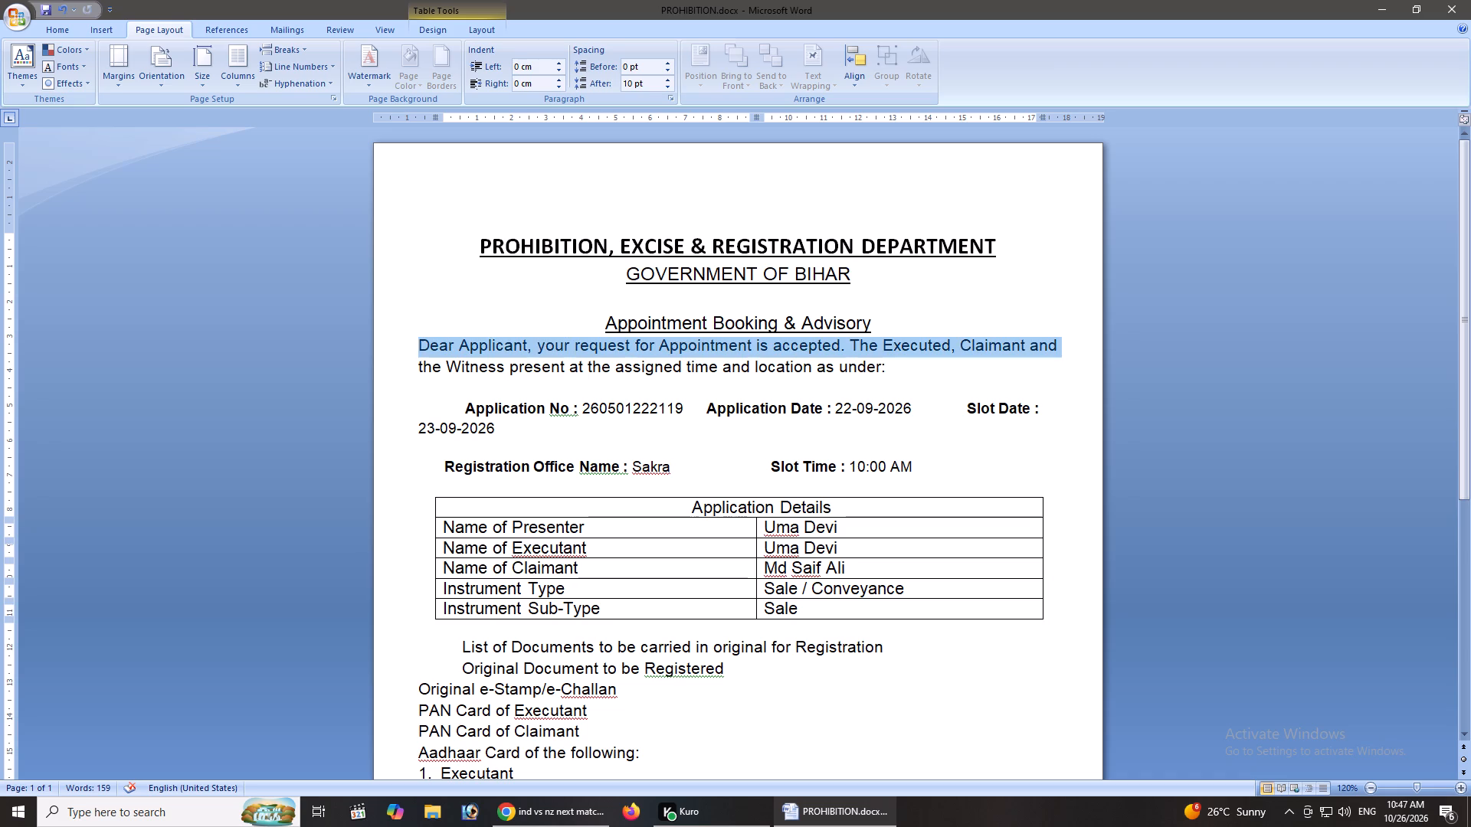
click(943, 629)
scroll(967, 652, down, 7)
ctrl+scroll(965, 652, up, 2)
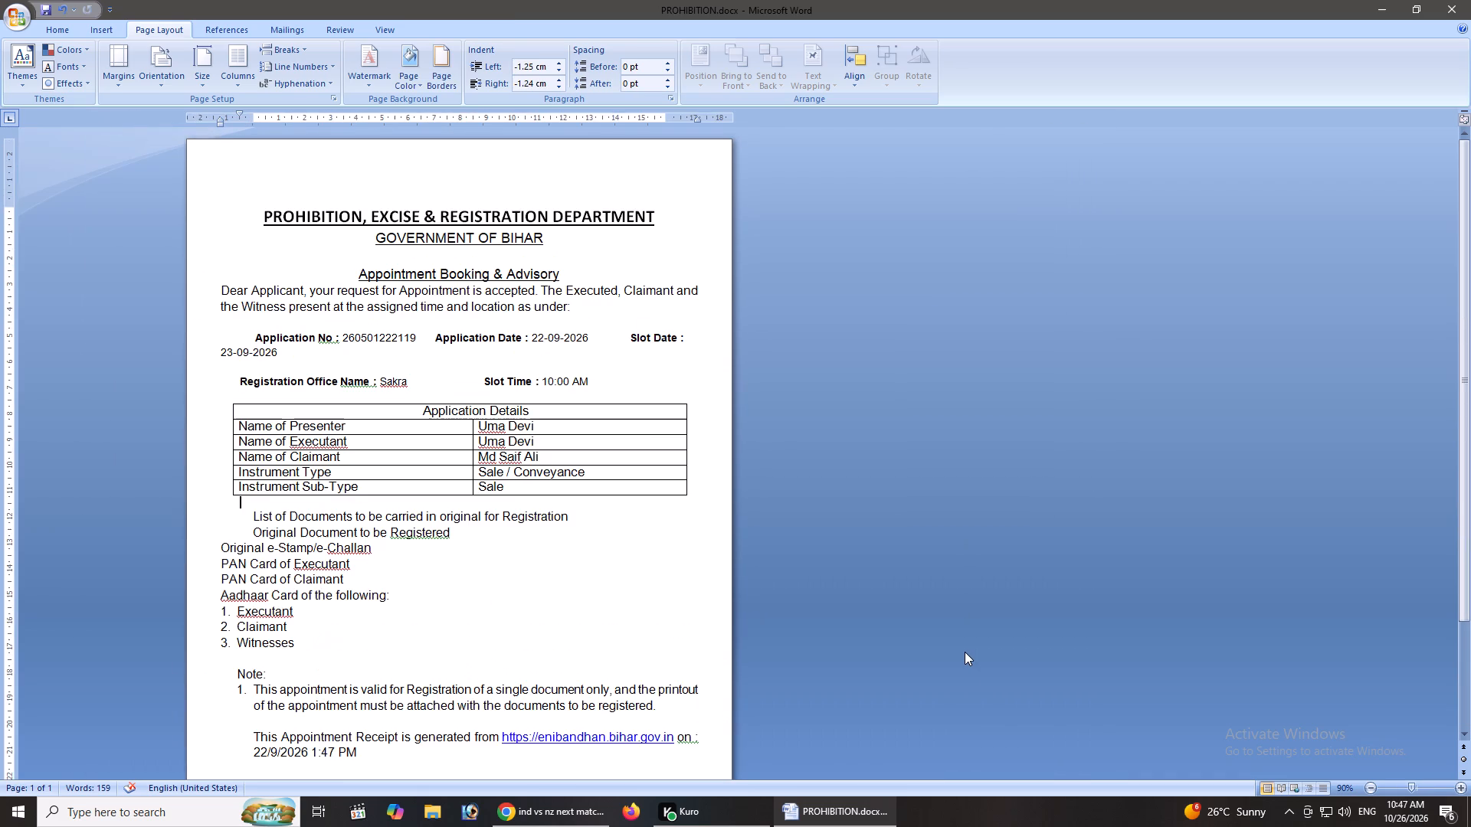
key(ctrl+s)
scroll(965, 652, down, 2)
key(ctrl+s)
scroll(964, 652, up, 6)
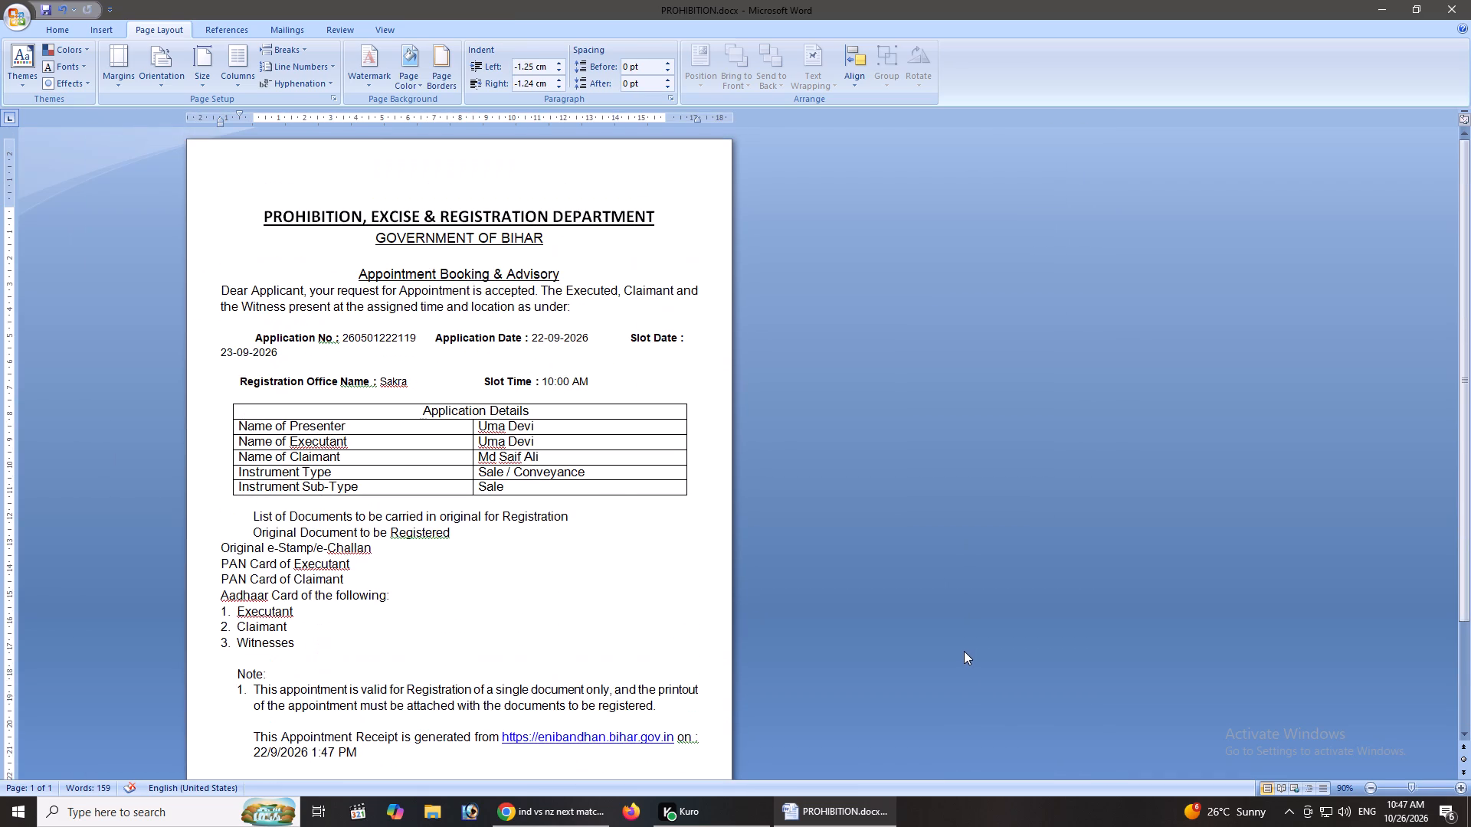
scroll(964, 651, up, 4)
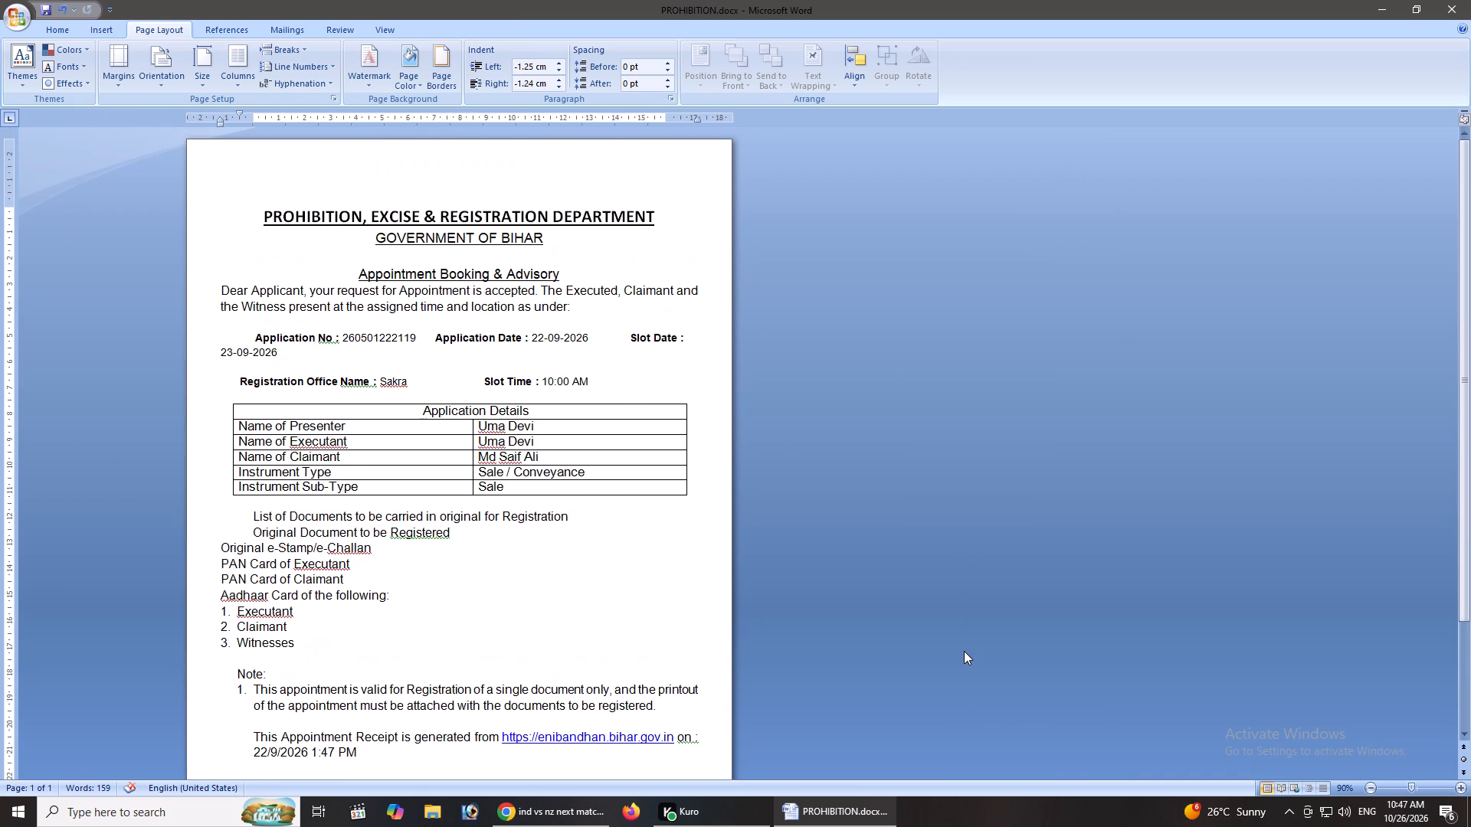
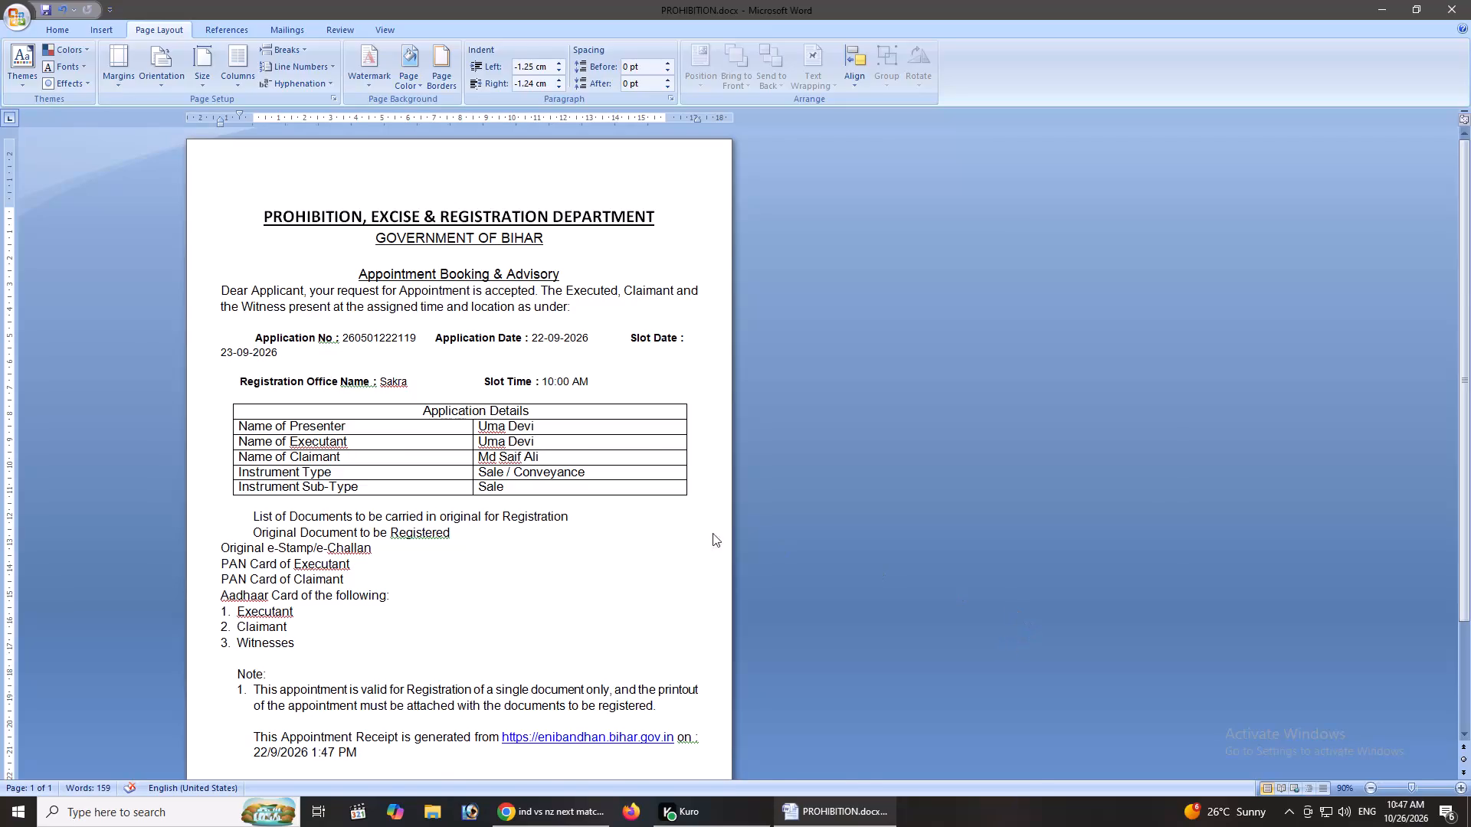
Replace "Witness" with "Witnesses" in the opening paragraph addressed to the applicant.
ctrl+scroll(555, 523, up, 5)
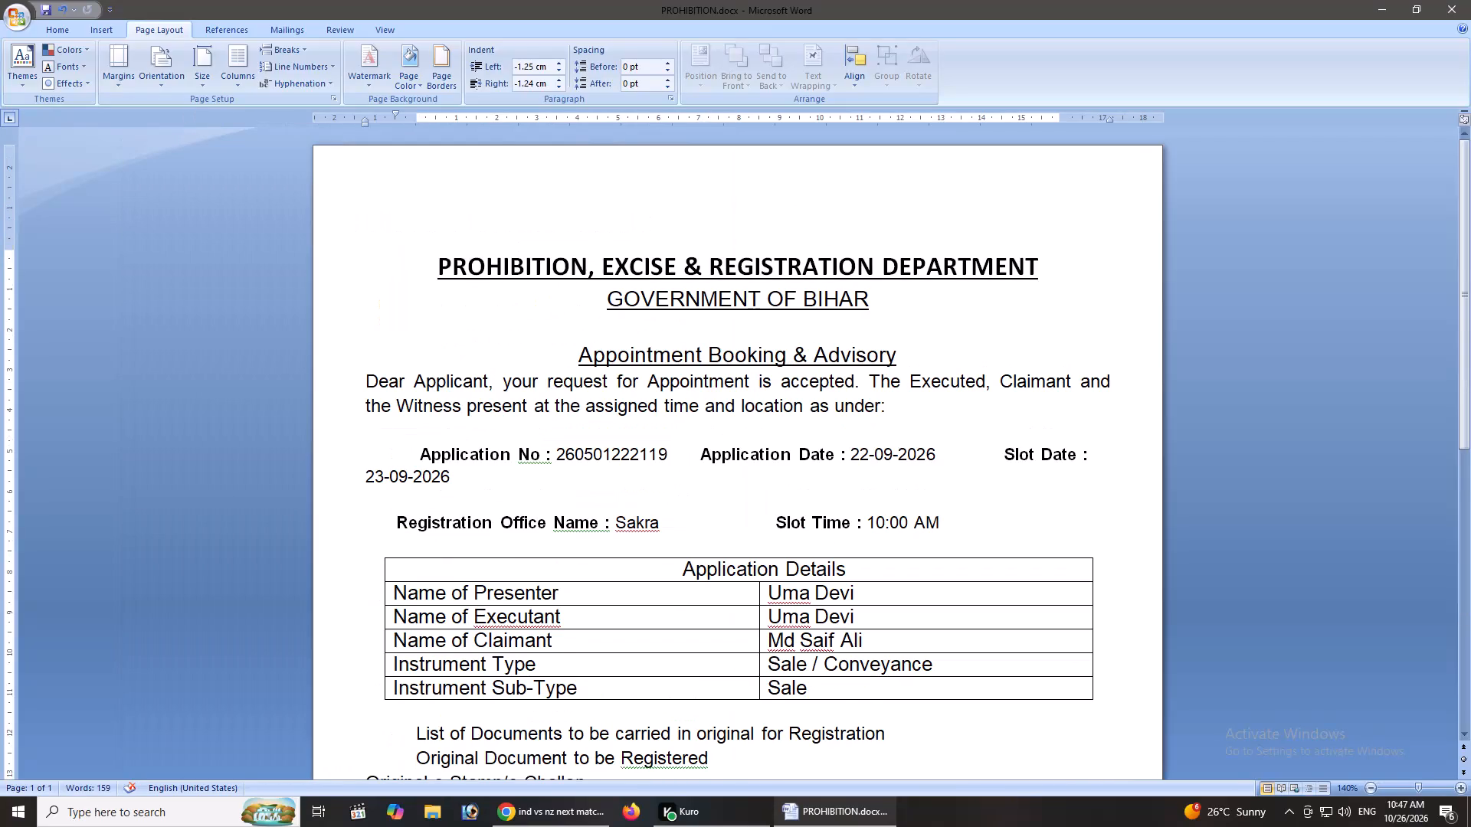
ctrl+scroll(538, 491, up, 1)
click(437, 429)
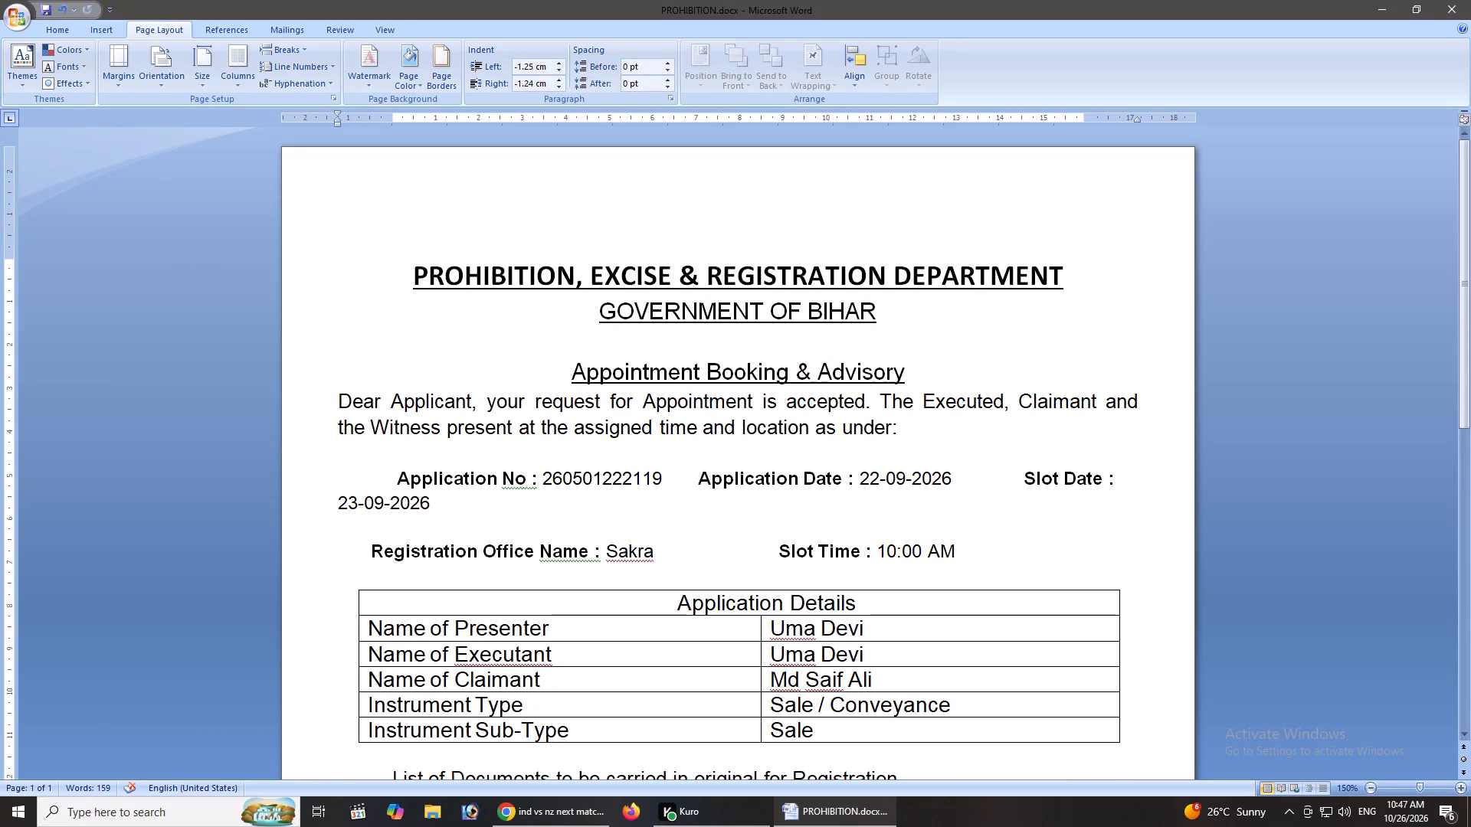
key(shift+Left)
key(shift+Left)
key(shift+Left)
key(shift+Left)
key(shift+Left)
key(shift+Left)
key(shift+Left)
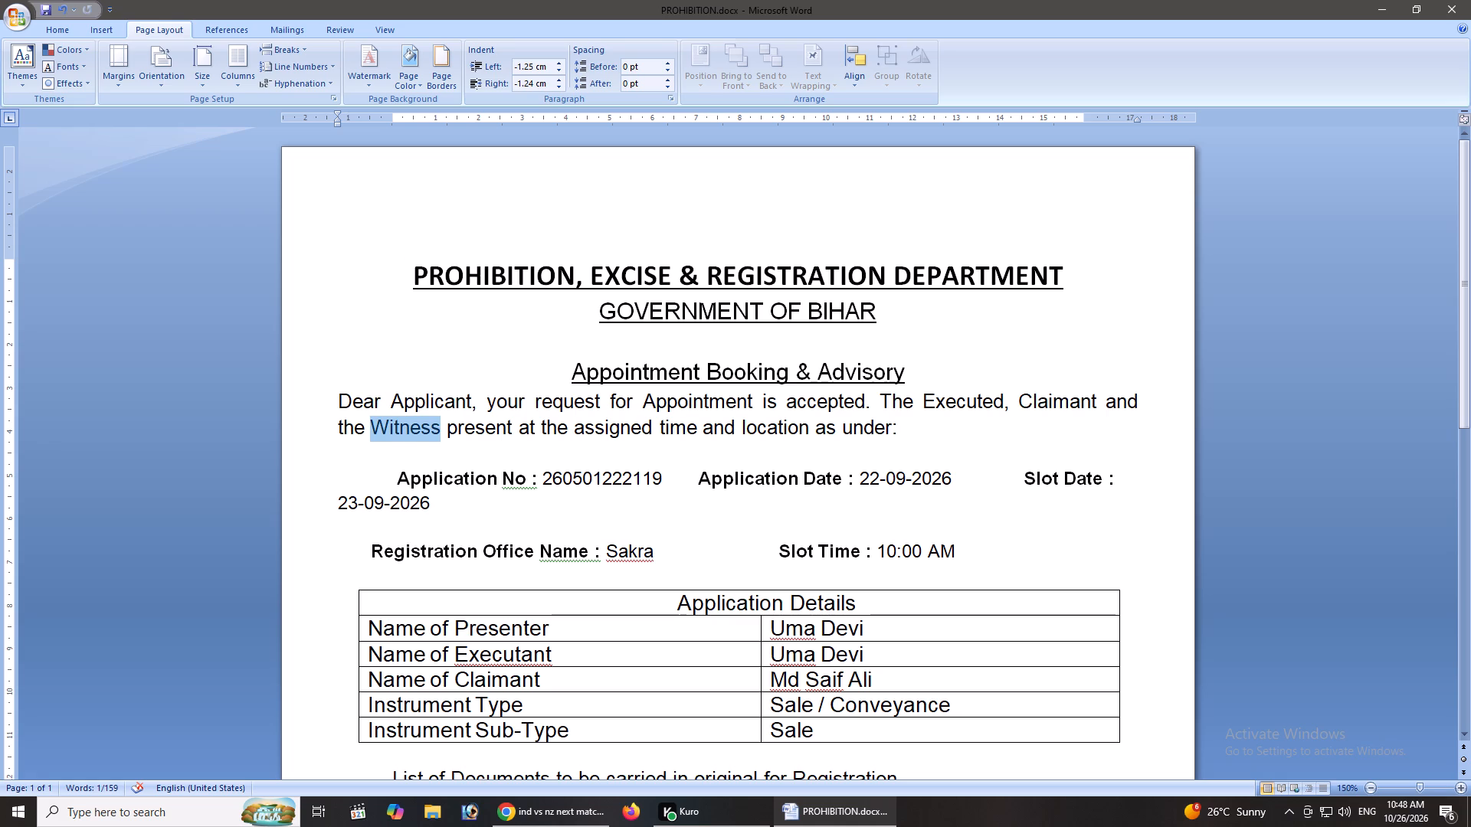
text(Wit)
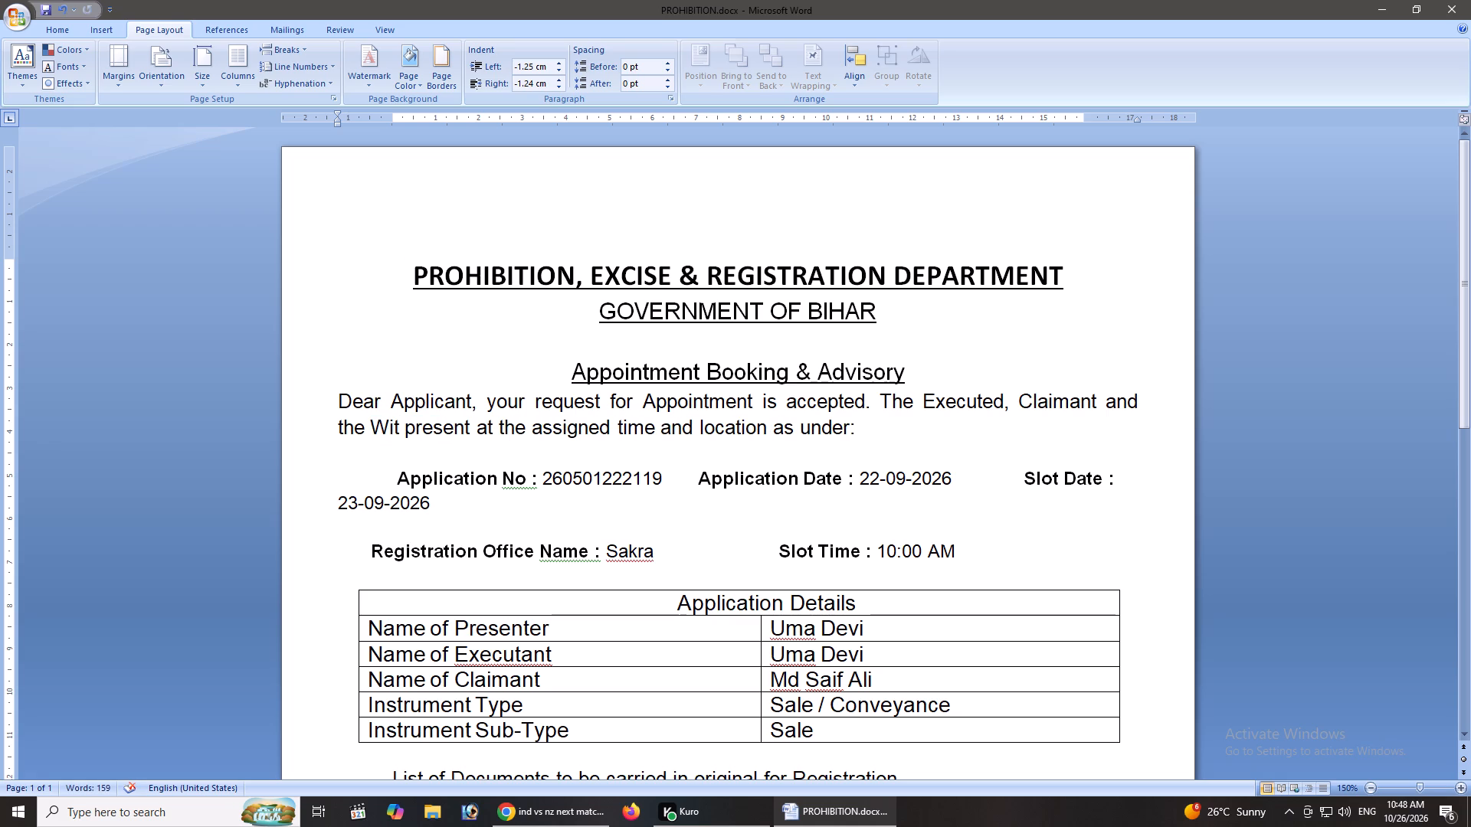
key(n)
text(esses)
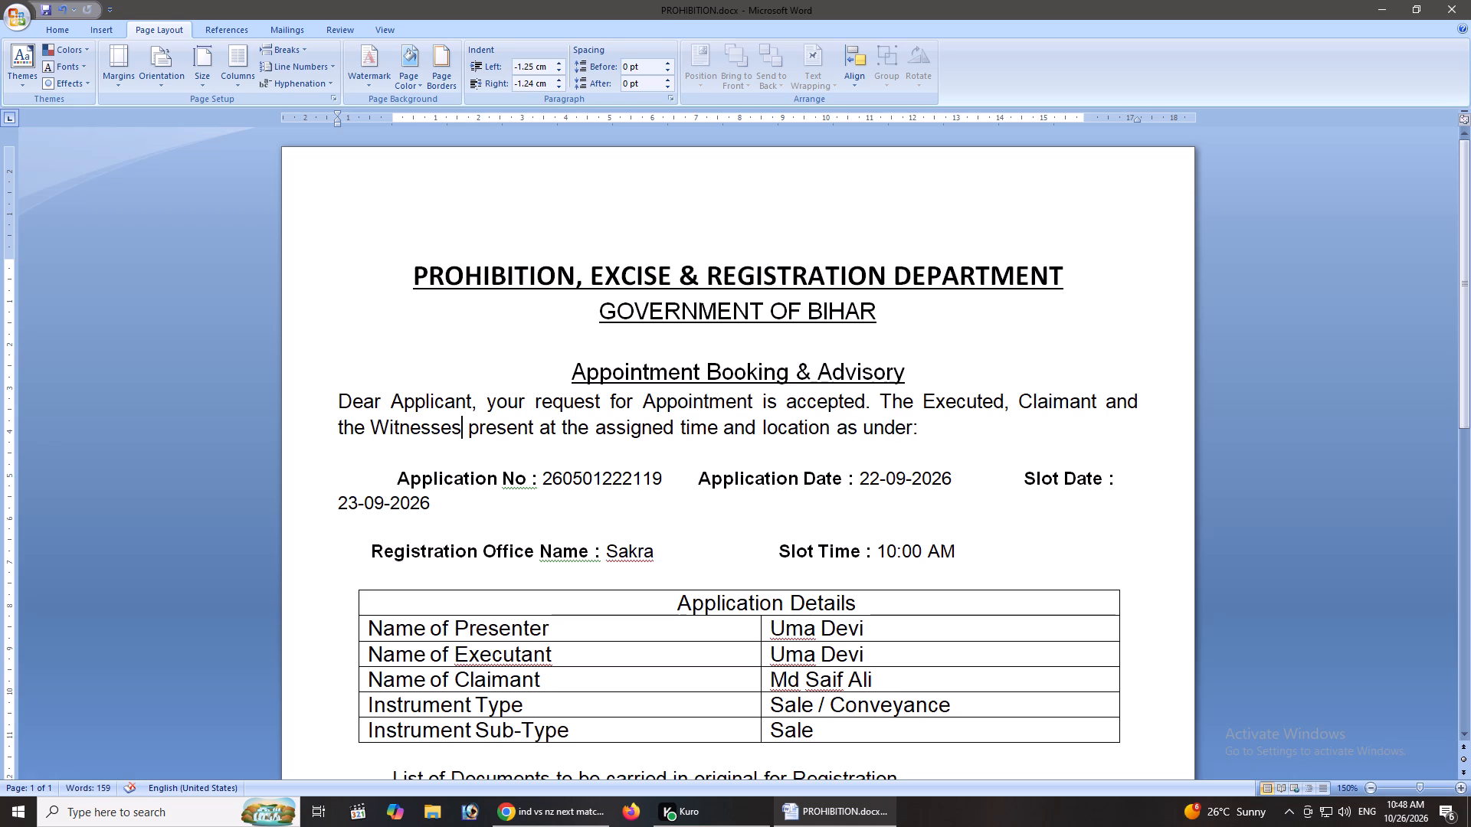
Insert "are to be" between "Witnesses" and "present" in the opening paragraph.
key(space)
text(are to)
key(space)
text(be)
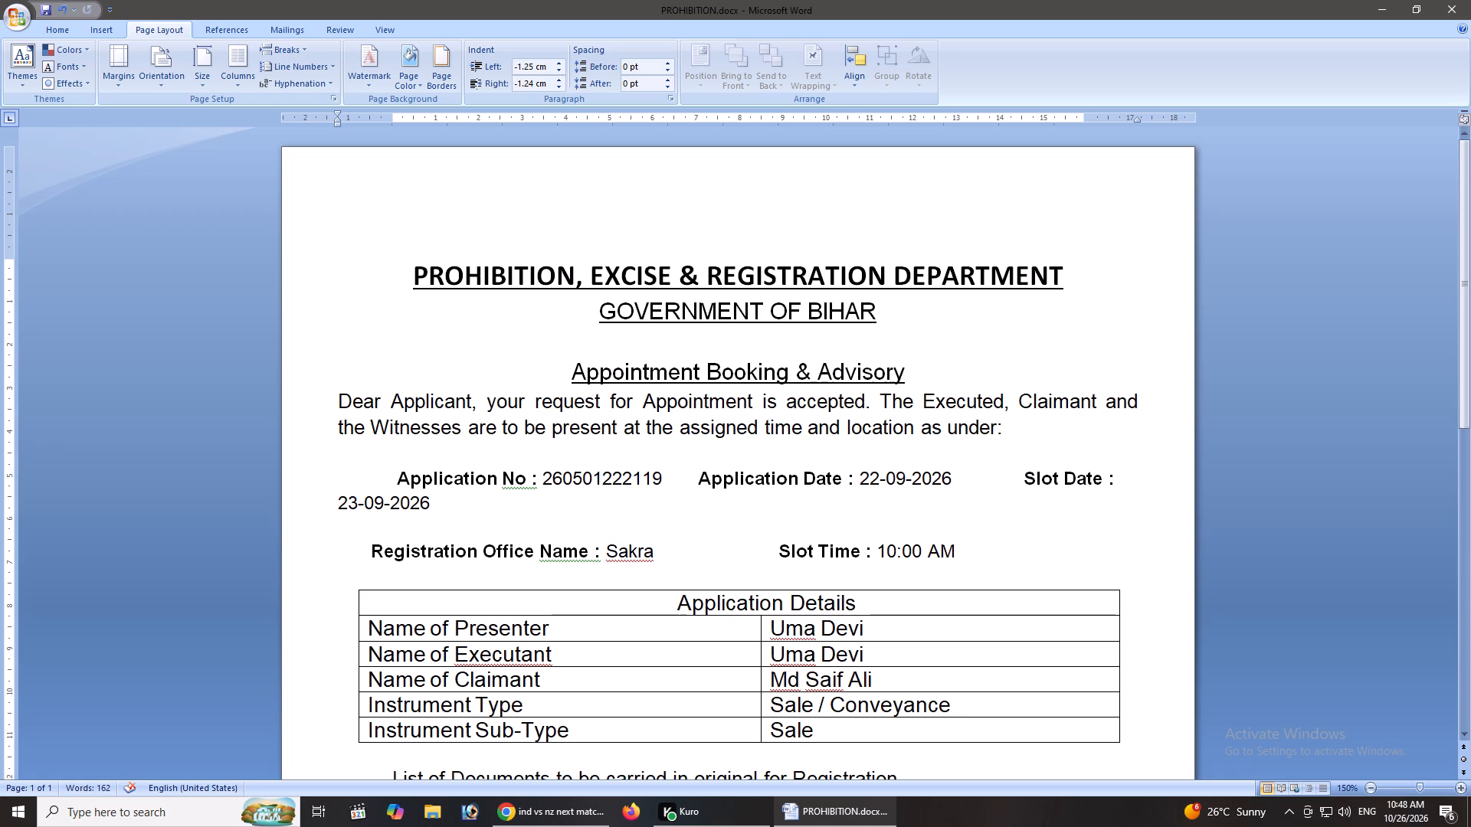
key(Right)
key(Right)
key(Right)
key(Right)
Tighten the application details line by reducing the indent before "Application No :" and trimming the gap before "Application Date :".
click(385, 481)
key(BackSpace)
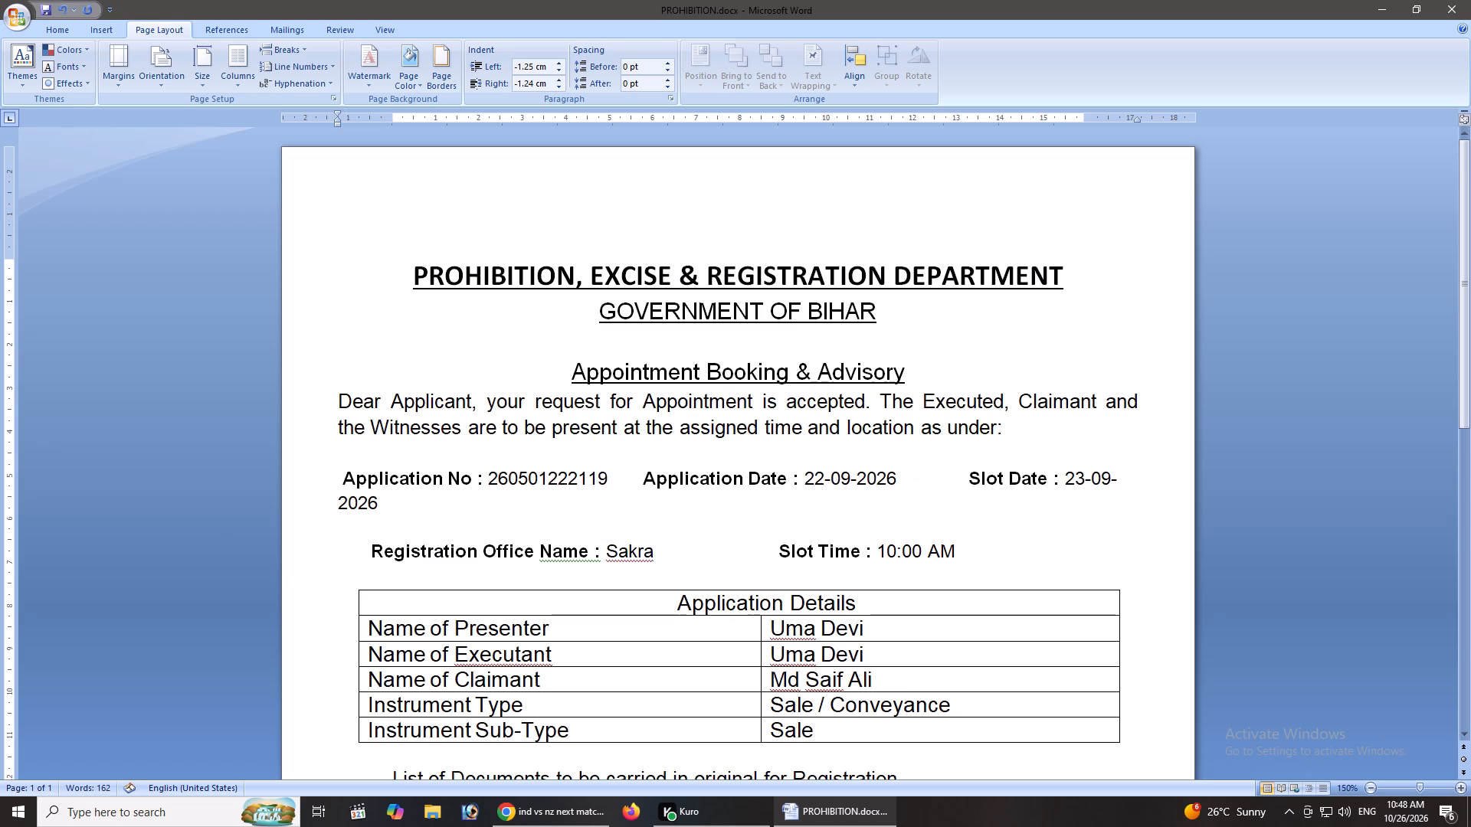
key(space)
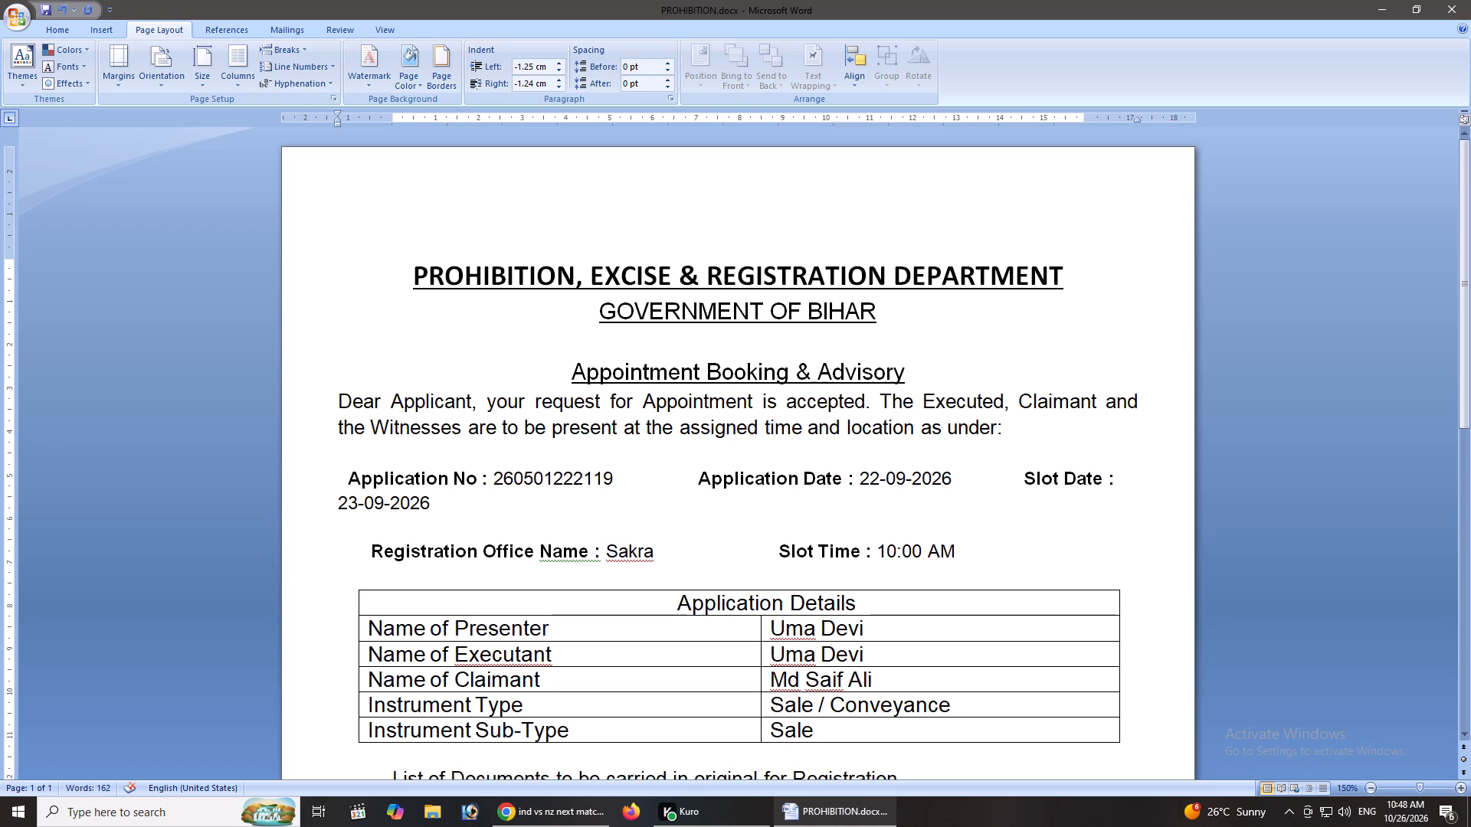
click(693, 464)
click(686, 472)
key(BackSpace)
key(BackSpace)
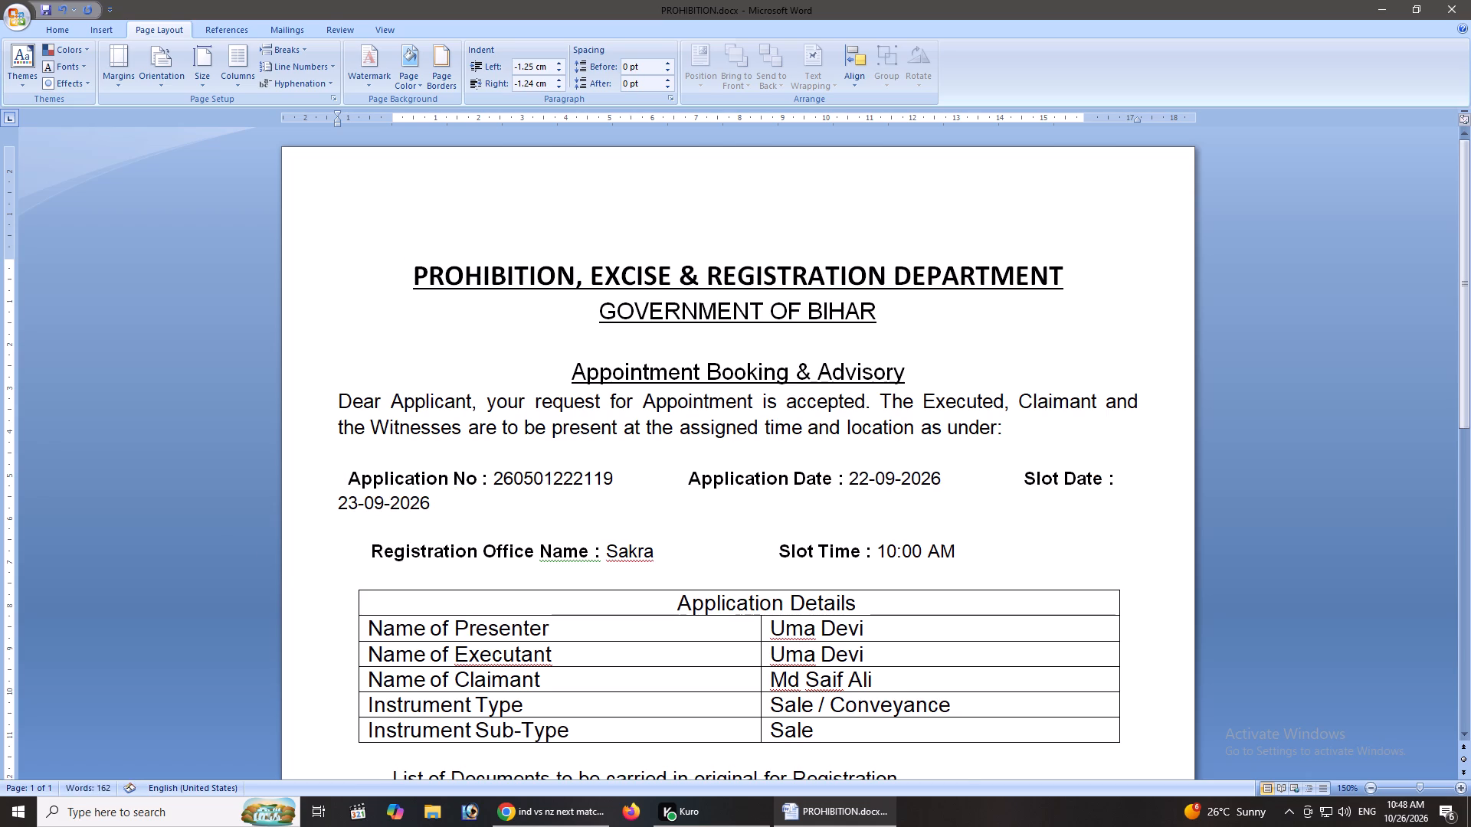
Replace "Executed" with "Executant" in the opening paragraph's list of parties.
scroll(850, 591, down, 6)
scroll(838, 574, up, 1)
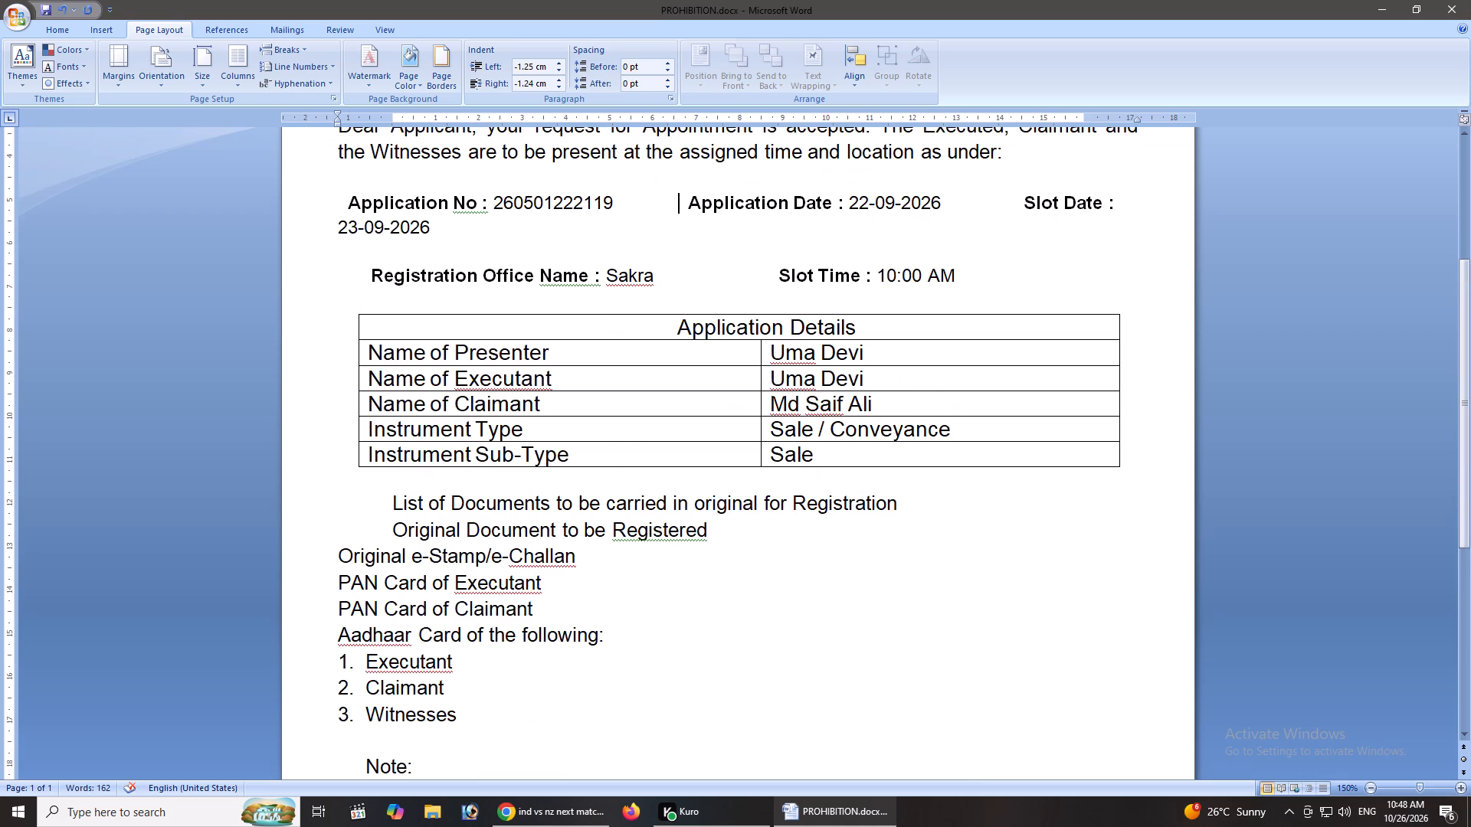
scroll(819, 552, down, 1)
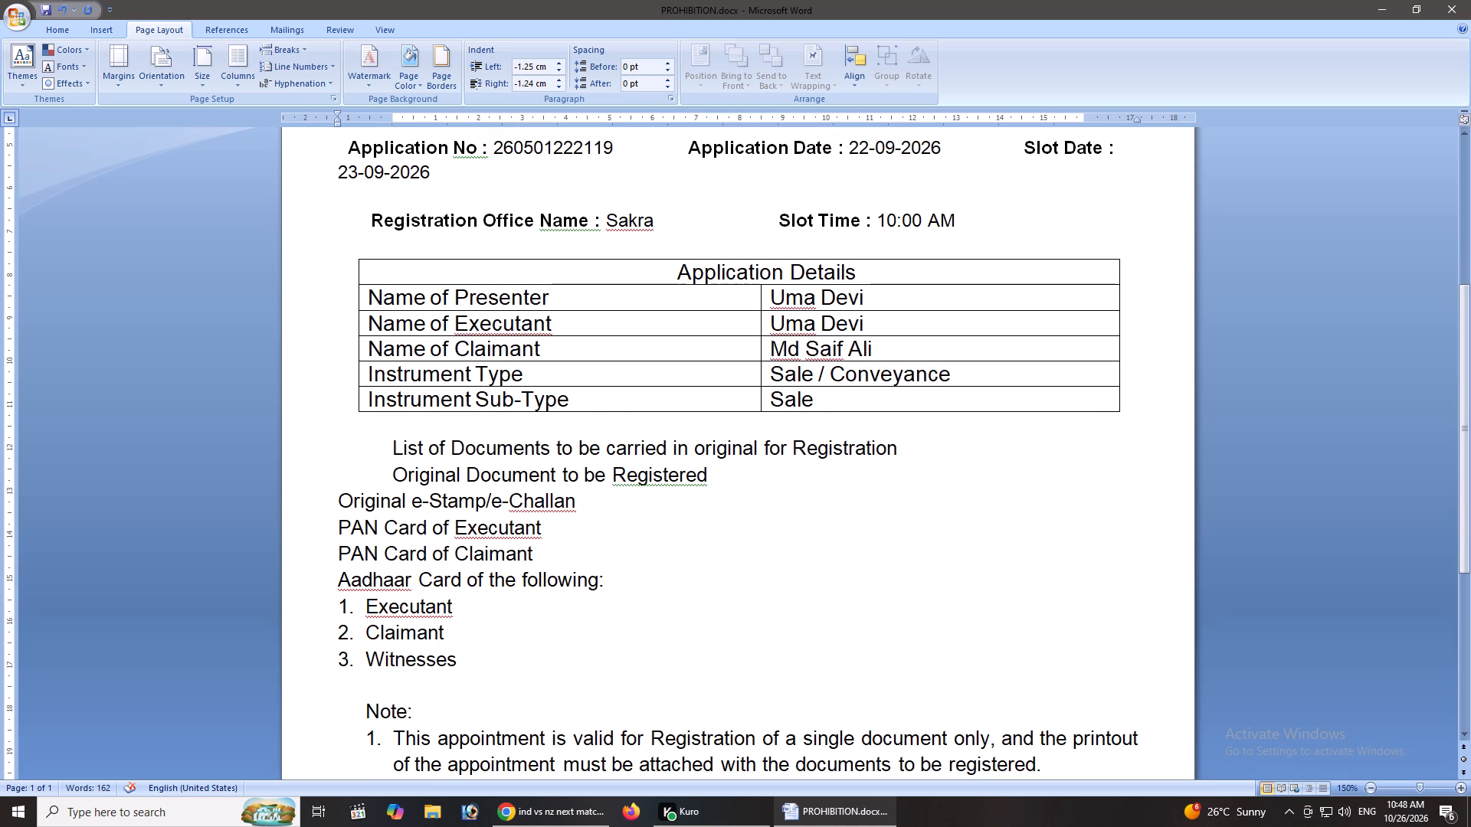
scroll(575, 511, up, 13)
scroll(575, 510, down, 1)
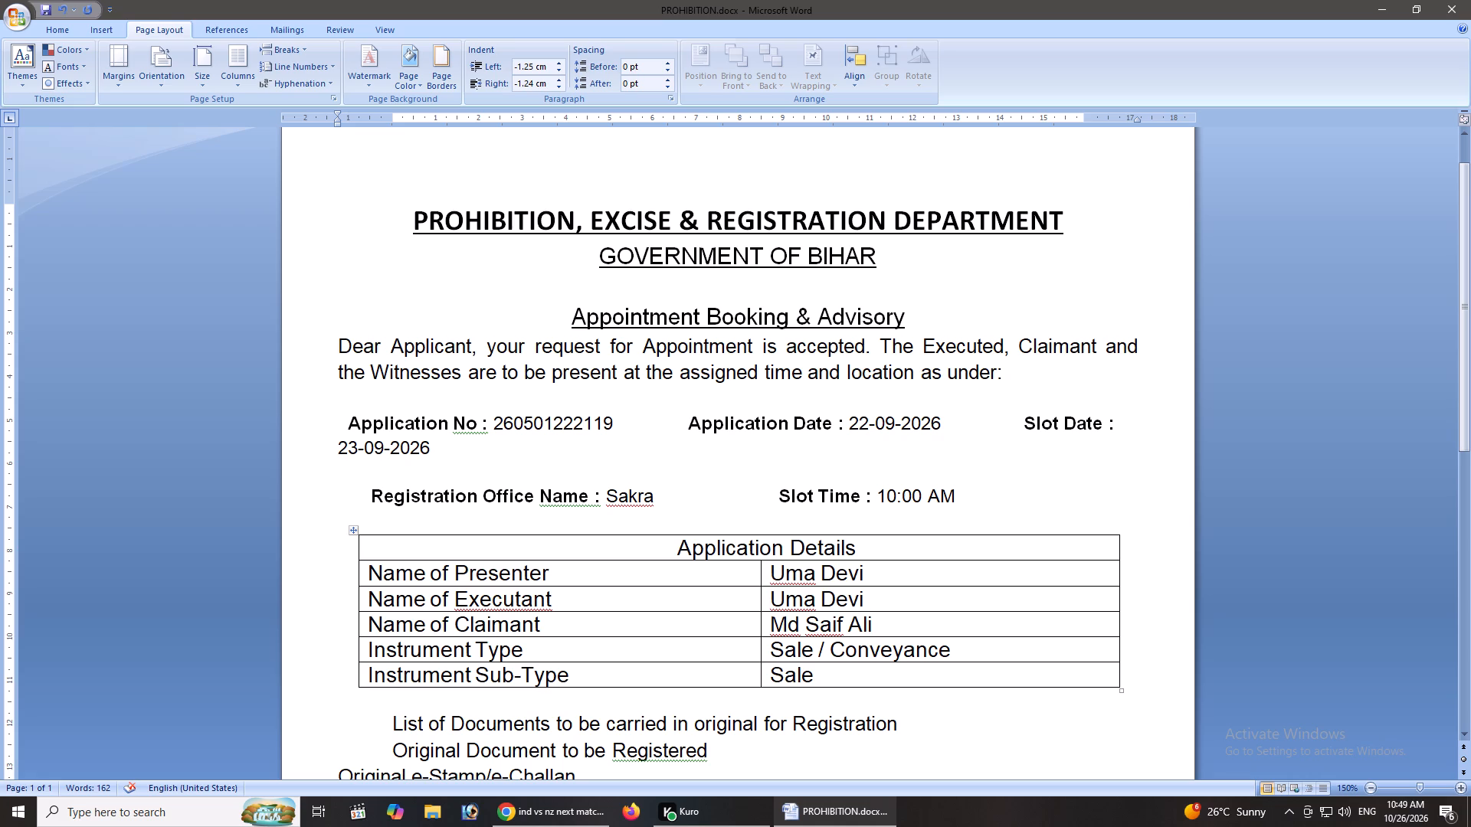
drag(923, 344, 1004, 349)
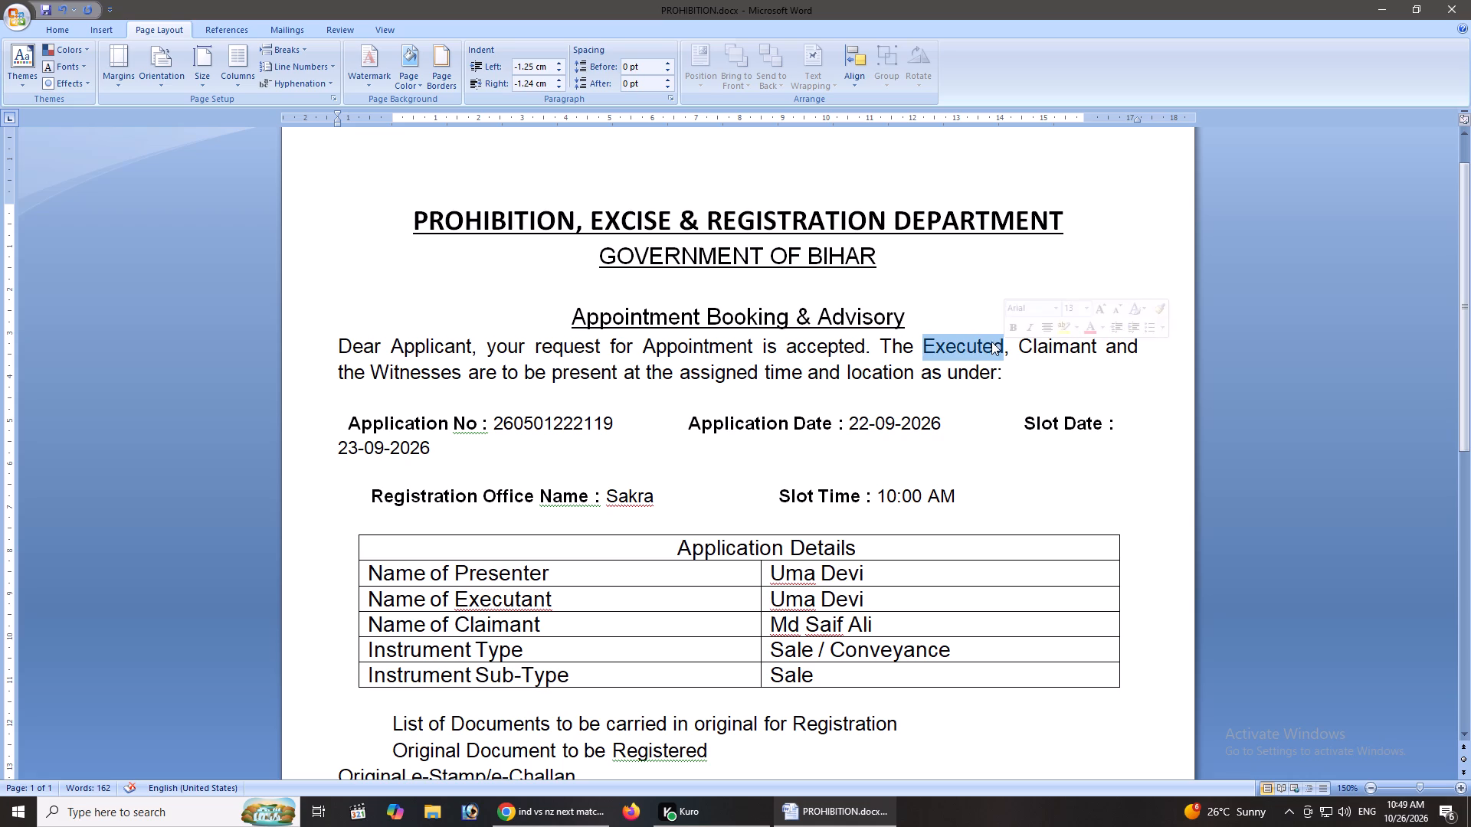
text(Exe)
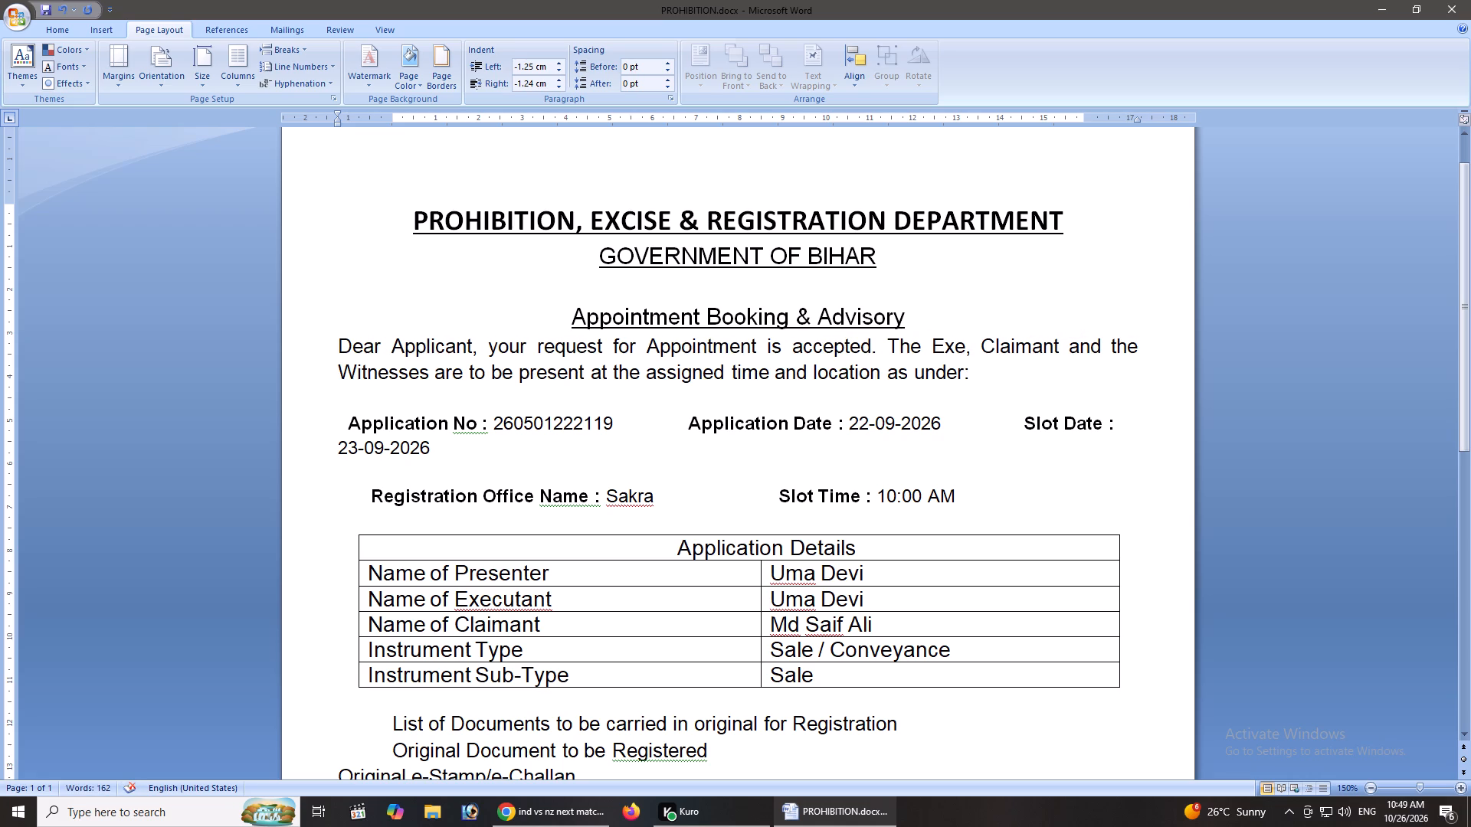
text(cutan)
key(t)
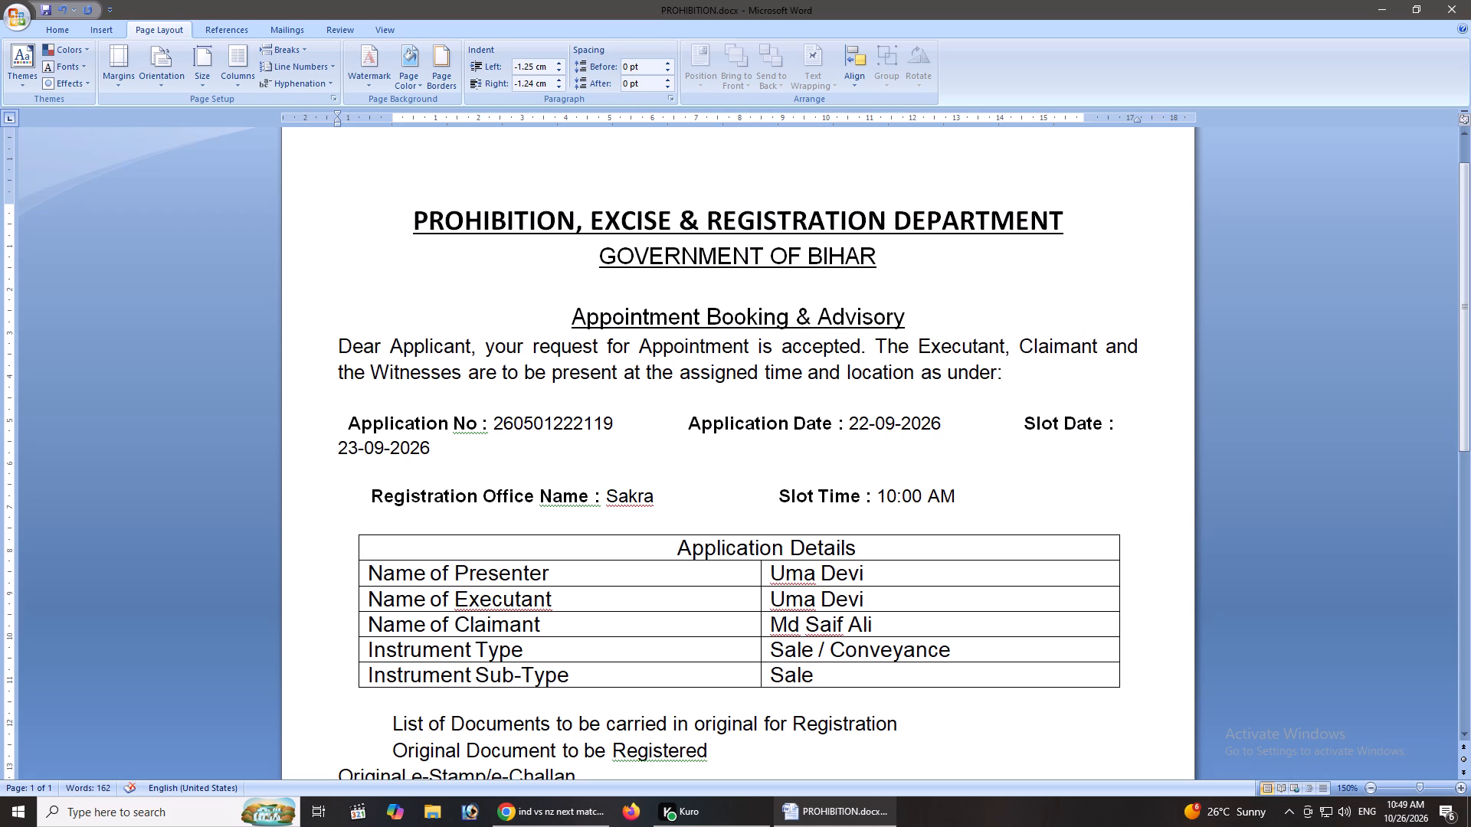
key(Right)
key(Right)
key(Left)
key(Left)
Proofread the corrected opening paragraph from "Executant" through "Claimant and the Witnesses".
key(Right)
key(Right)
key(Right)
key(Right)
key(Right)
key(Right)
key(Right)
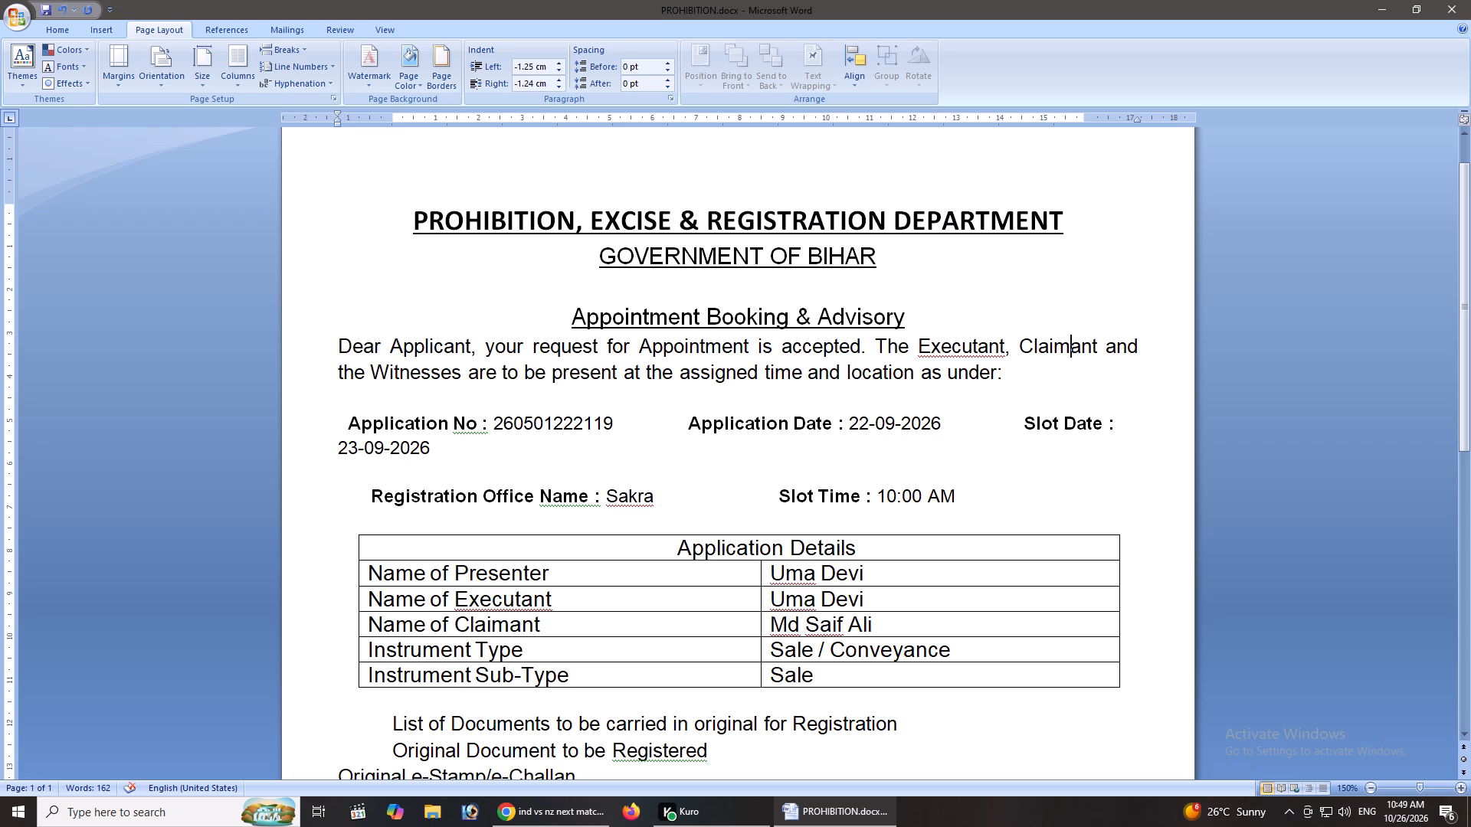
key(Right)
key(Right)
key(Right)
key(Right)
key(Right)
key(Right)
key(Right)
key(Right)
key(Right)
key(Right)
key(Right)
key(Right)
key(Right)
key(Right)
key(Right)
key(Left)
key(Left)
key(Left)
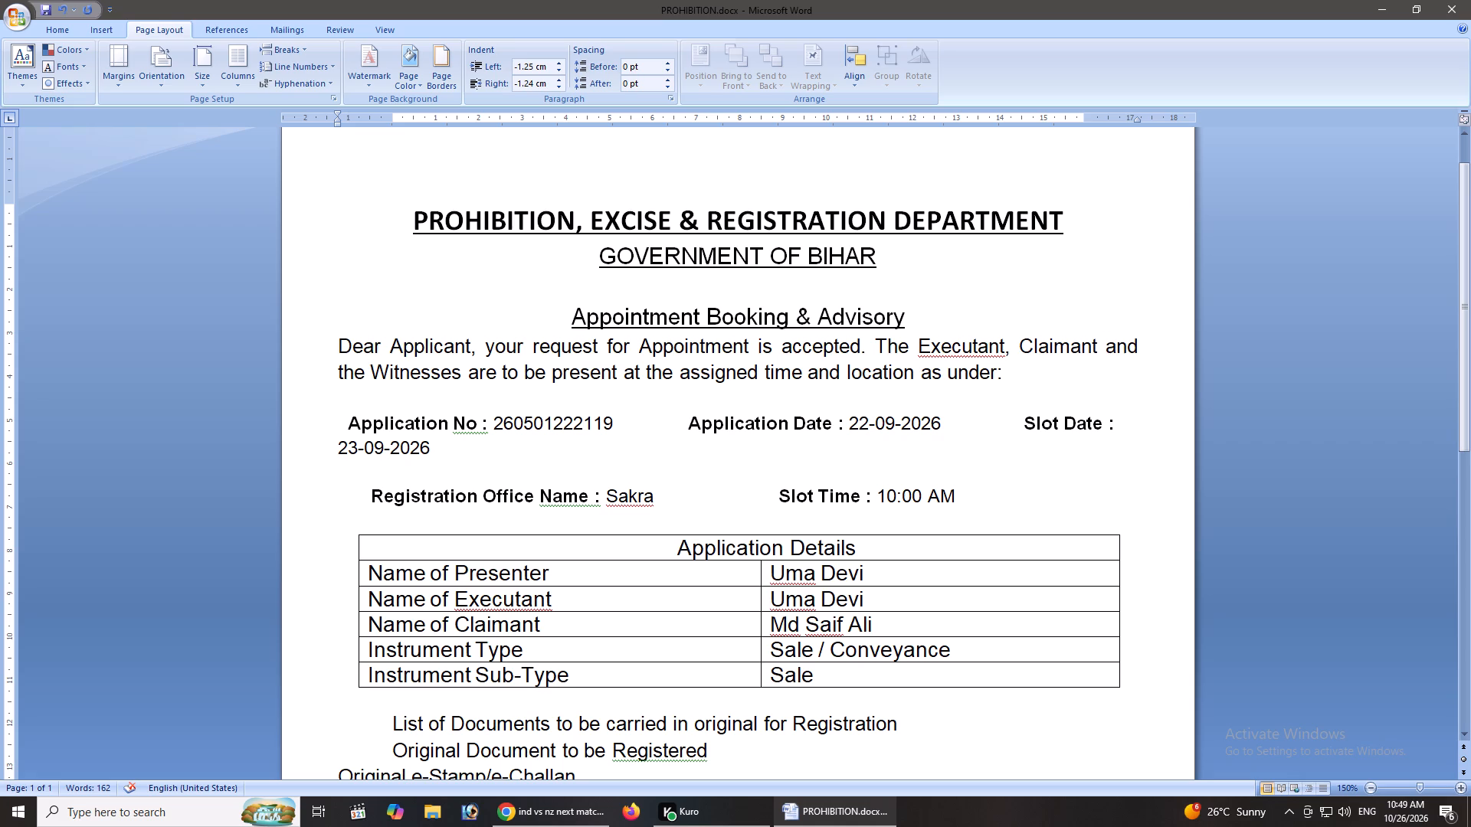
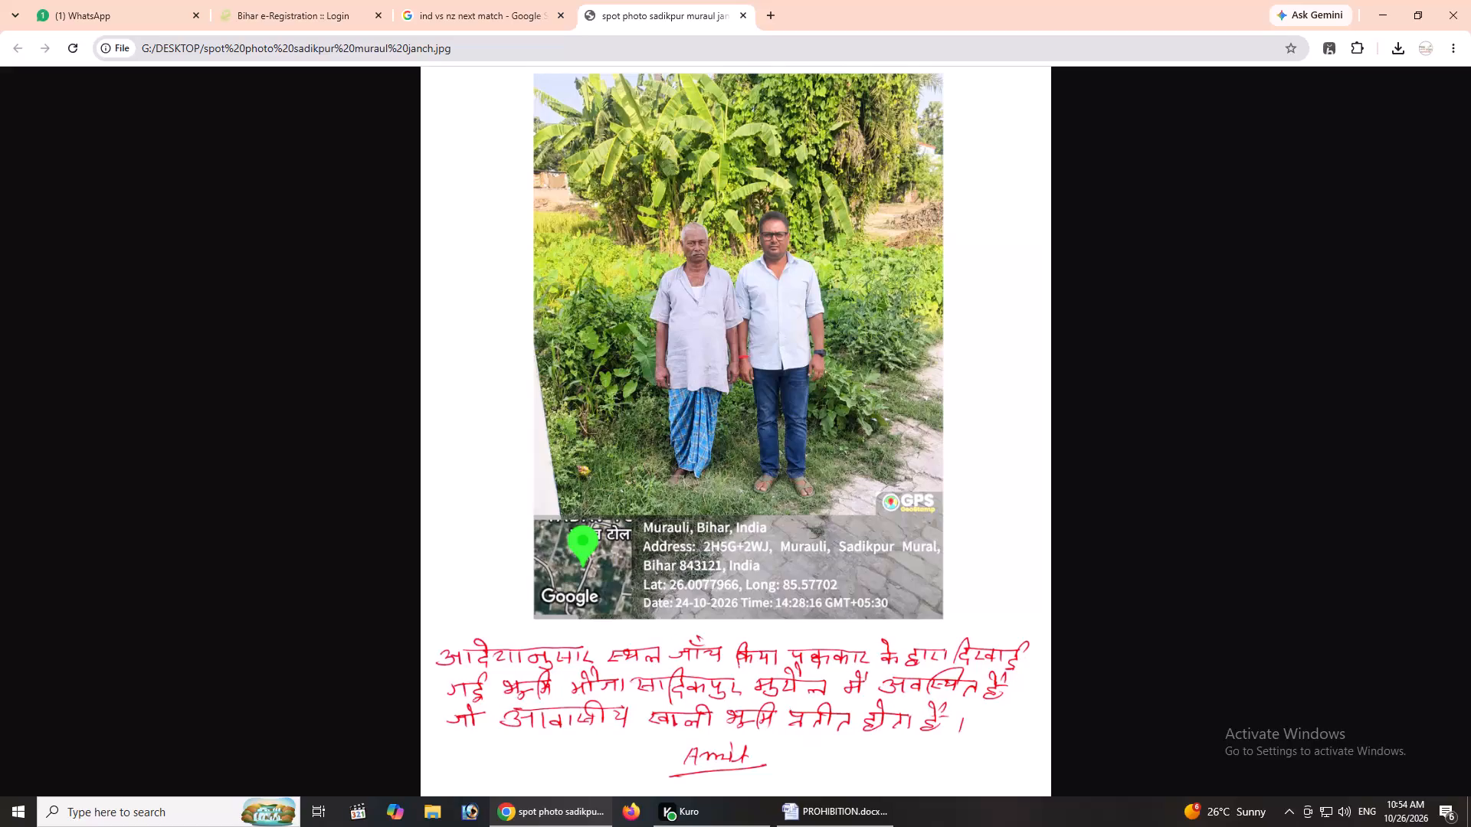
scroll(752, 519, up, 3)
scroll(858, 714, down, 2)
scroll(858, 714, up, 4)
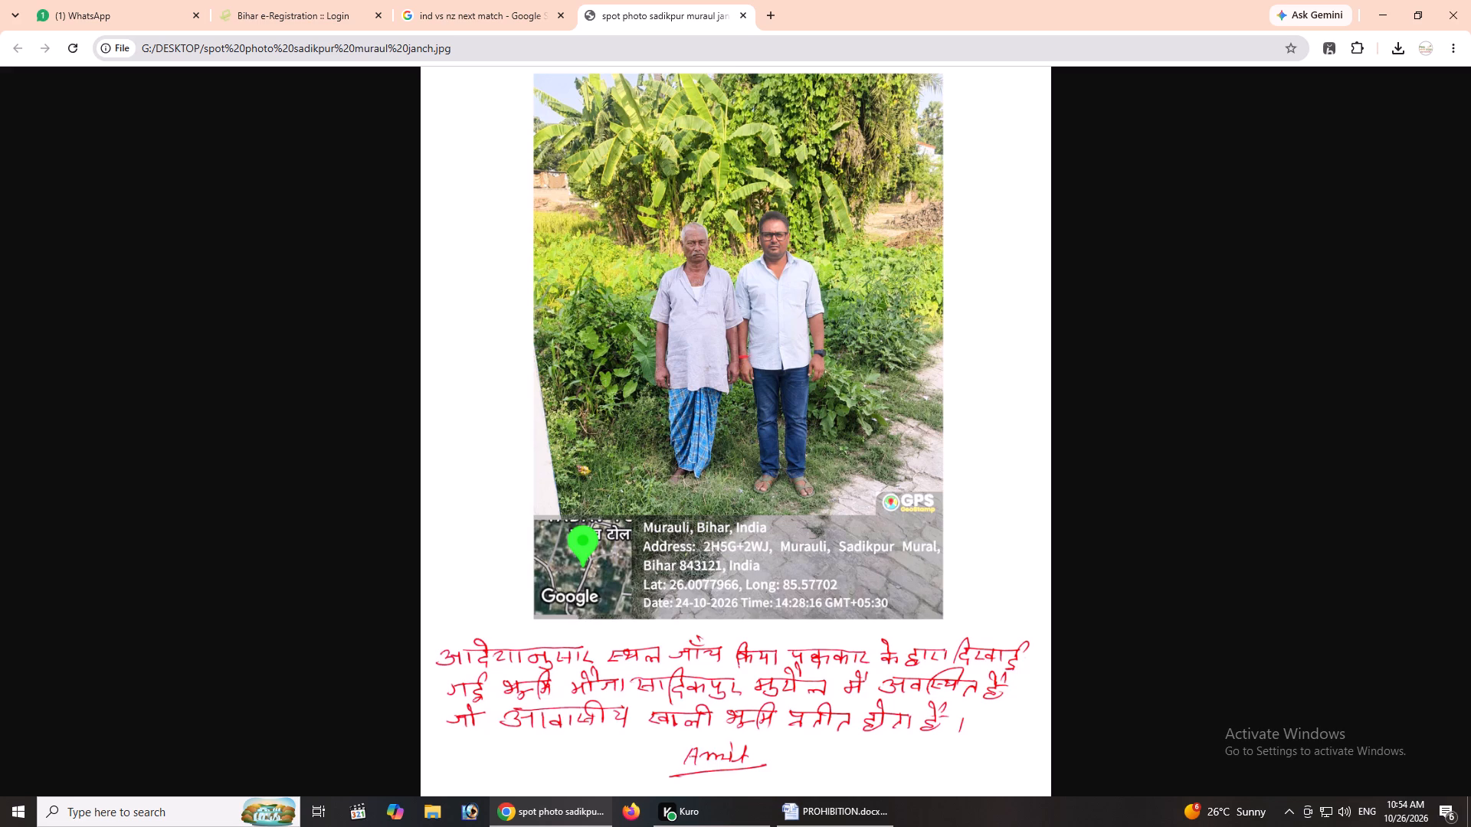
Switch to the PROHIBITION document in Word.
drag(624, 826, 621, 816)
click(838, 826)
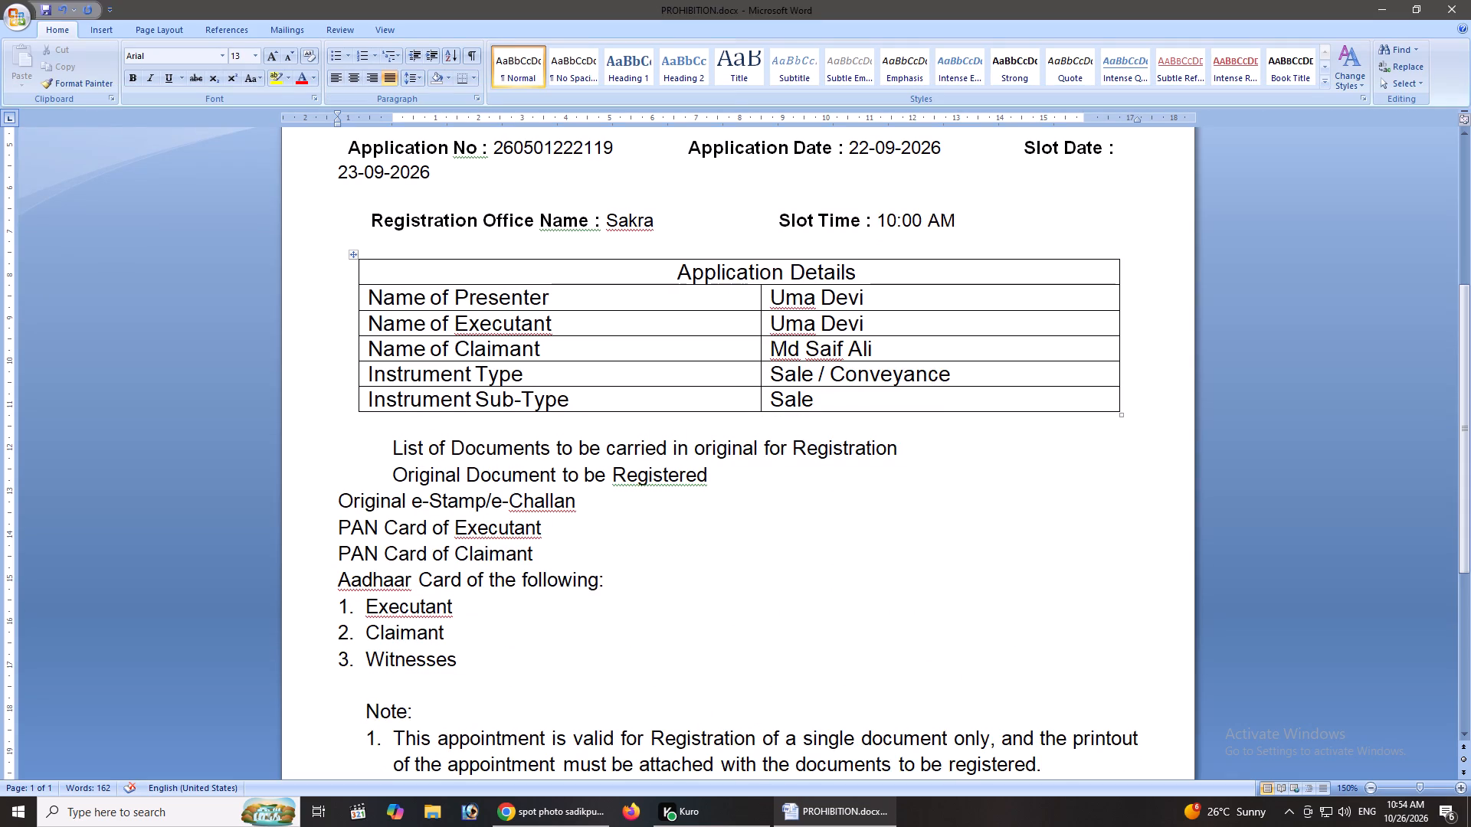
Check the grammar suggestion for "Registered" in the line "Original Document to be Registered".
click(703, 484)
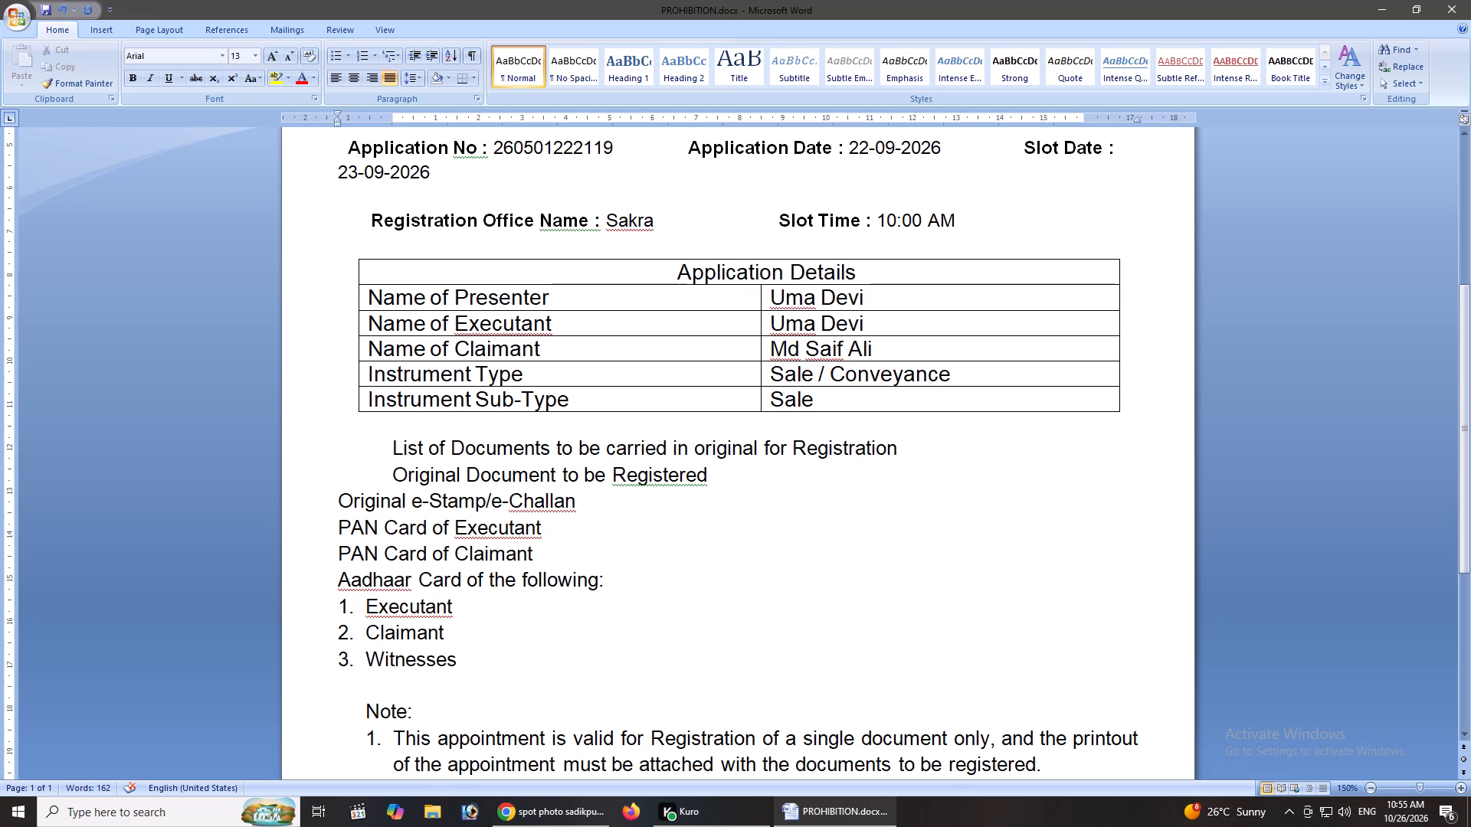
drag(719, 481, 612, 473)
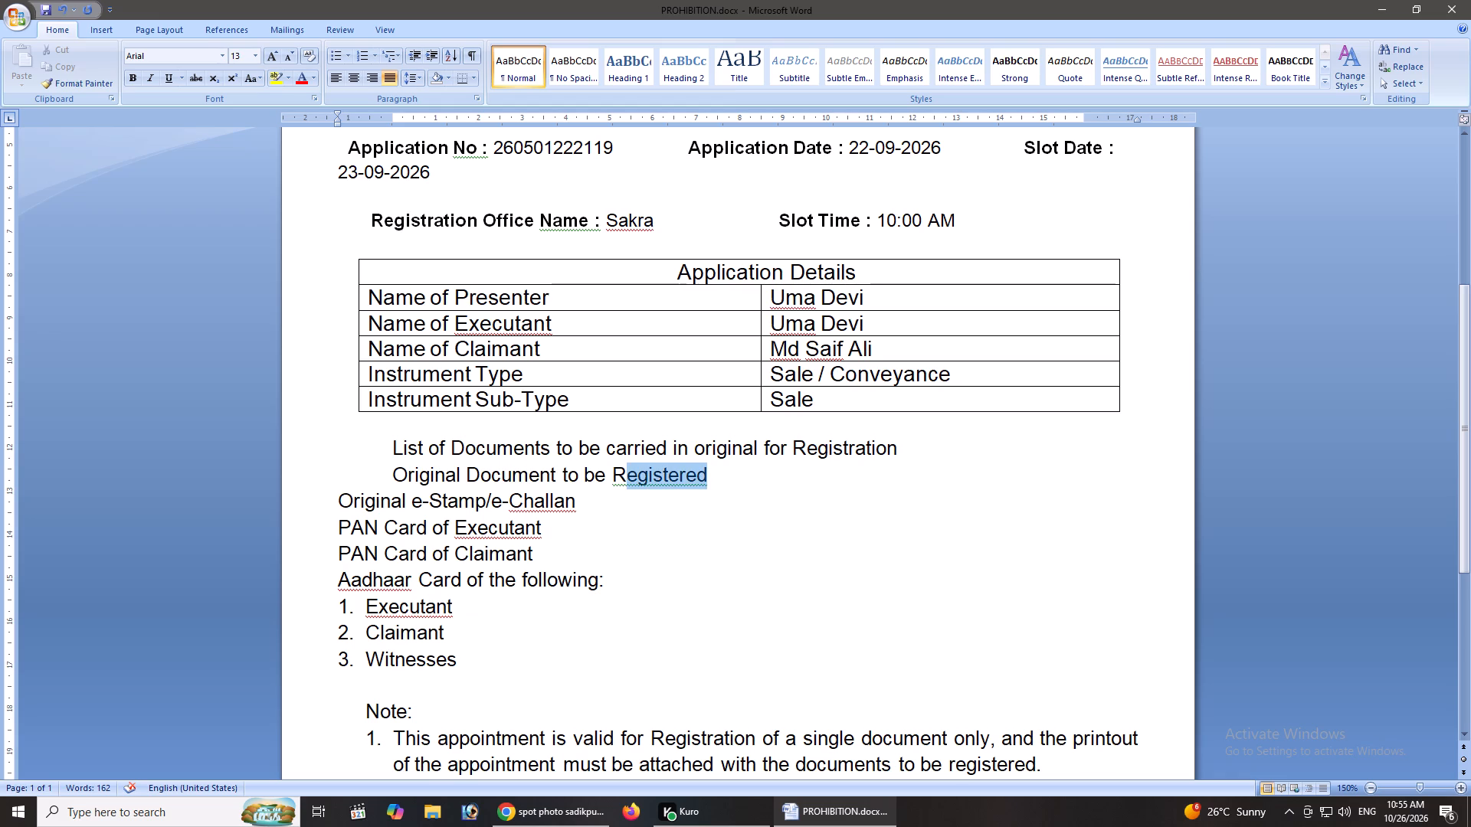
drag(612, 473, 611, 473)
right_click(662, 482)
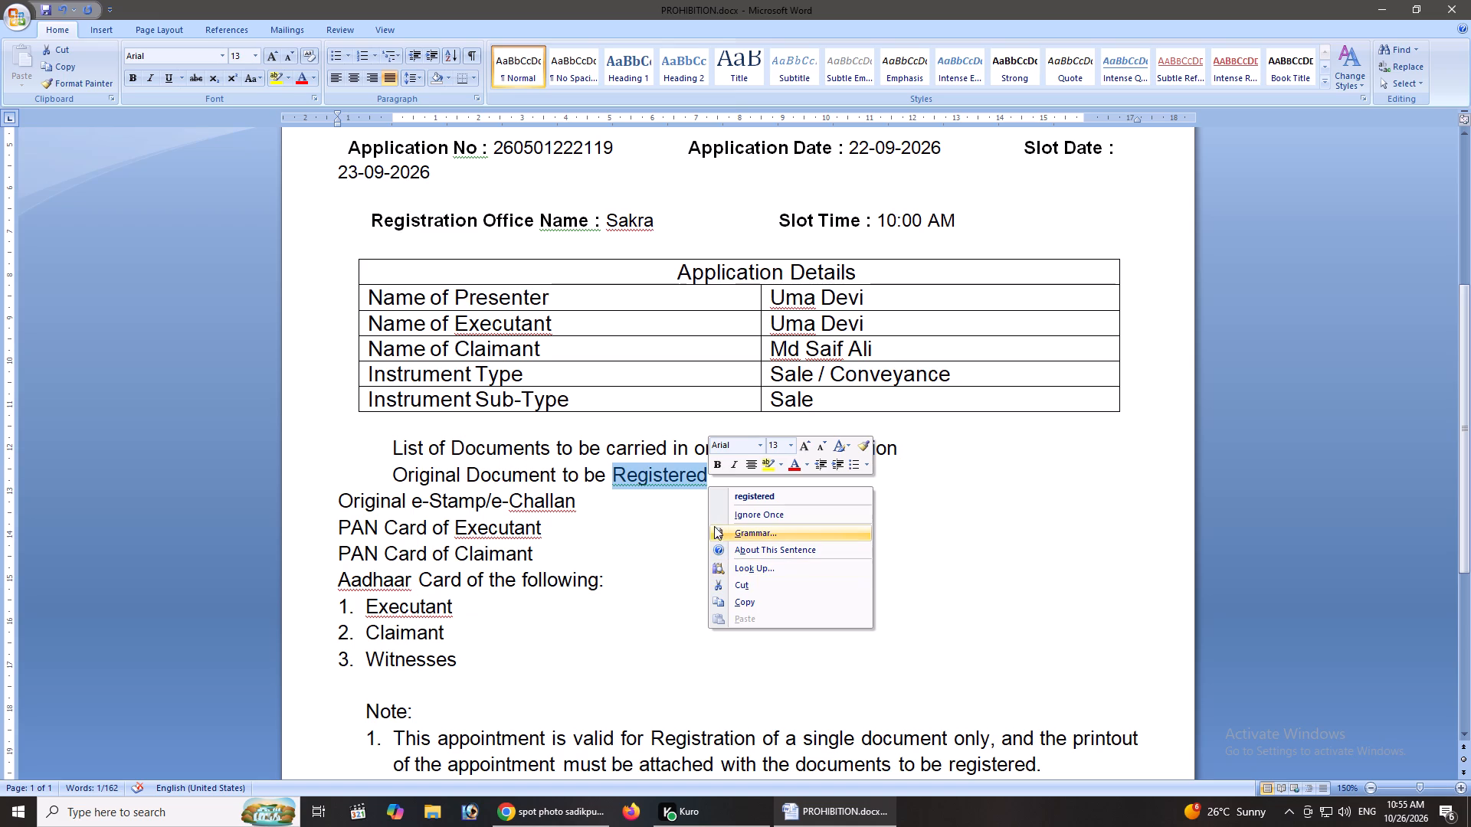
click(663, 489)
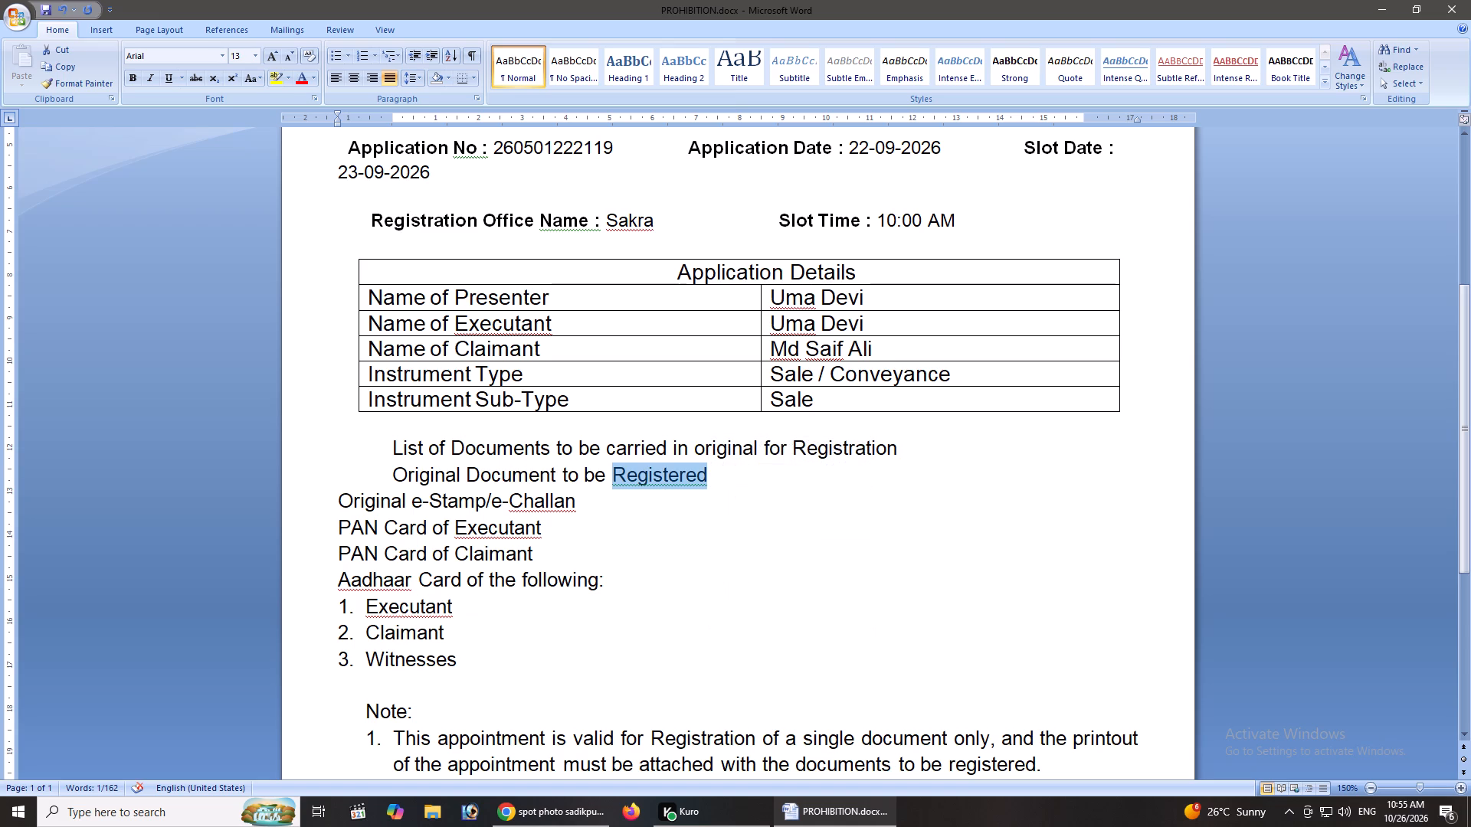
click(647, 518)
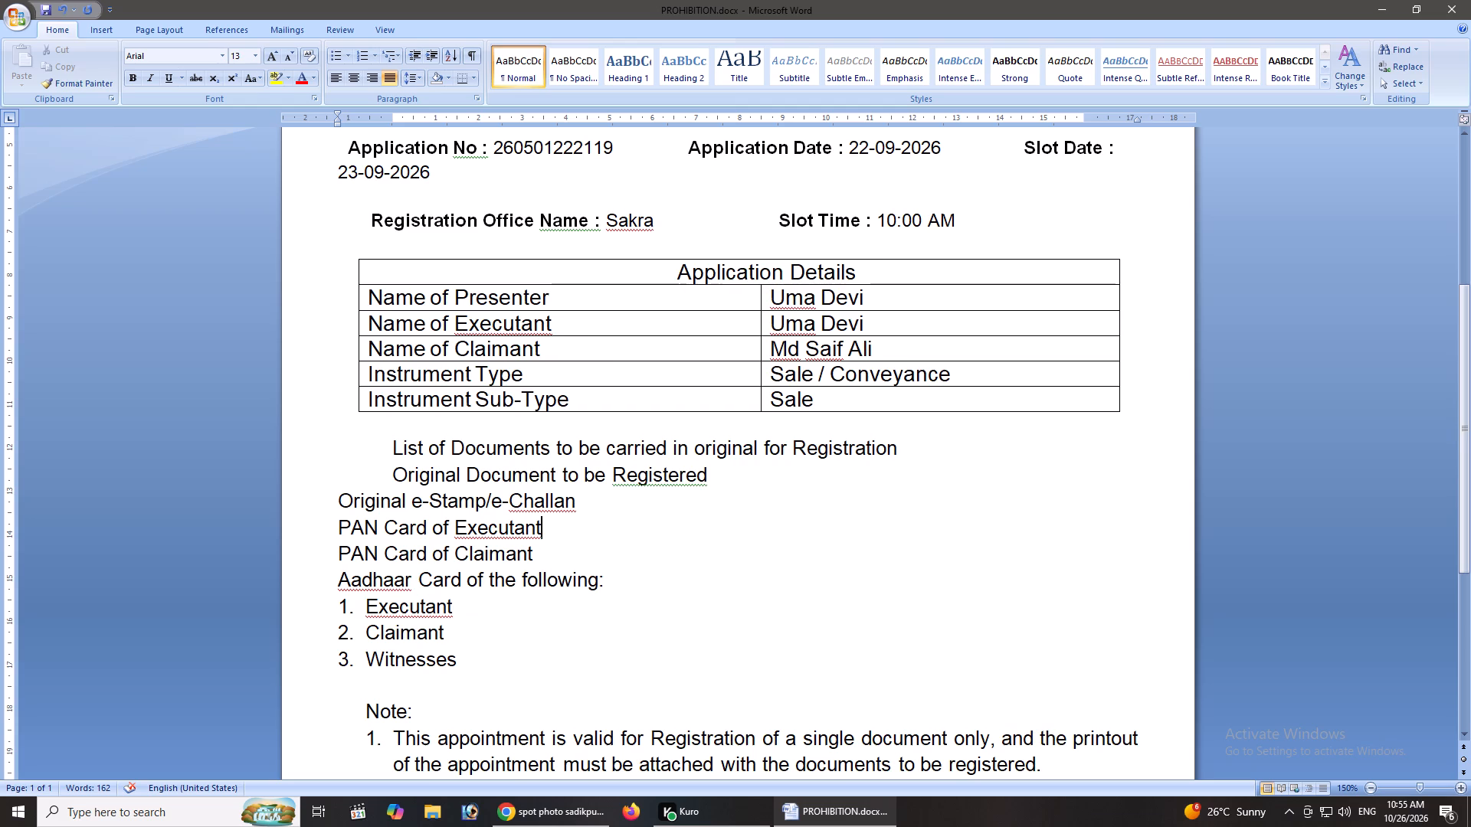
Add a second numbered item under Note, starting "The appointment shall be considered invalid if proof".
scroll(522, 655, down, 2)
scroll(538, 734, down, 1)
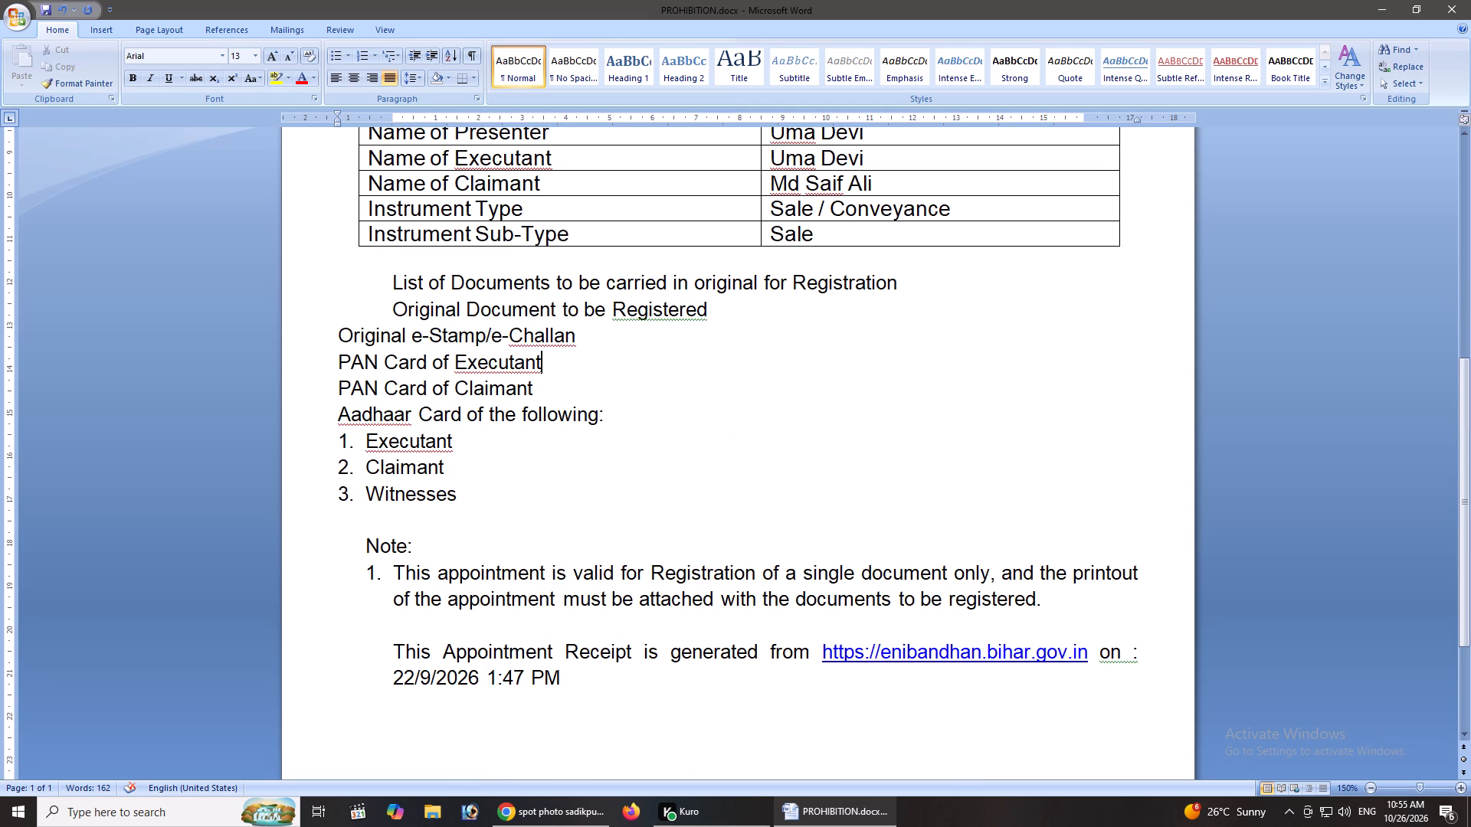
click(1066, 599)
key(Return)
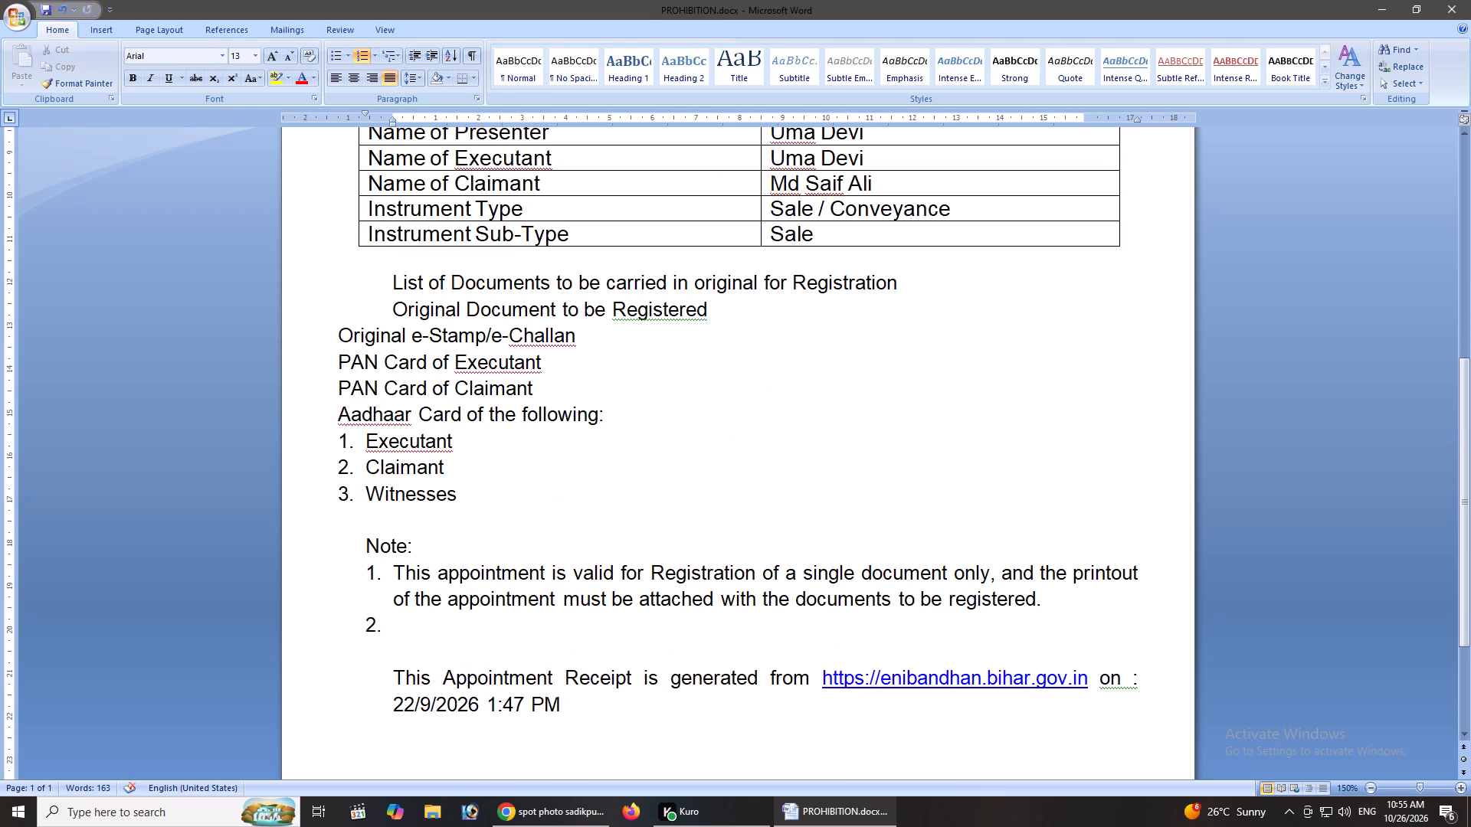
text(The)
key(space)
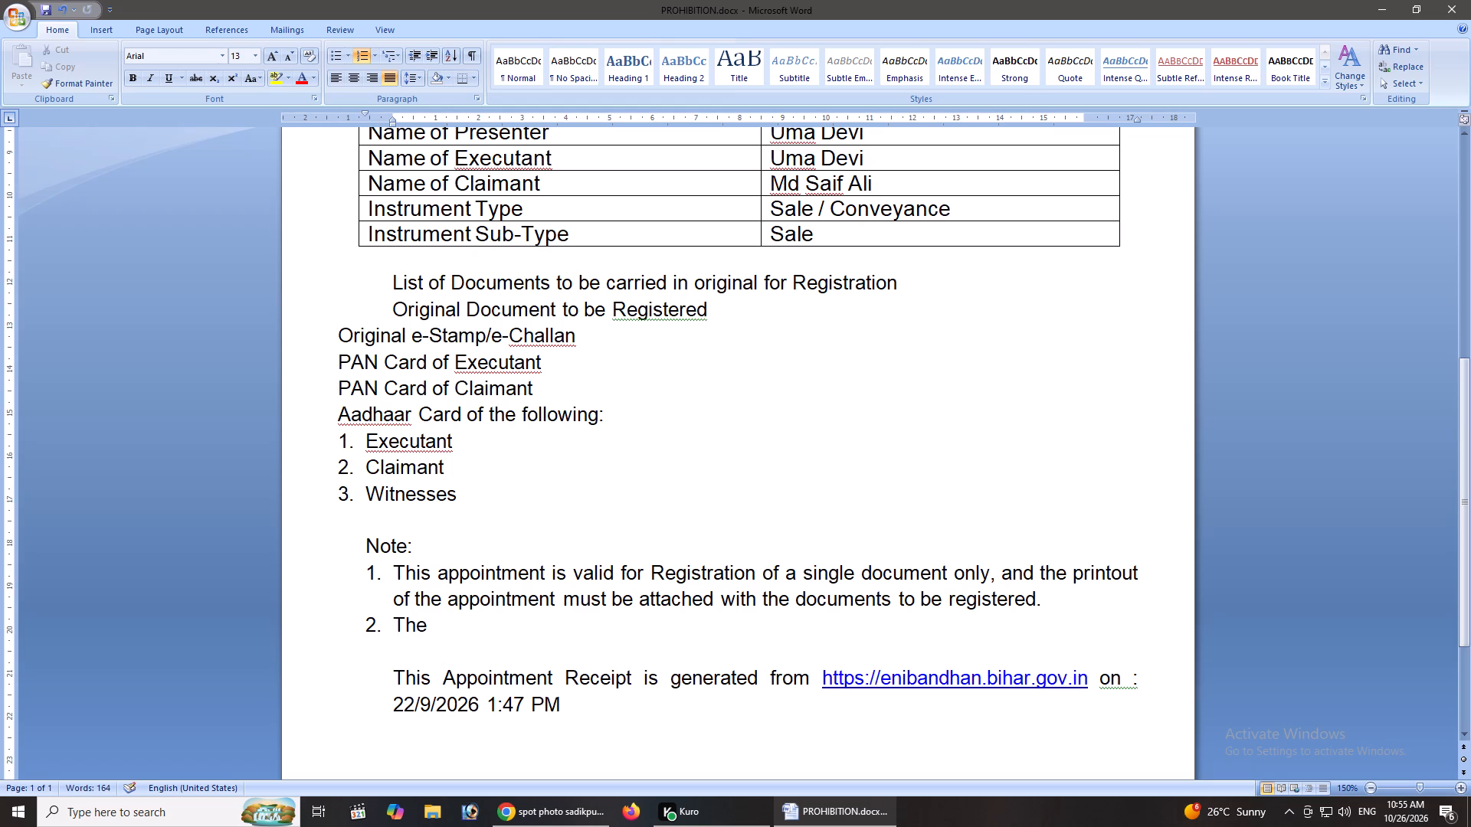
text(app)
text(oin)
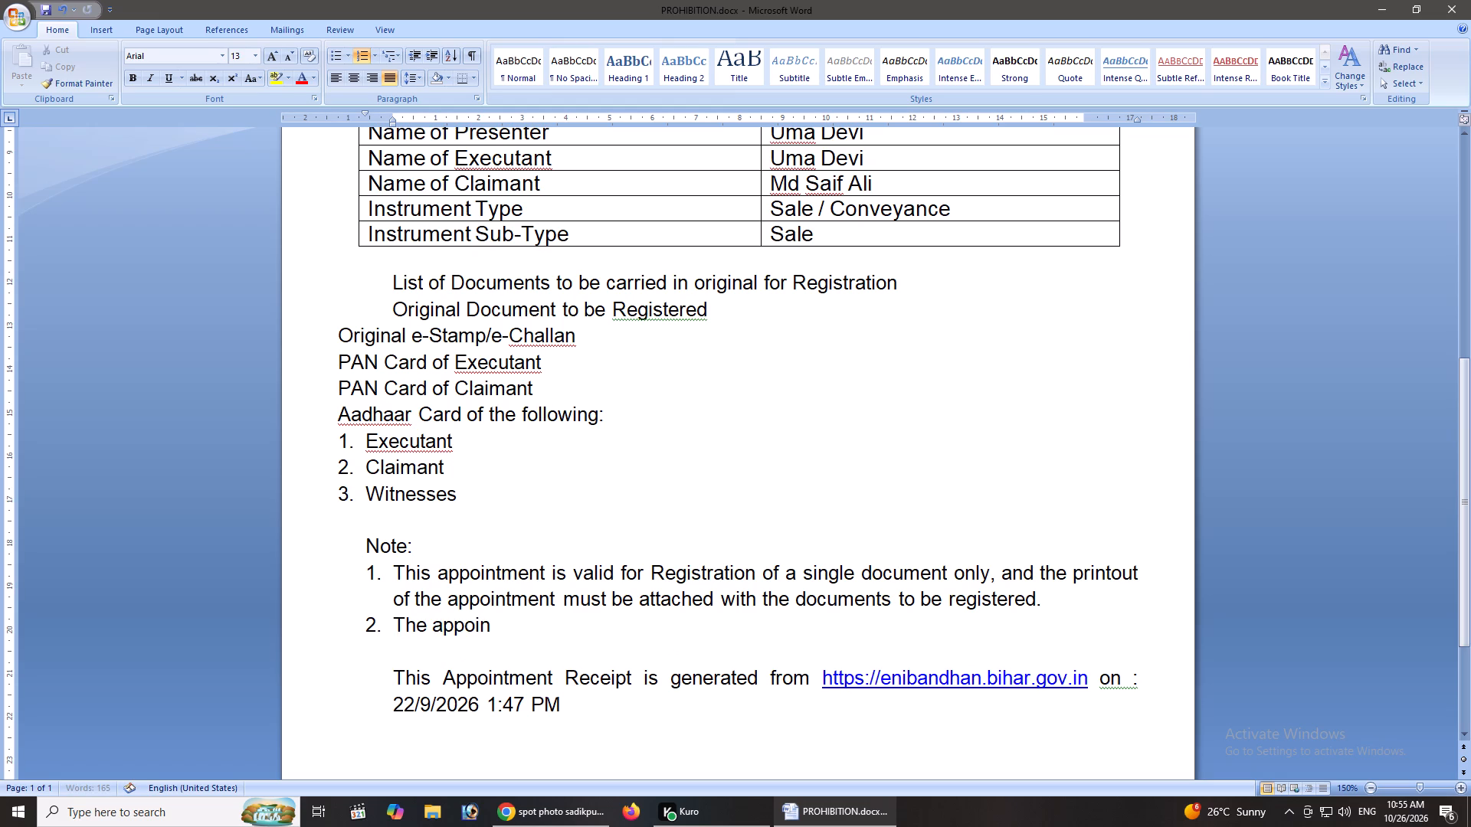
text(tment)
key(space)
text(shall be con)
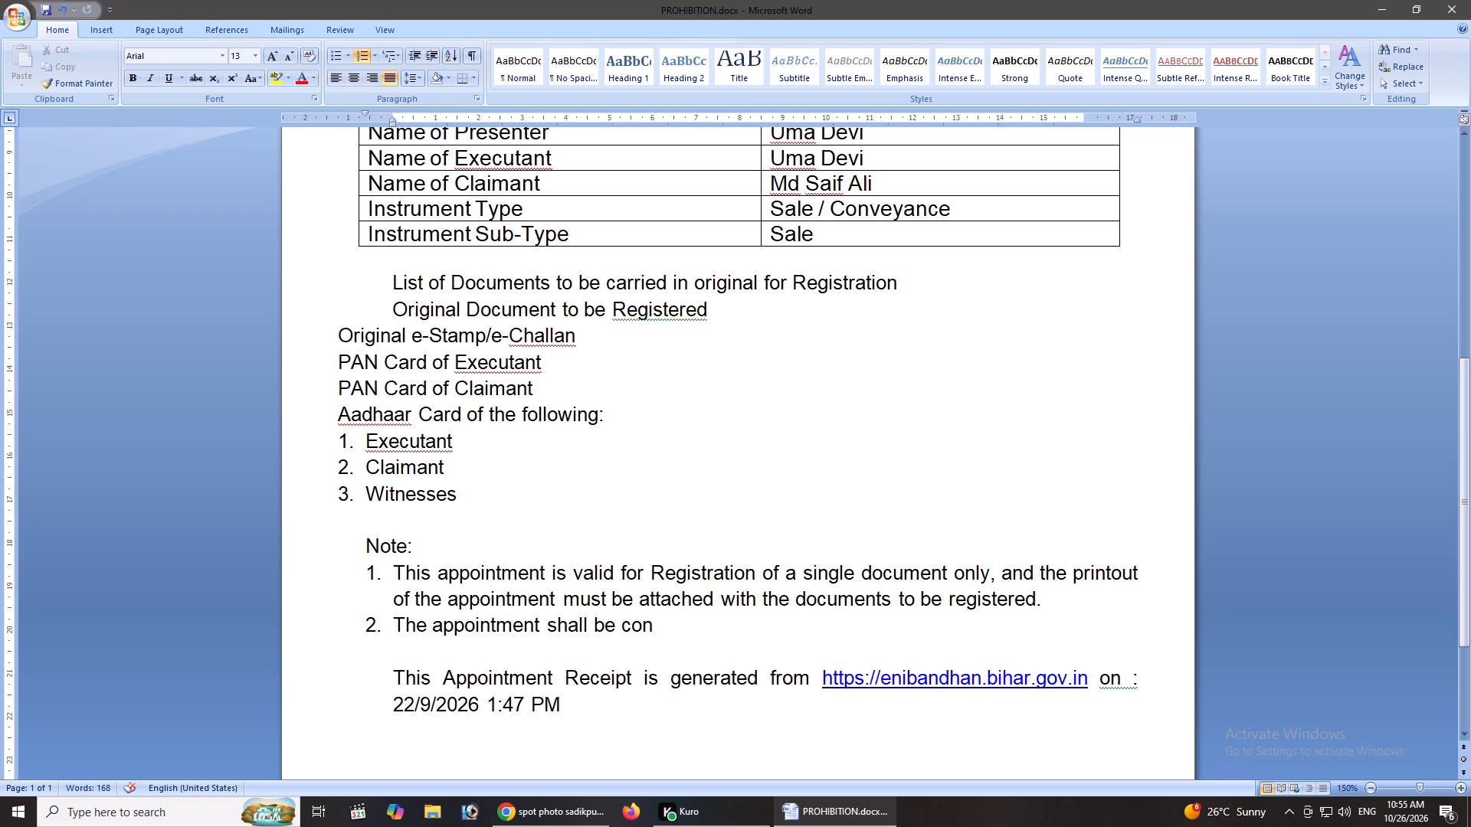
text(si)
key(d)
text(ere)
text(d invalid)
key(BackSpace)
text(d if proof)
key(space)
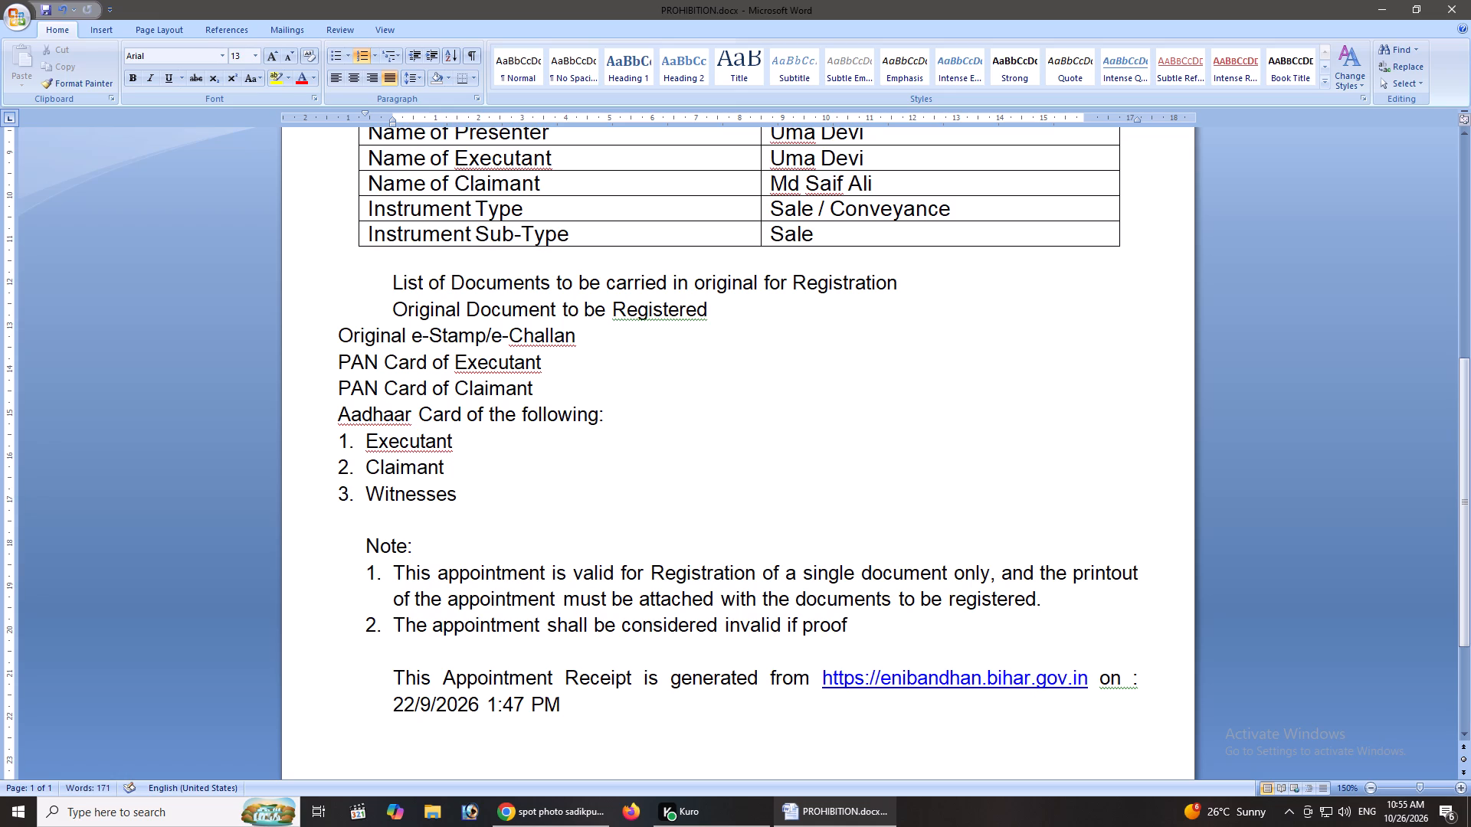
Continue note 2 with "of paper Stamp Duty".
text(of)
key(space)
text(pa)
text(per s)
key(BackSpace)
key(shift+s)
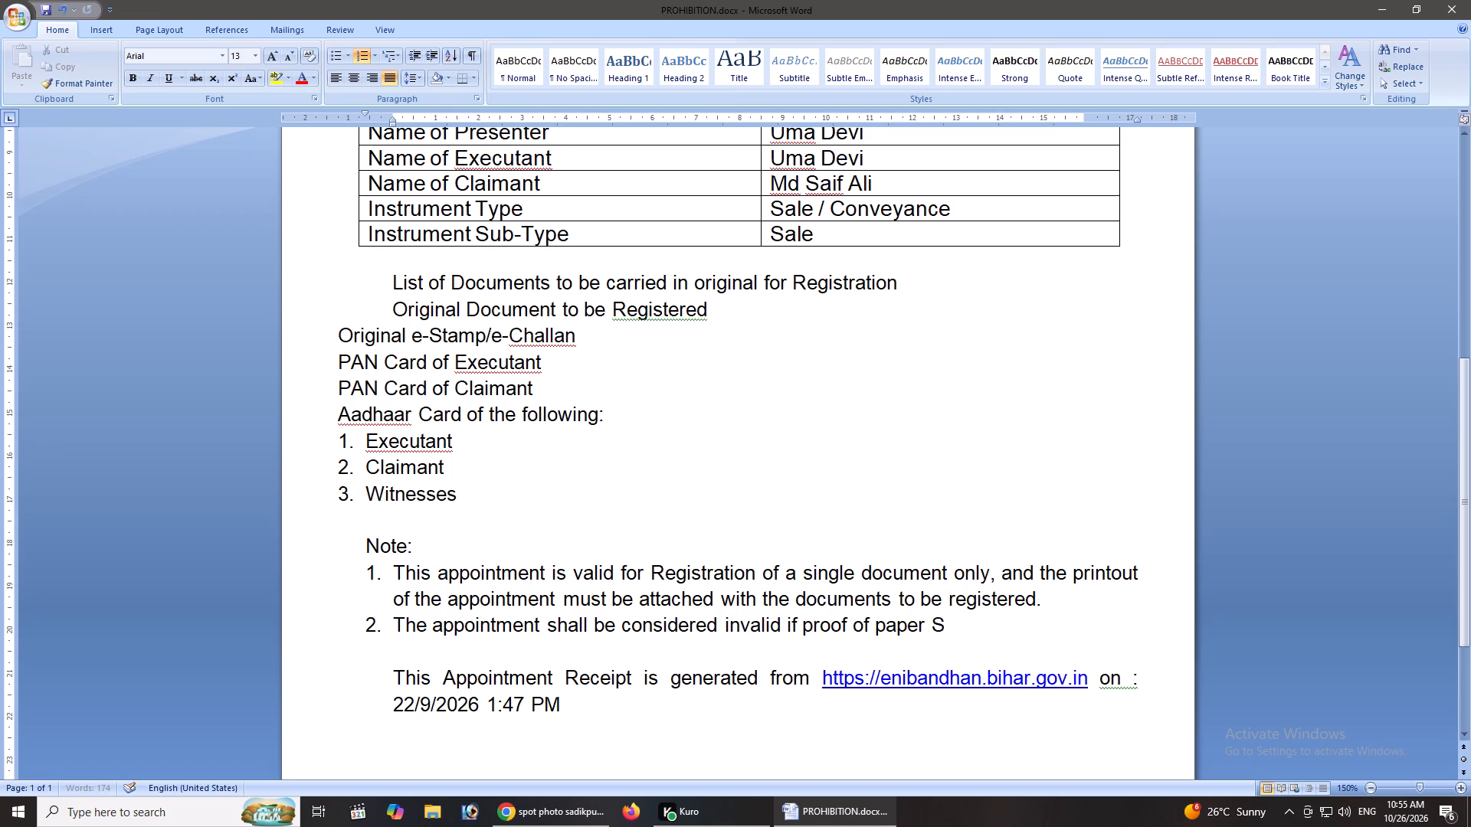
text(tamp)
key(space)
text(Dut)
key(y)
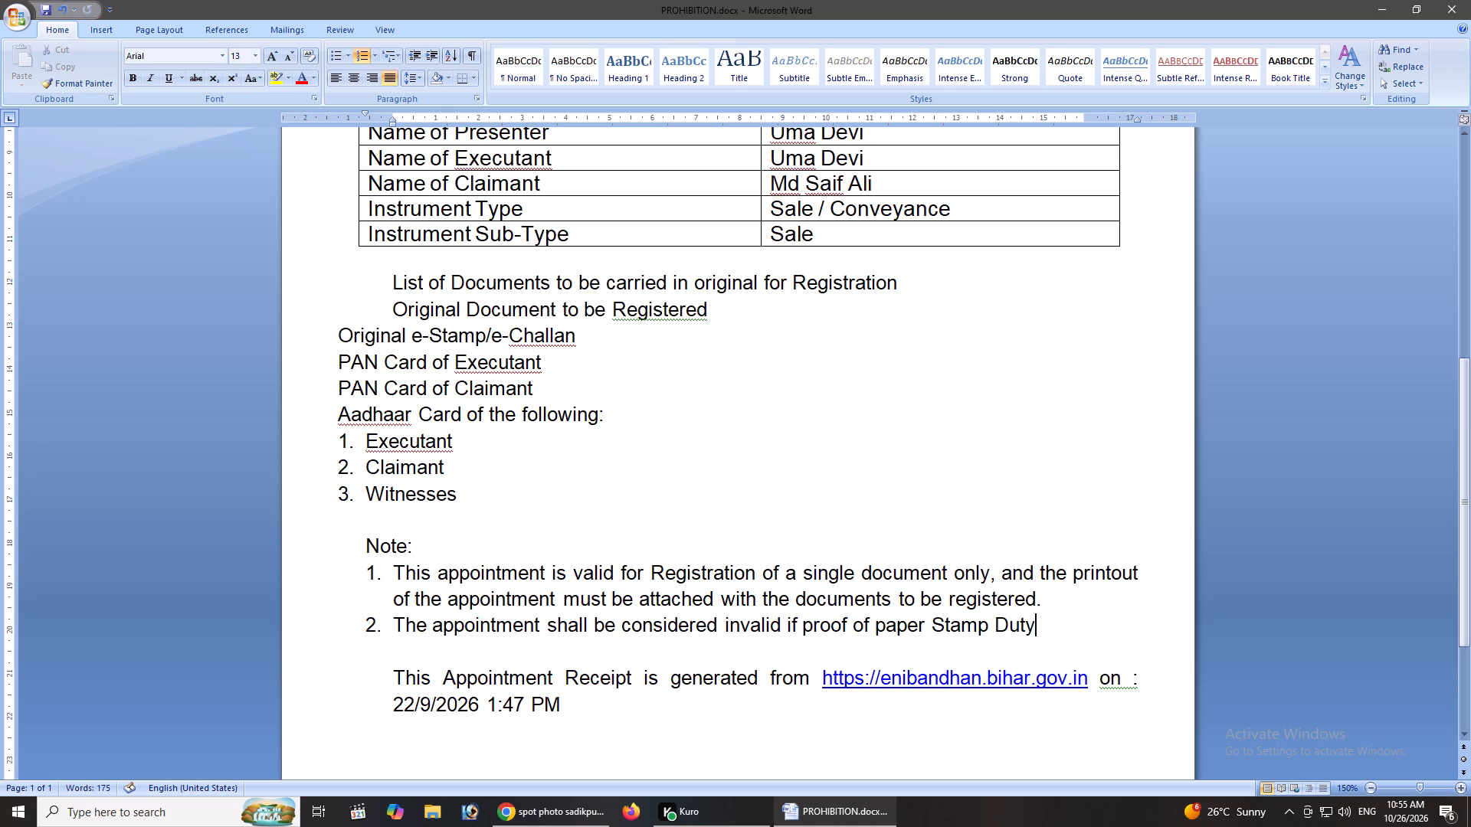
Extend the list in note 2 with ", Registration Fee, and other".
text(, Registra)
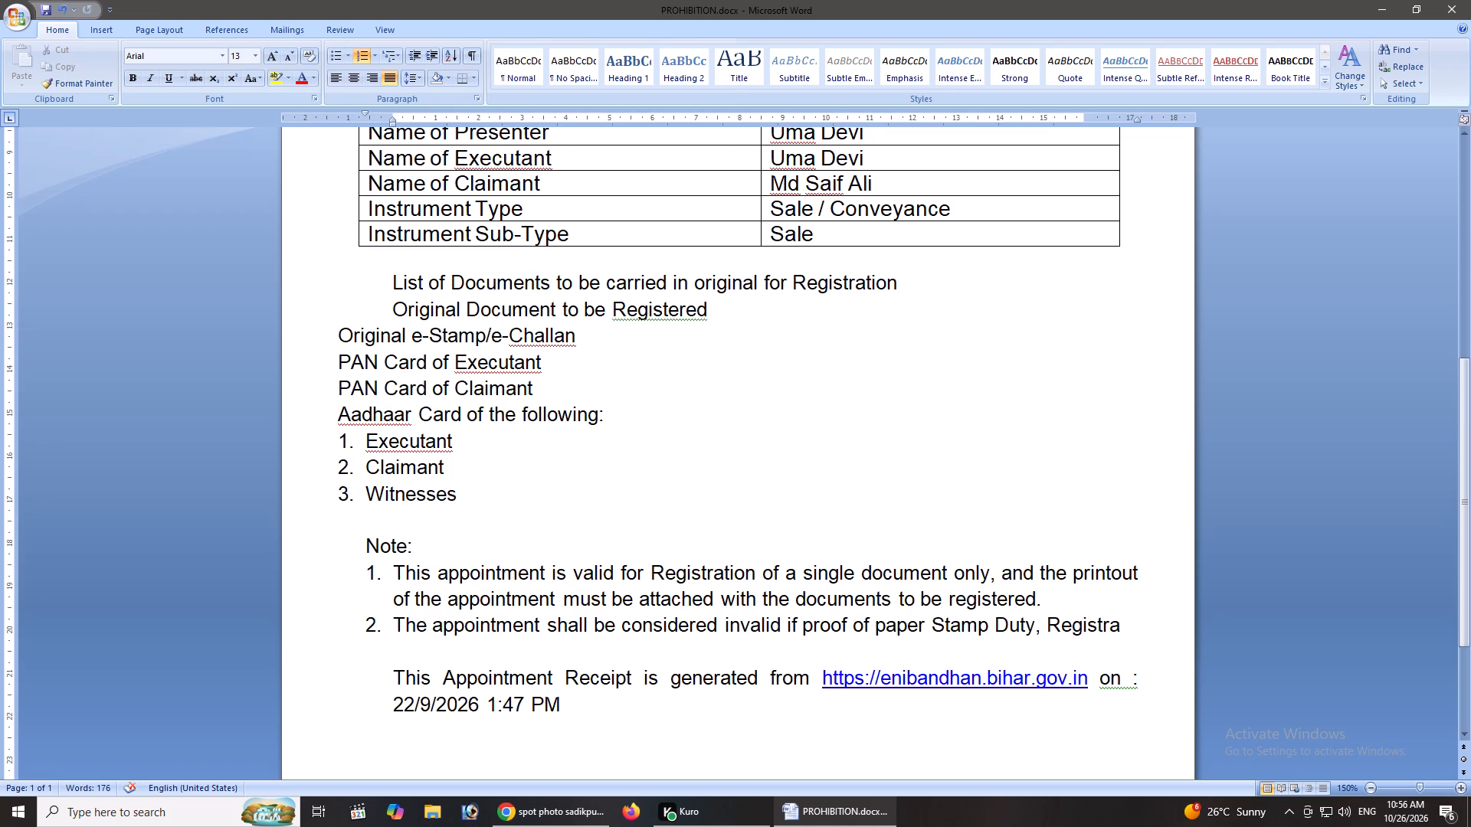
text(tion Fe)
text(,e)
key(BackSpace)
key(BackSpace)
text(e, an)
text(d th)
key(BackSpace)
key(BackSpace)
text(other)
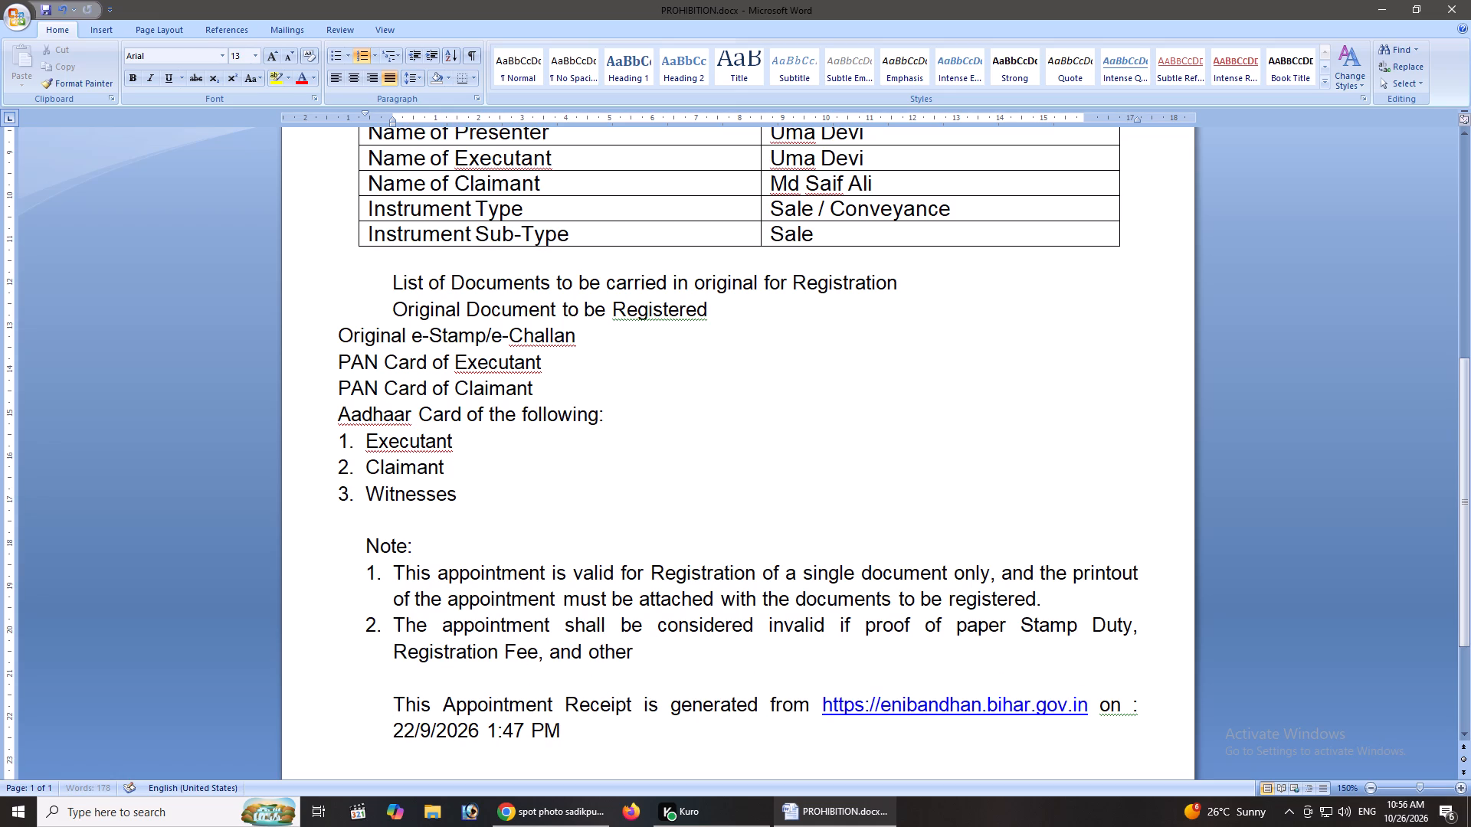
key(space)
Continue note 2 with "fees including service charge, are".
text(fees inclu)
text(ding)
key(space)
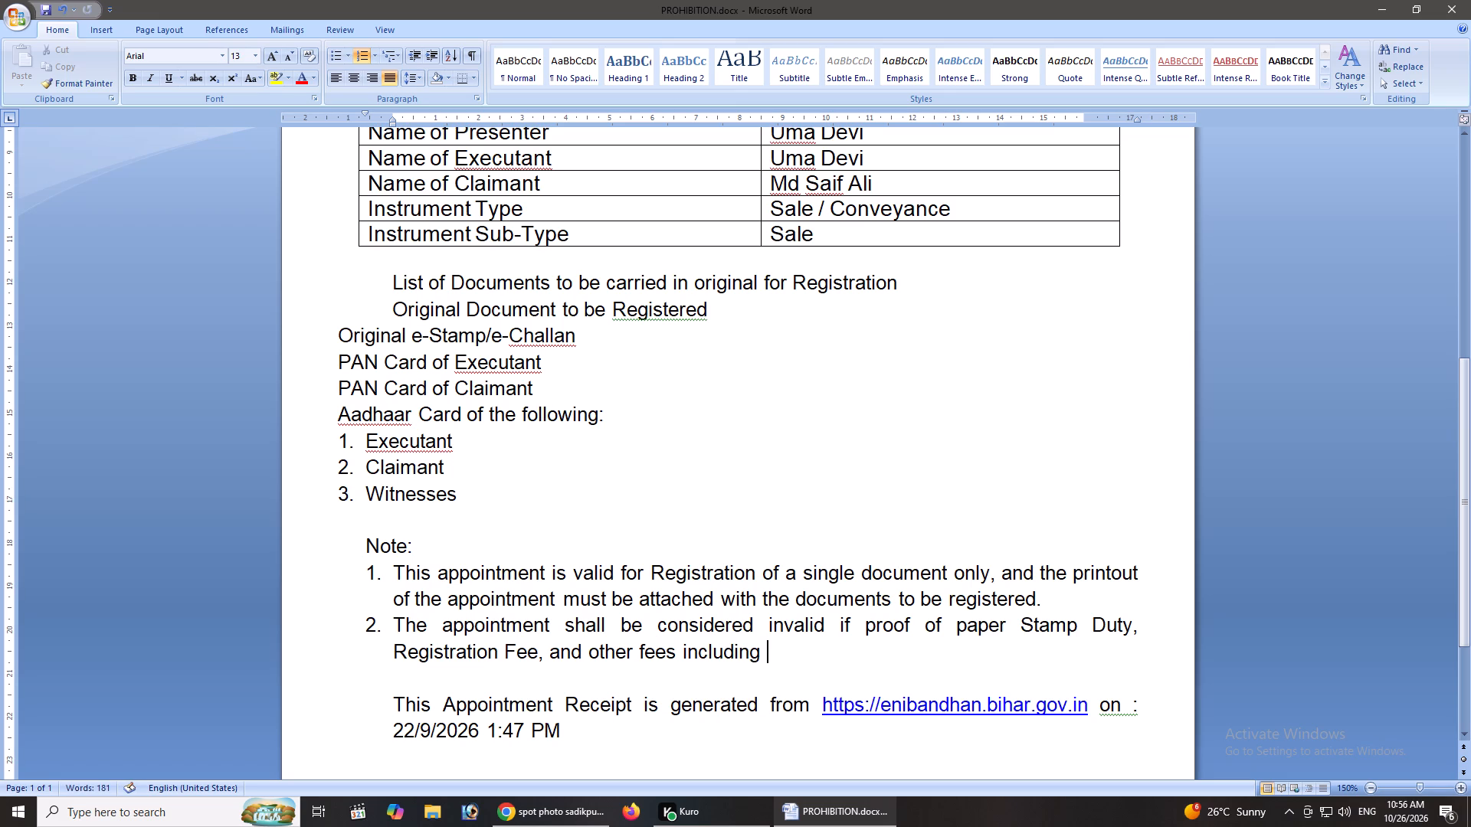
text(seri)
key(BackSpace)
key(v)
text(ice)
key(space)
text(cha)
text(rge)
text(, are)
key(space)
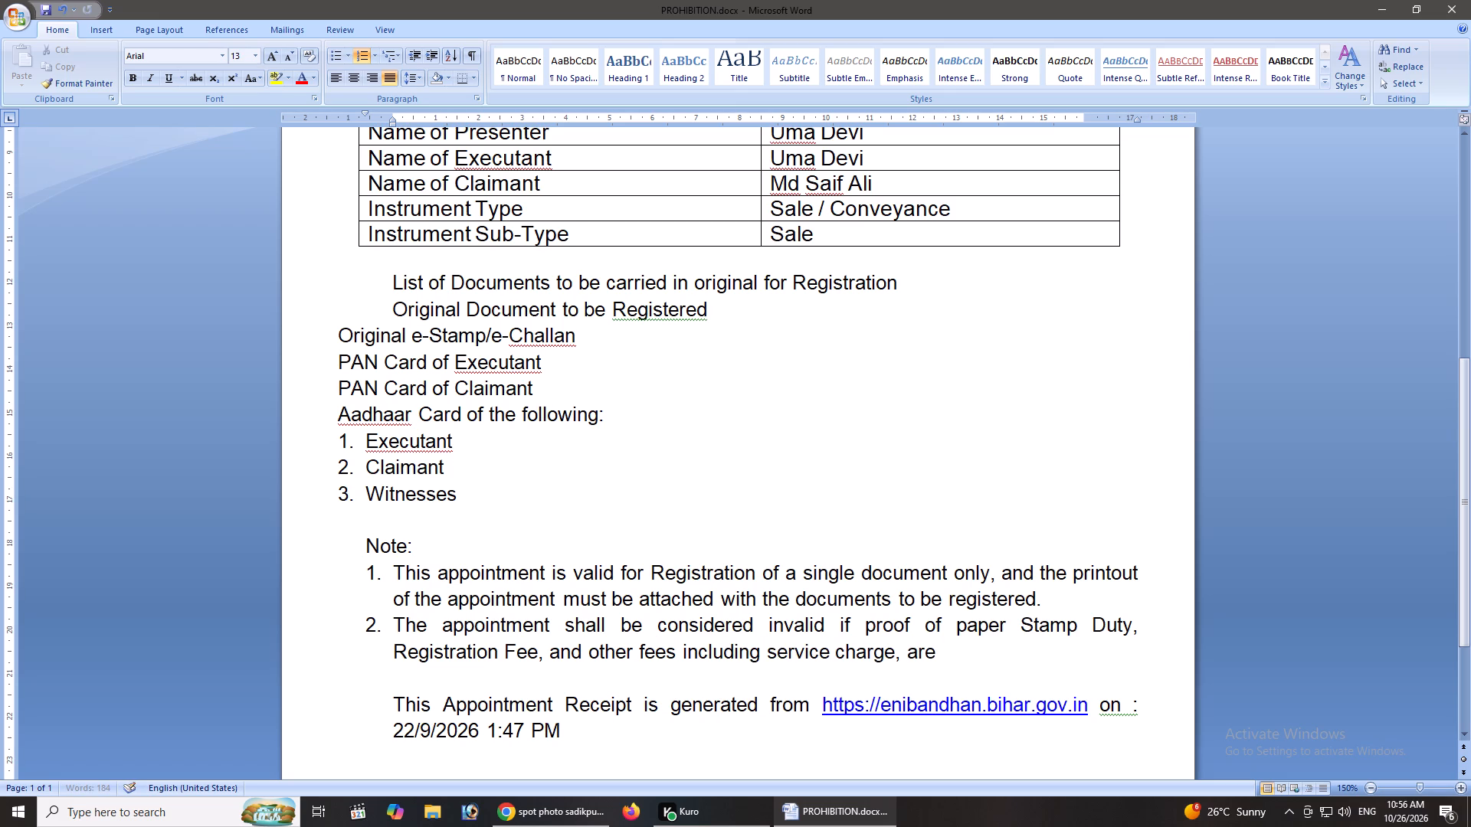
Continue note 2 with "not attached with the documents to be registered", correcting the spelling of "registered".
text(not atte)
key(BackSpace)
text(ached with the document t)
key(BackSpace)
key(BackSpace)
text(s to be)
key(space)
text(re)
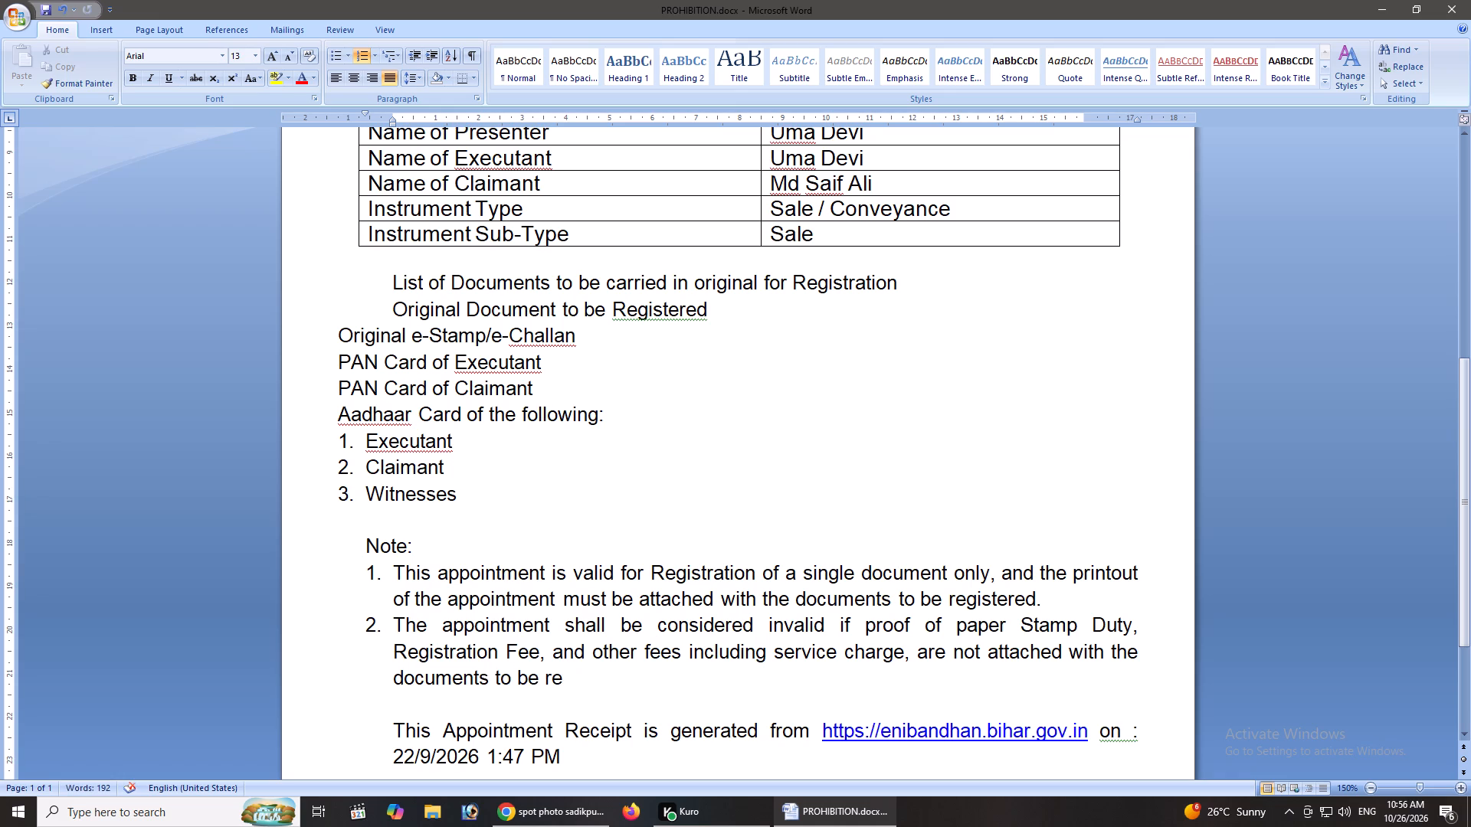
text(gistred)
key(BackSpace)
key(BackSpace)
key(BackSpace)
text(ered)
key(space)
Complete note 2 with "on the appointment.".
text(on the)
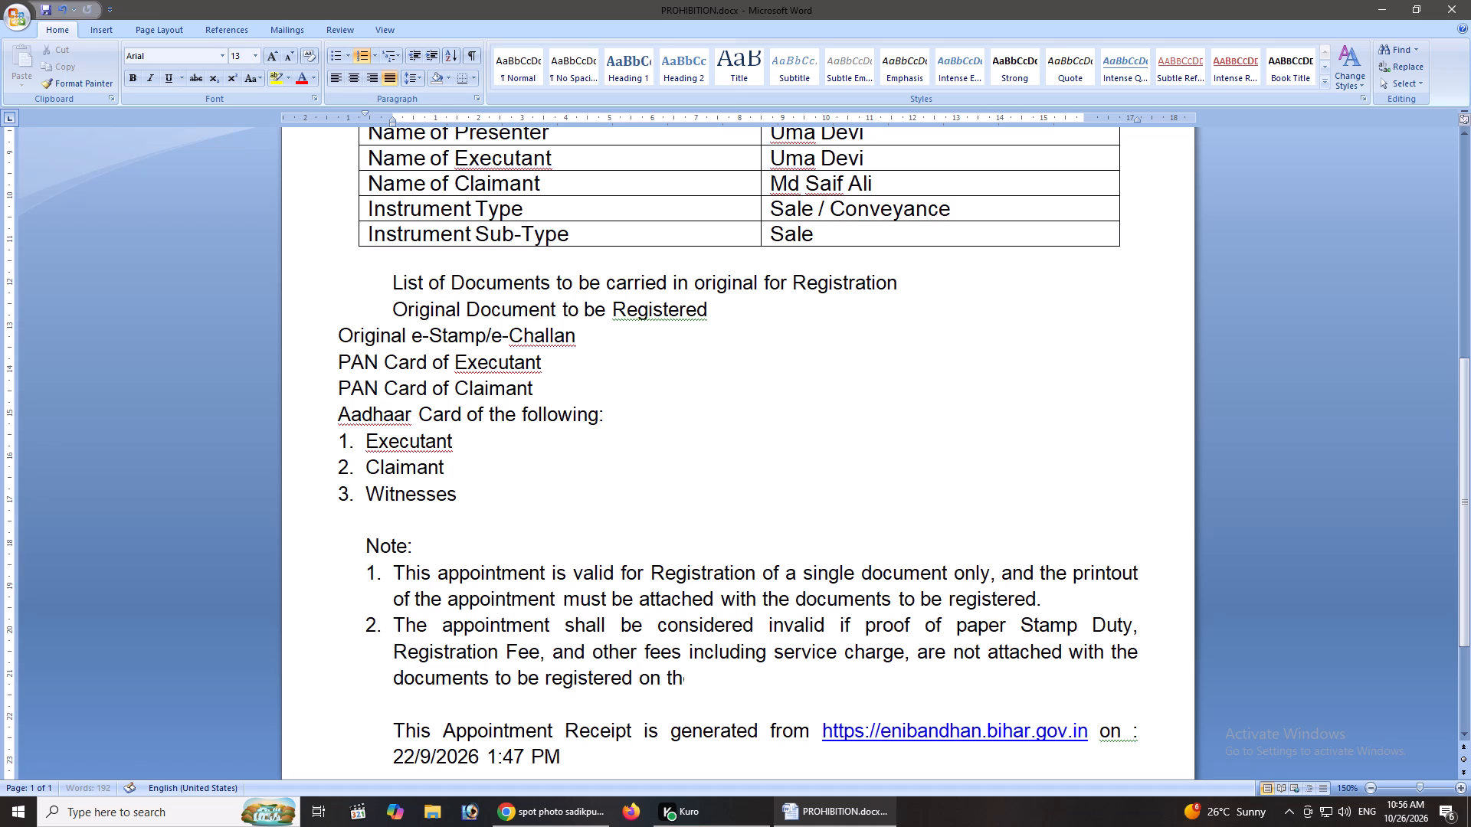
key(space)
text(appoinmt)
key(BackSpace)
key(BackSpace)
text(tment)
key(space)
key(BackSpace)
key(period)
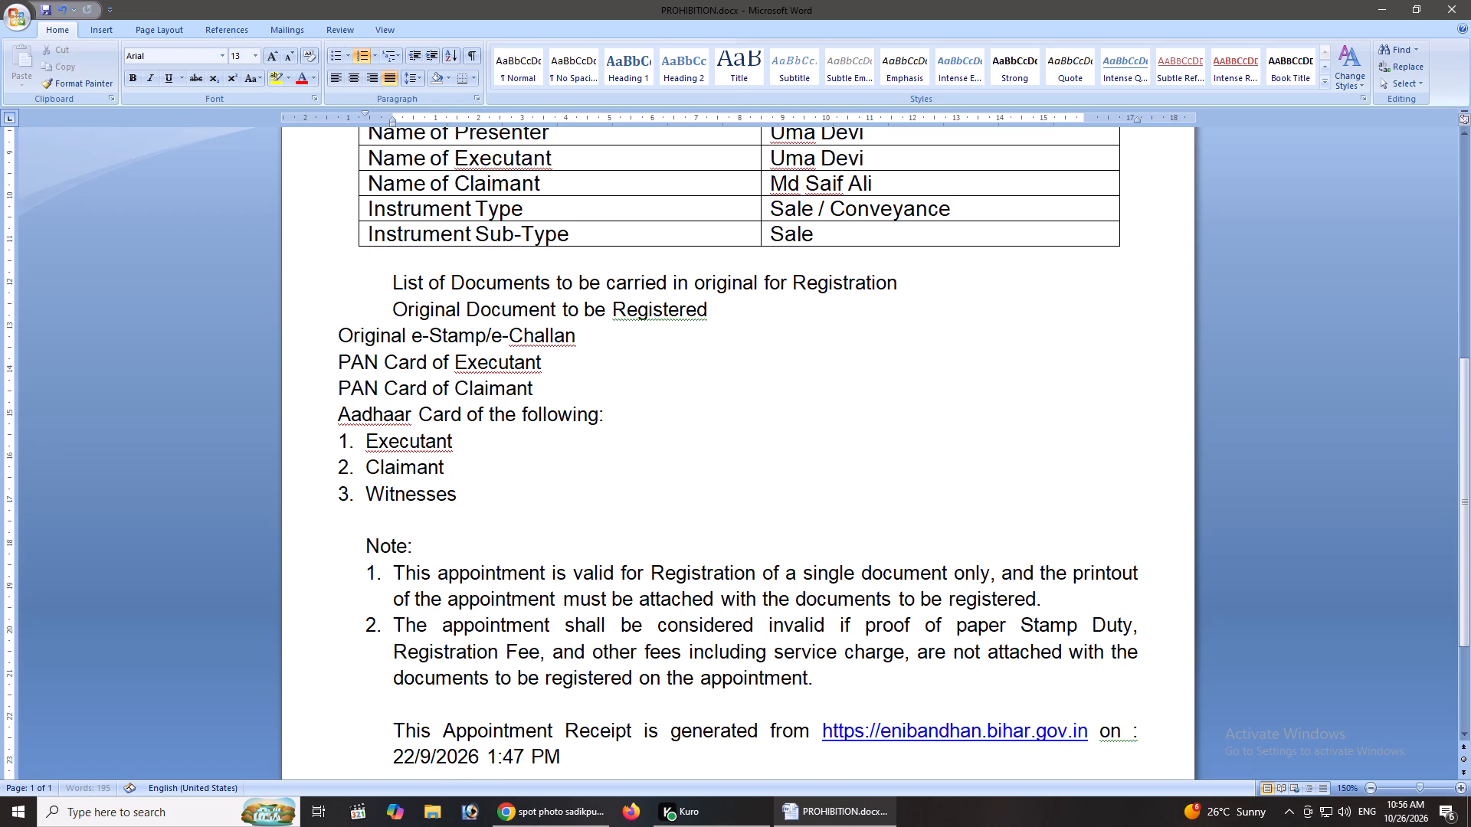
Add a third numbered note starting "This is a system-generated Appointment Booking Receipt, hence".
key(Return)
key(shift+t)
text(his is)
key(space)
text(a st)
key(BackSpace)
text(yste)
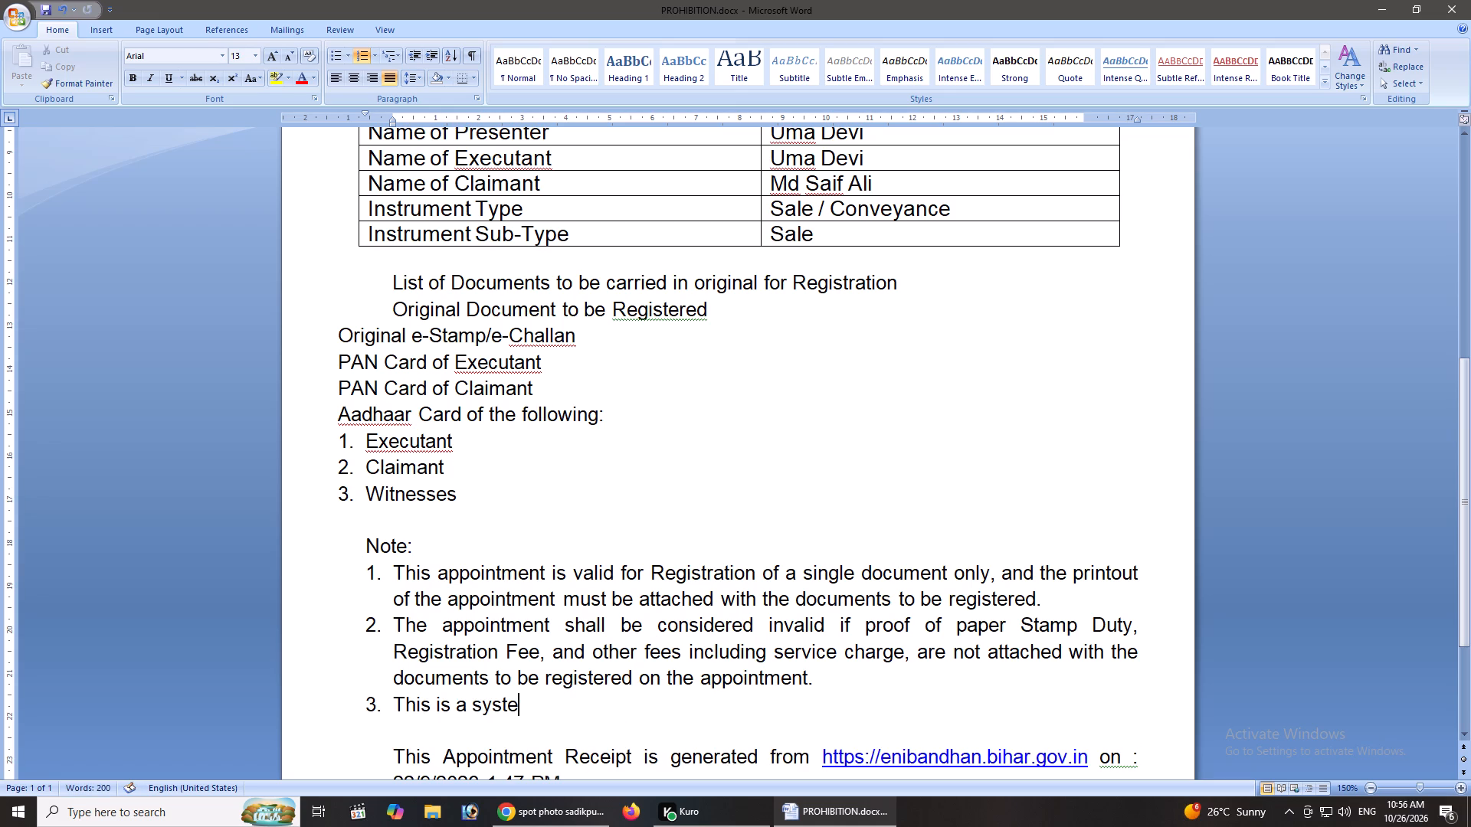
key(m)
text(-gen)
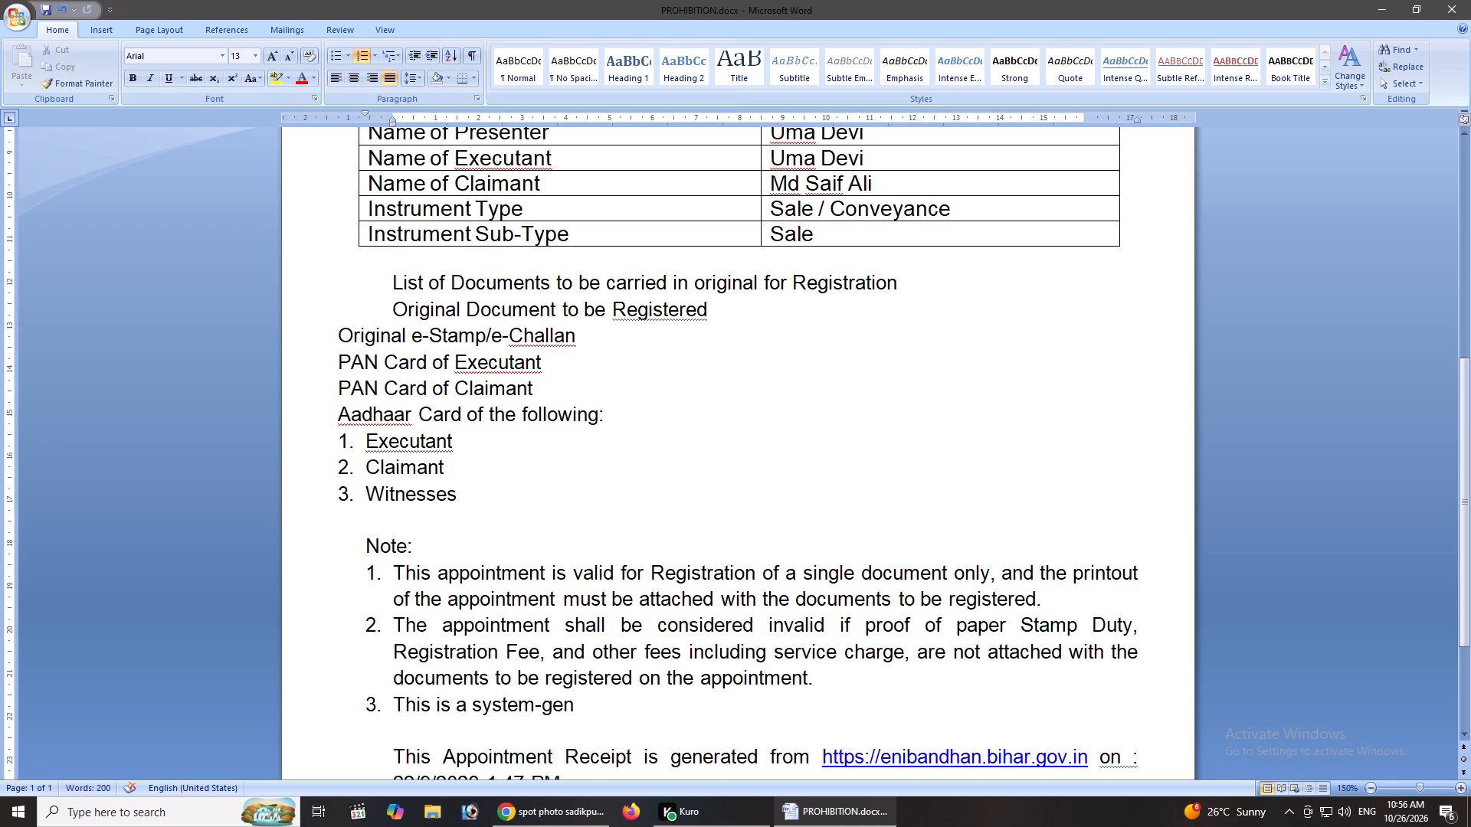
text(erated A)
text(ppointment)
key(space)
text(Boo)
text(king R)
key(e)
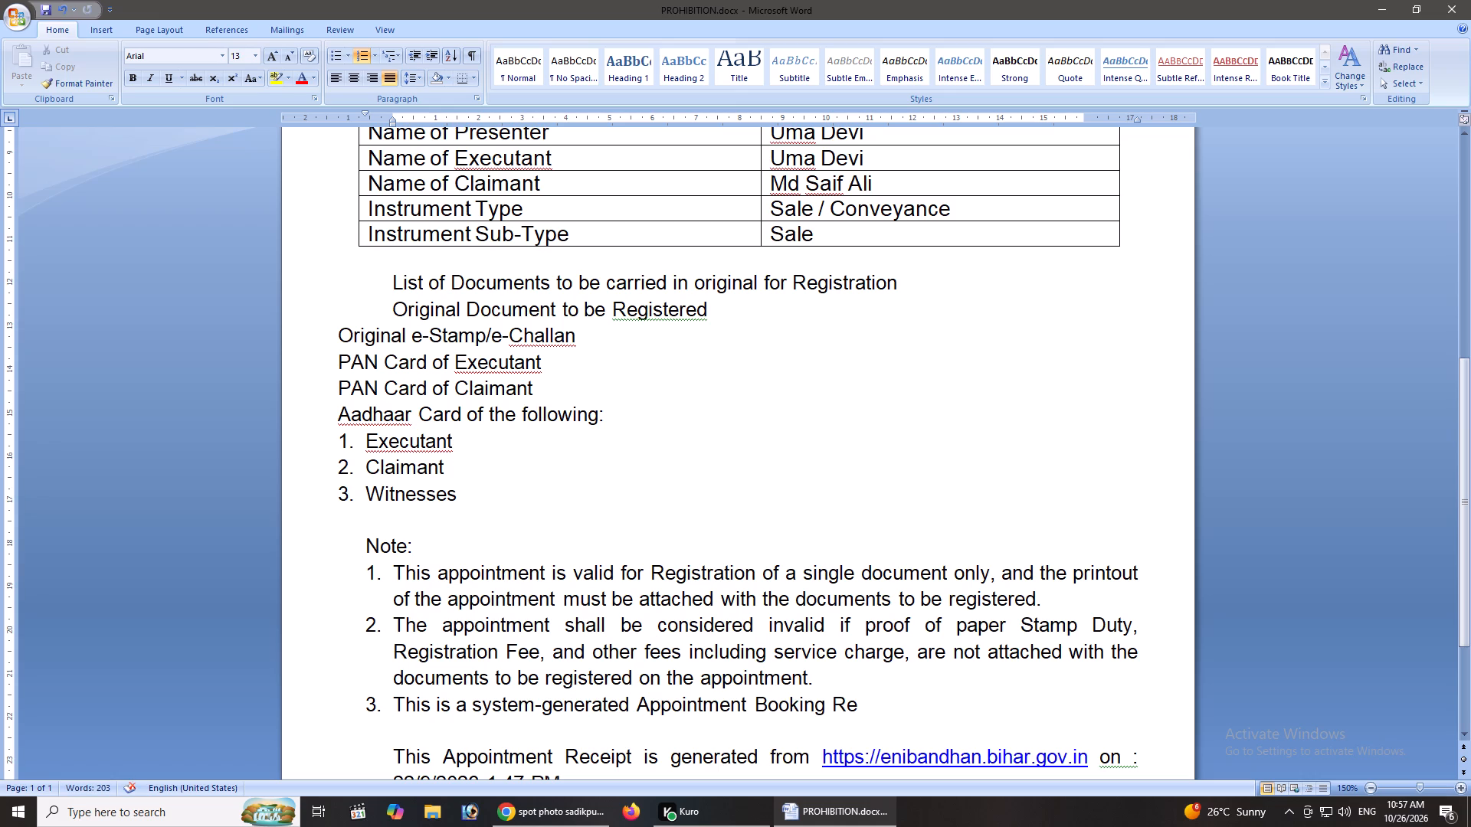
text(ceipt, hence)
Complete note 3 with "seal and sign are not required.".
key(space)
text(seac)
key(BackSpace)
text(l and sign a)
text(re nt)
key(BackSpace)
text(ot re)
key(q)
text(uired.)
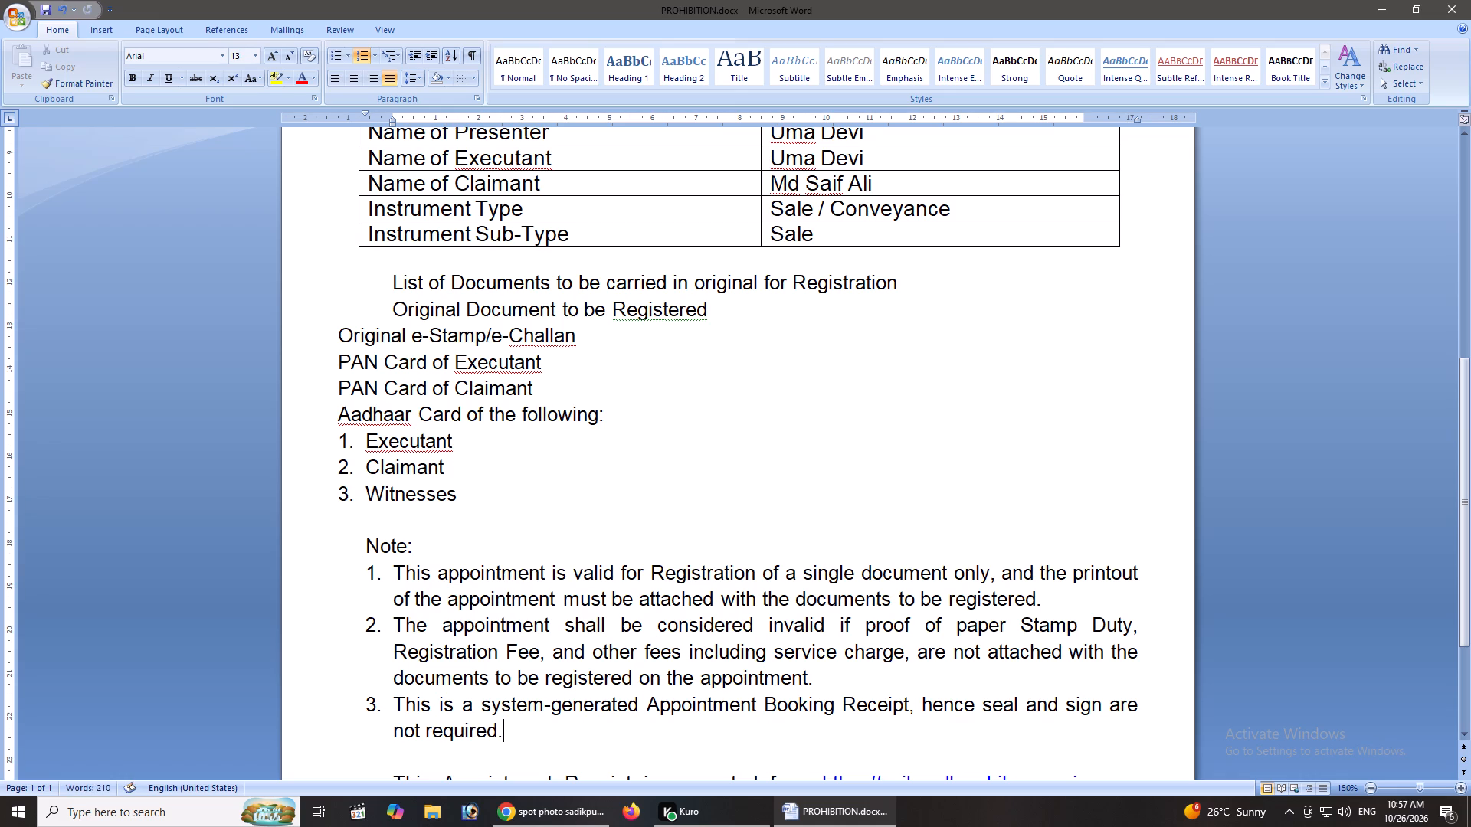
Remove the indents from the "List of Documents to be carried in original for Registration" and "Original Document to be Registered" lines.
scroll(641, 669, down, 2)
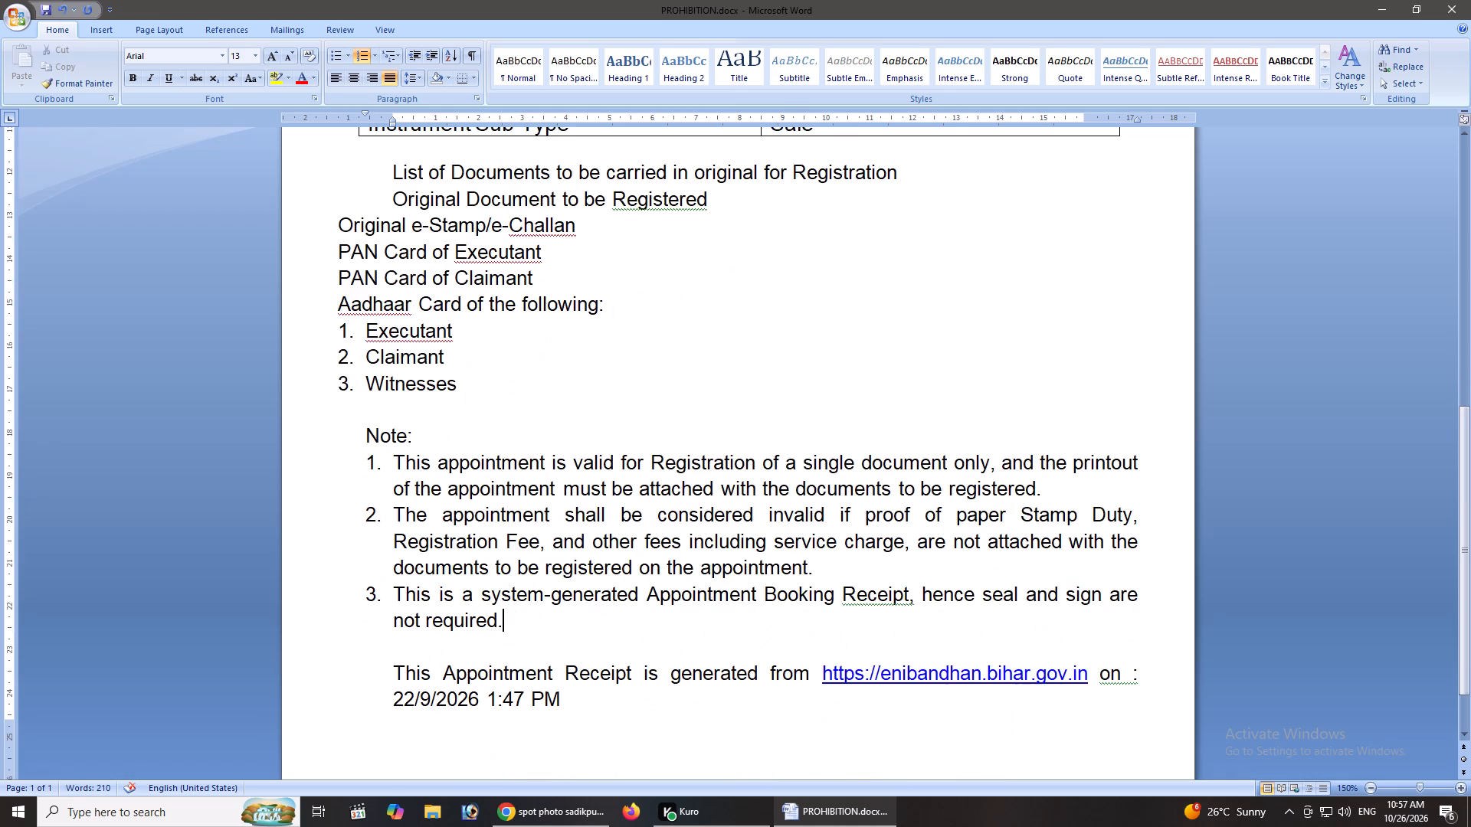
click(869, 597)
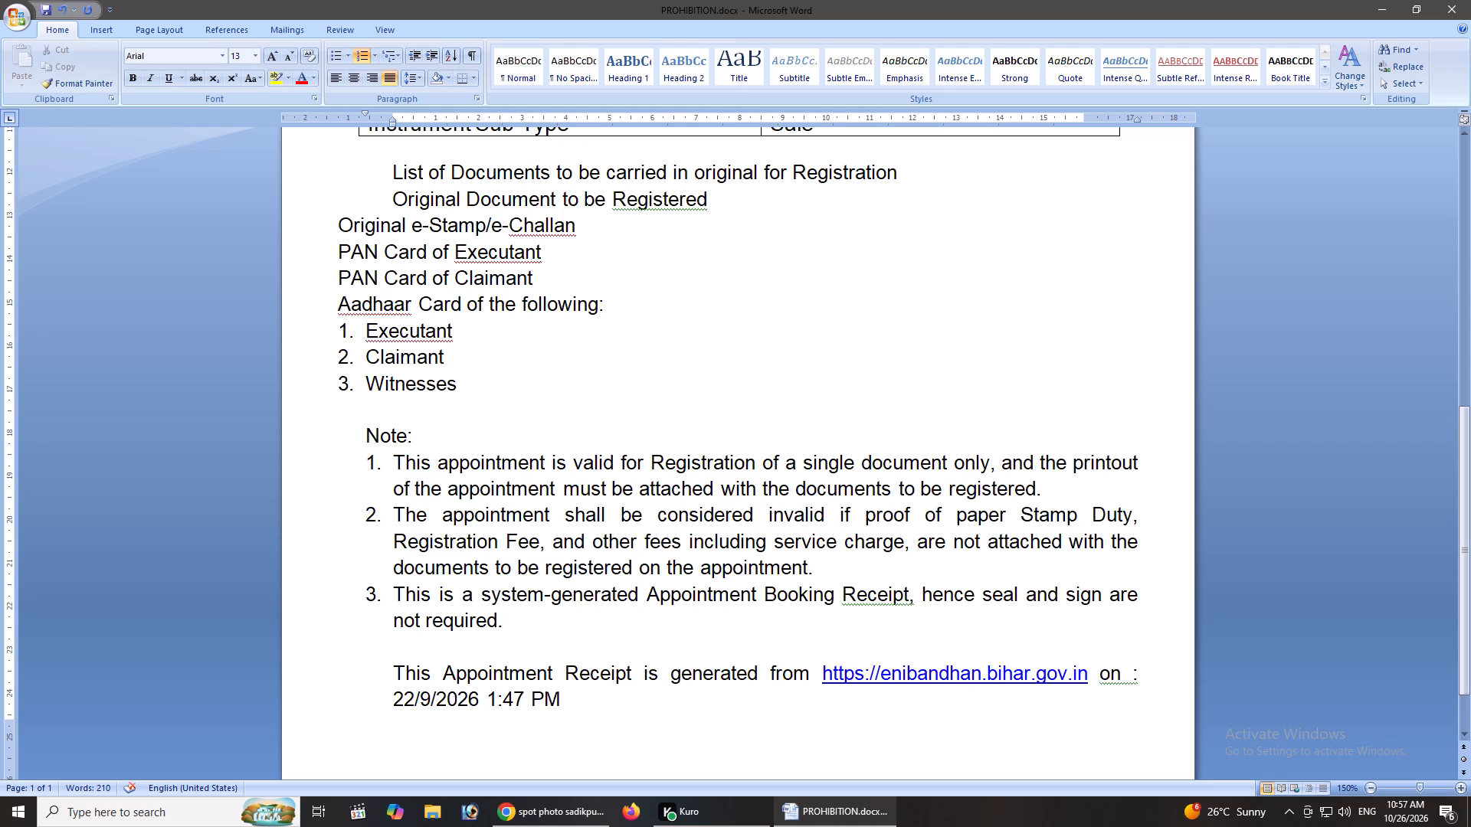
ctrl+scroll(841, 639, down, 4)
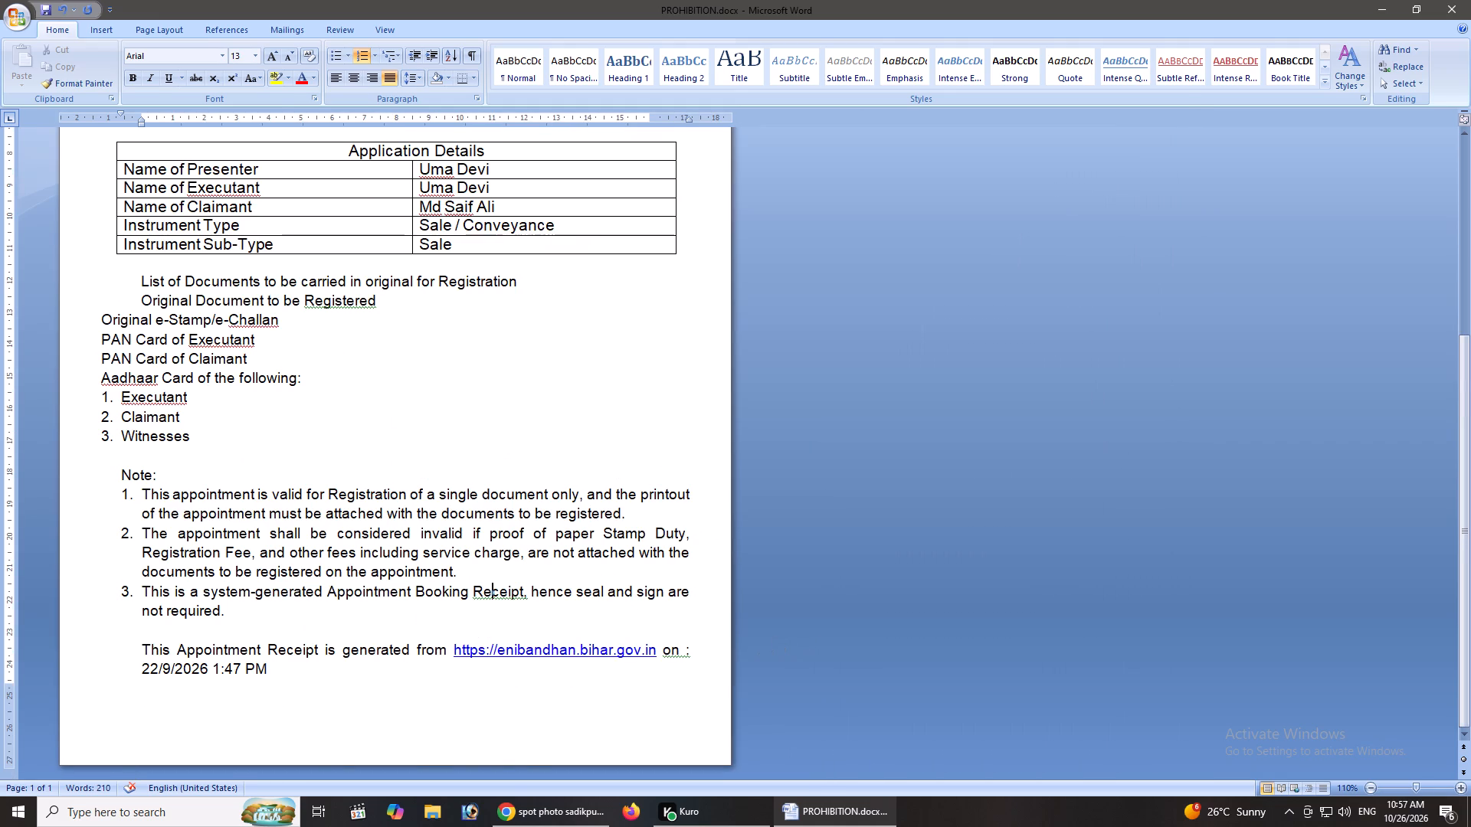
scroll(582, 619, down, 5)
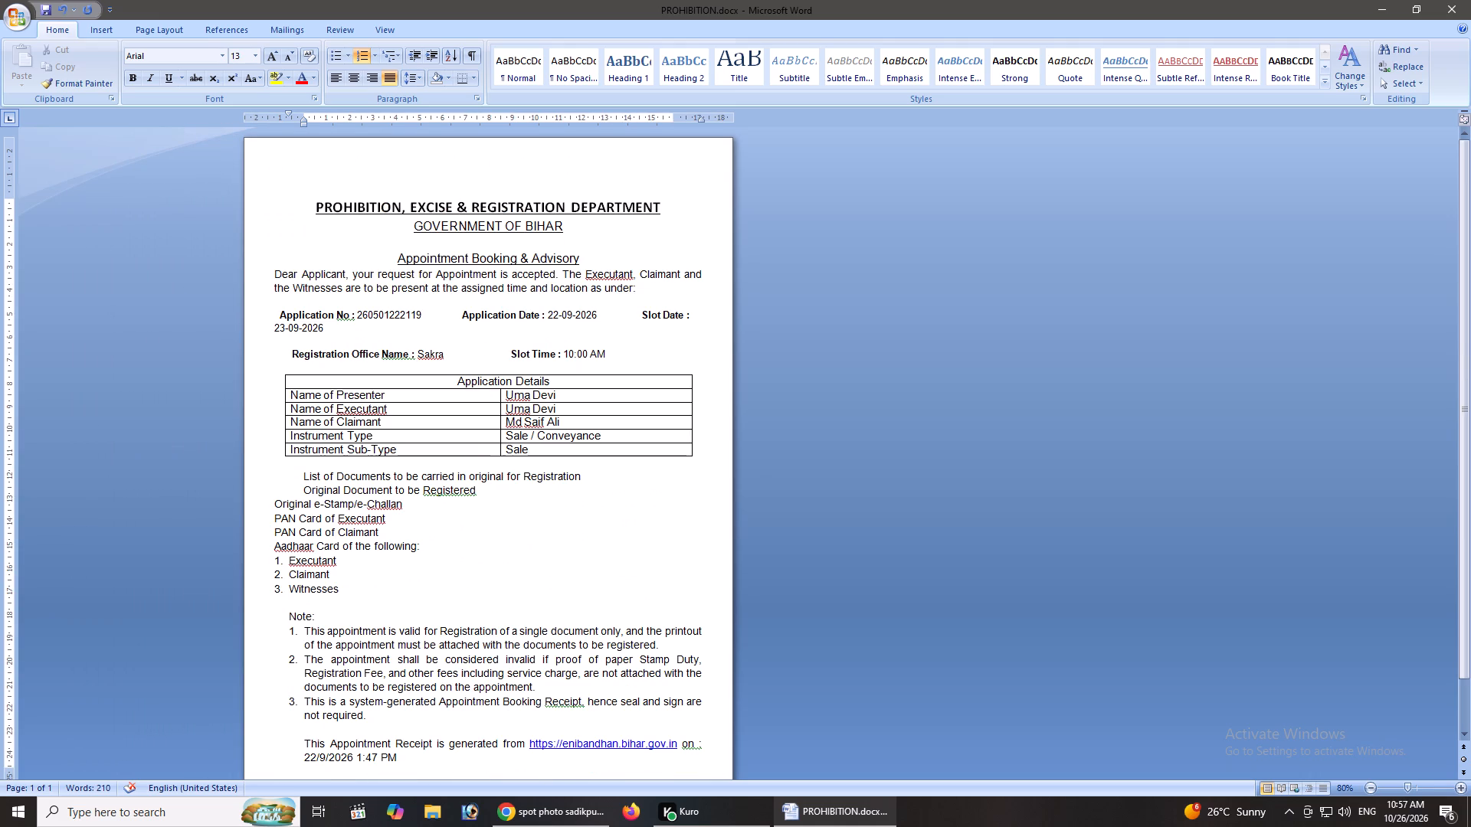
click(292, 487)
click(301, 476)
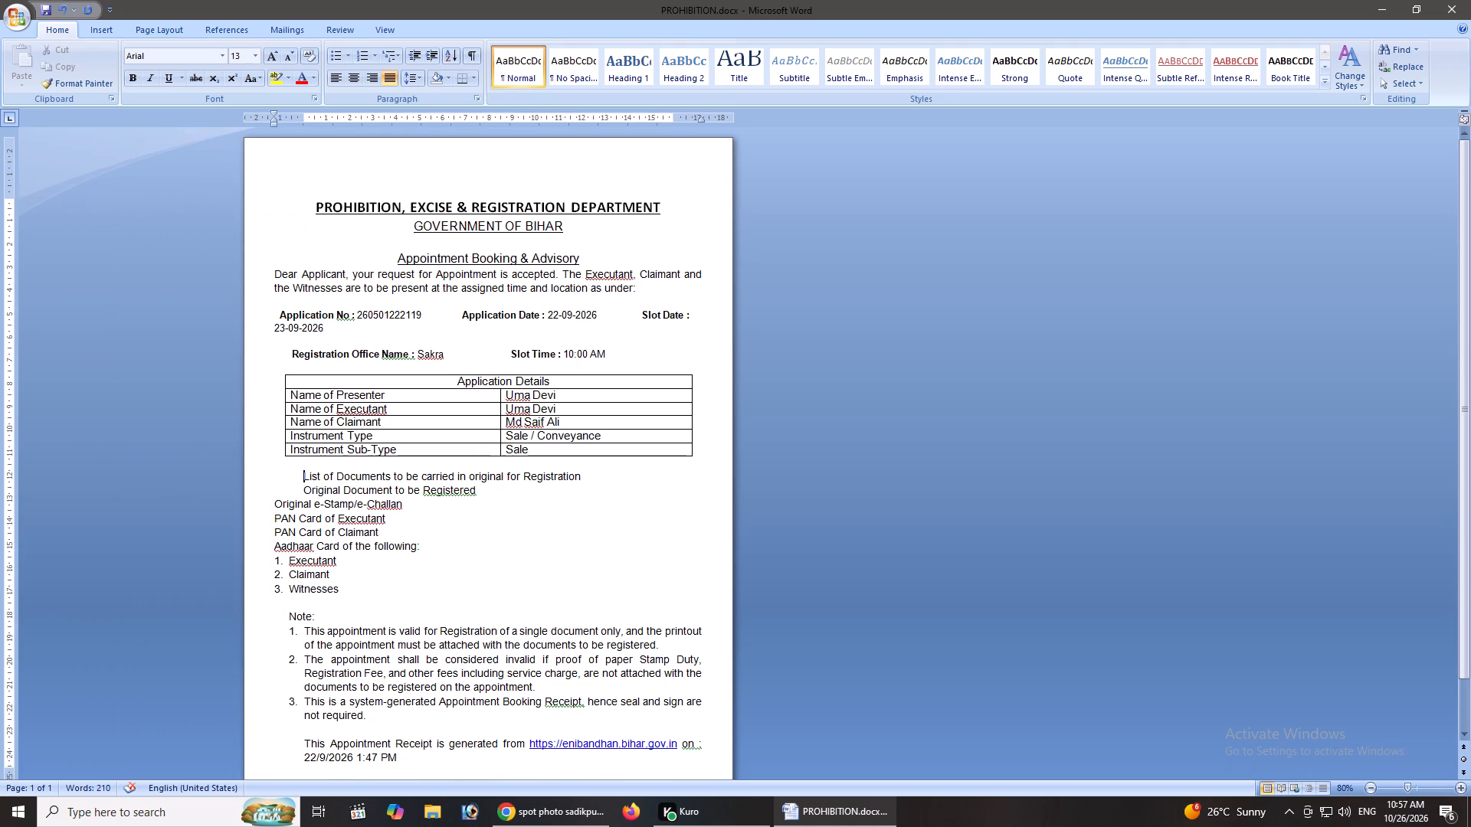
key(BackSpace)
click(296, 493)
key(BackSpace)
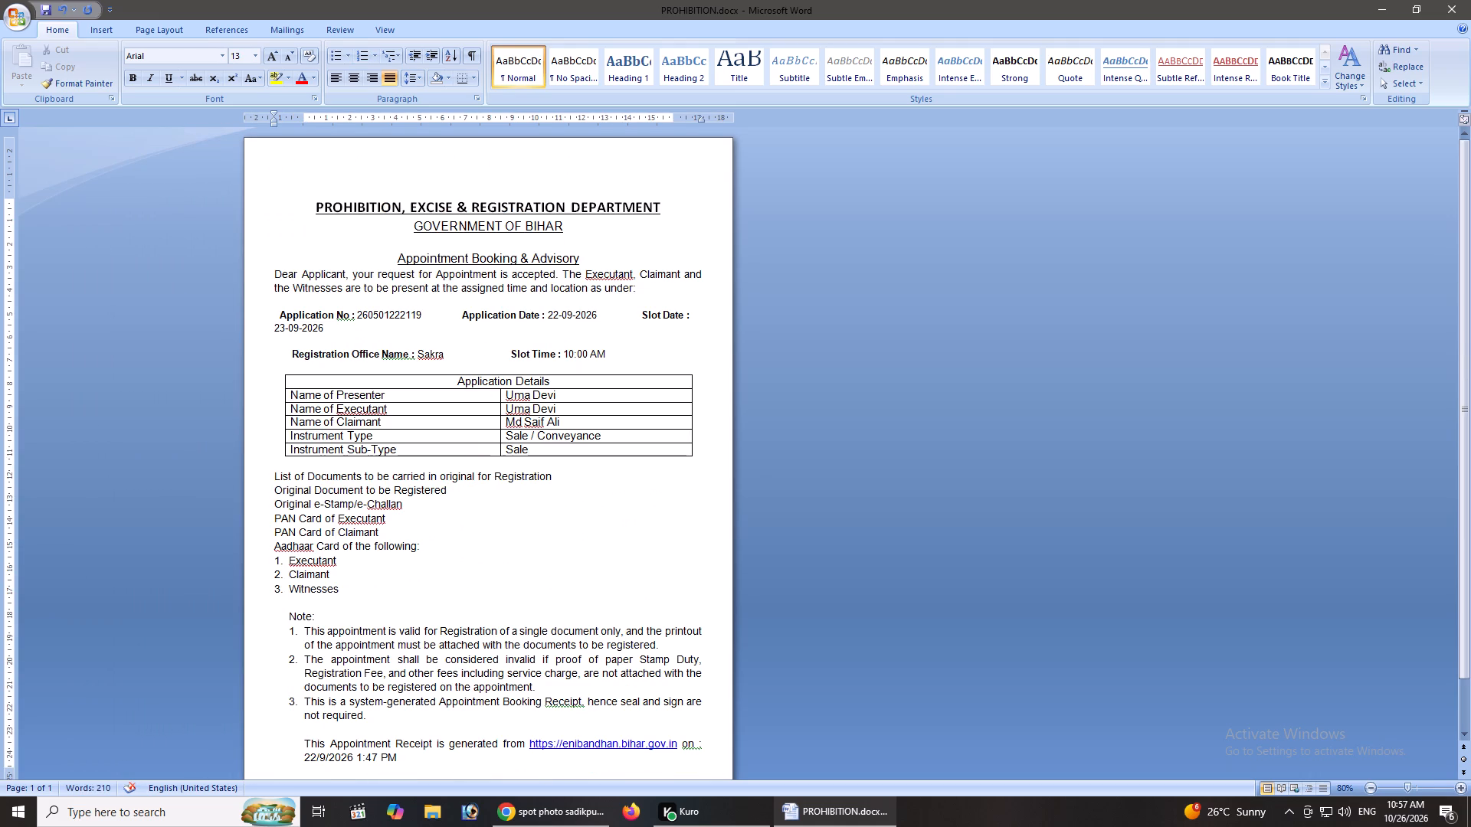
Apply solid round bullets to the five lines from "Original Document to be Registered" through "Aadhaar Card of the following:".
drag(432, 546, 274, 497)
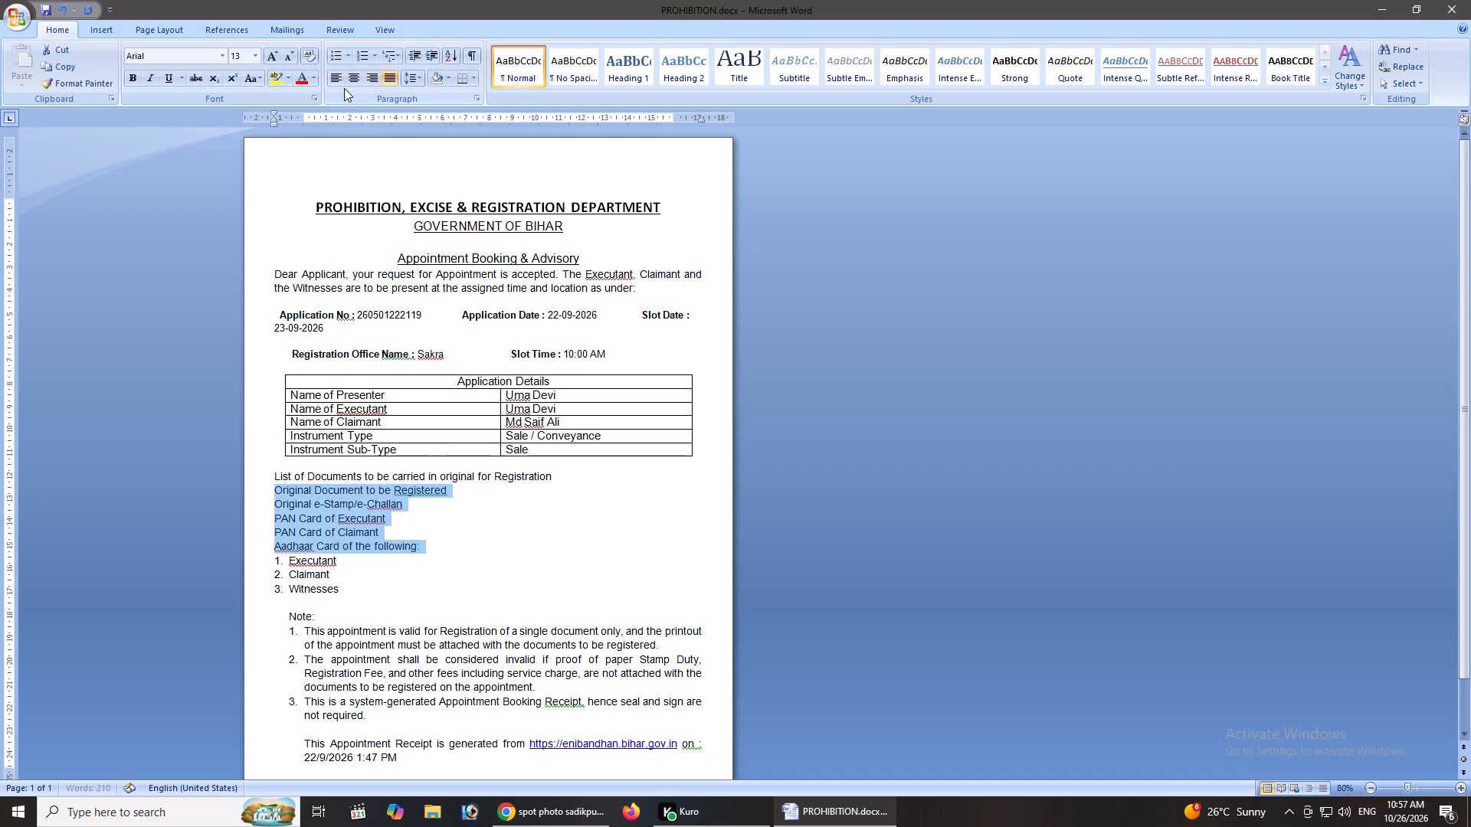
click(418, 80)
click(418, 80)
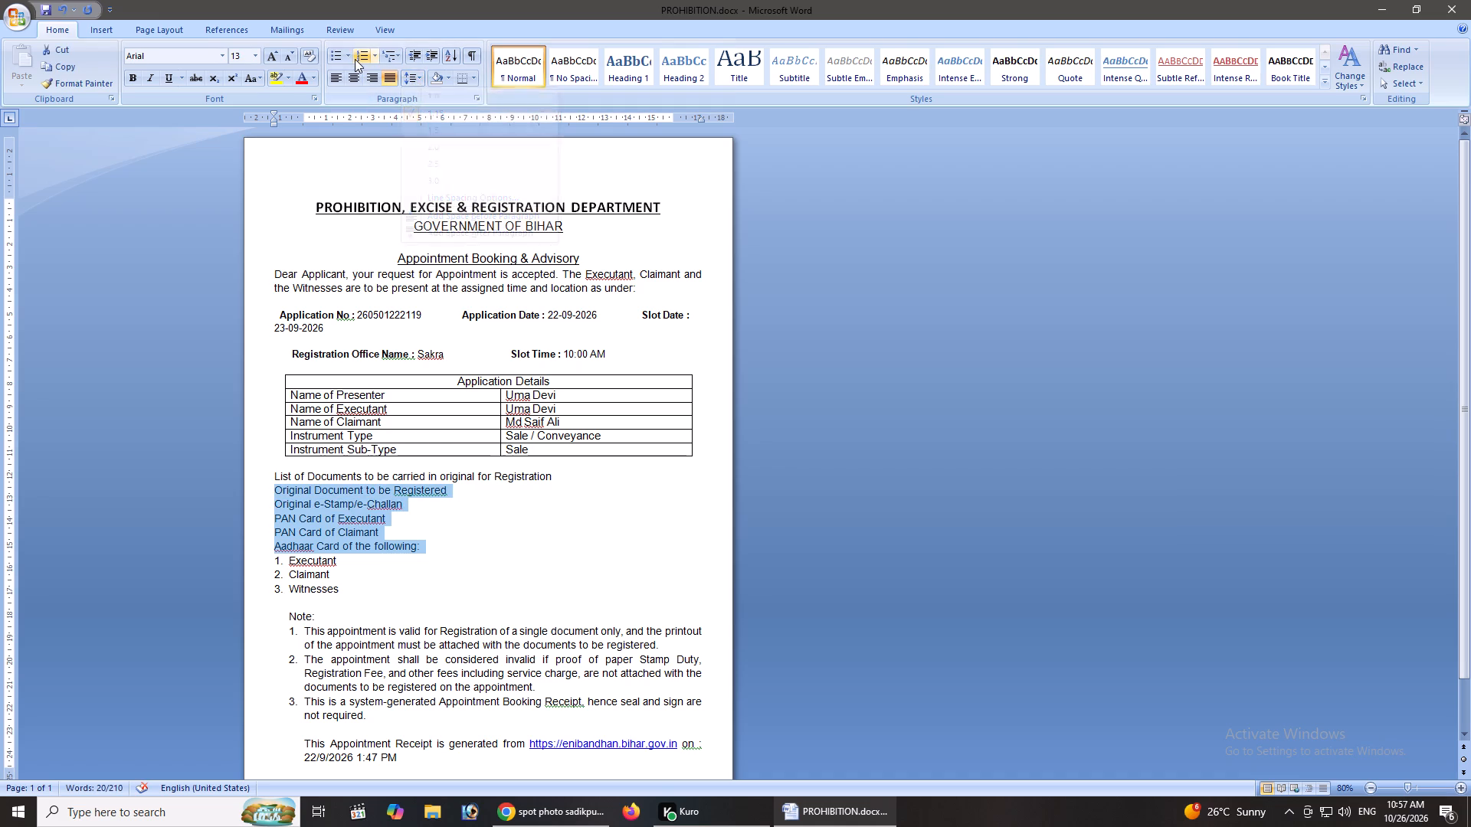
click(349, 58)
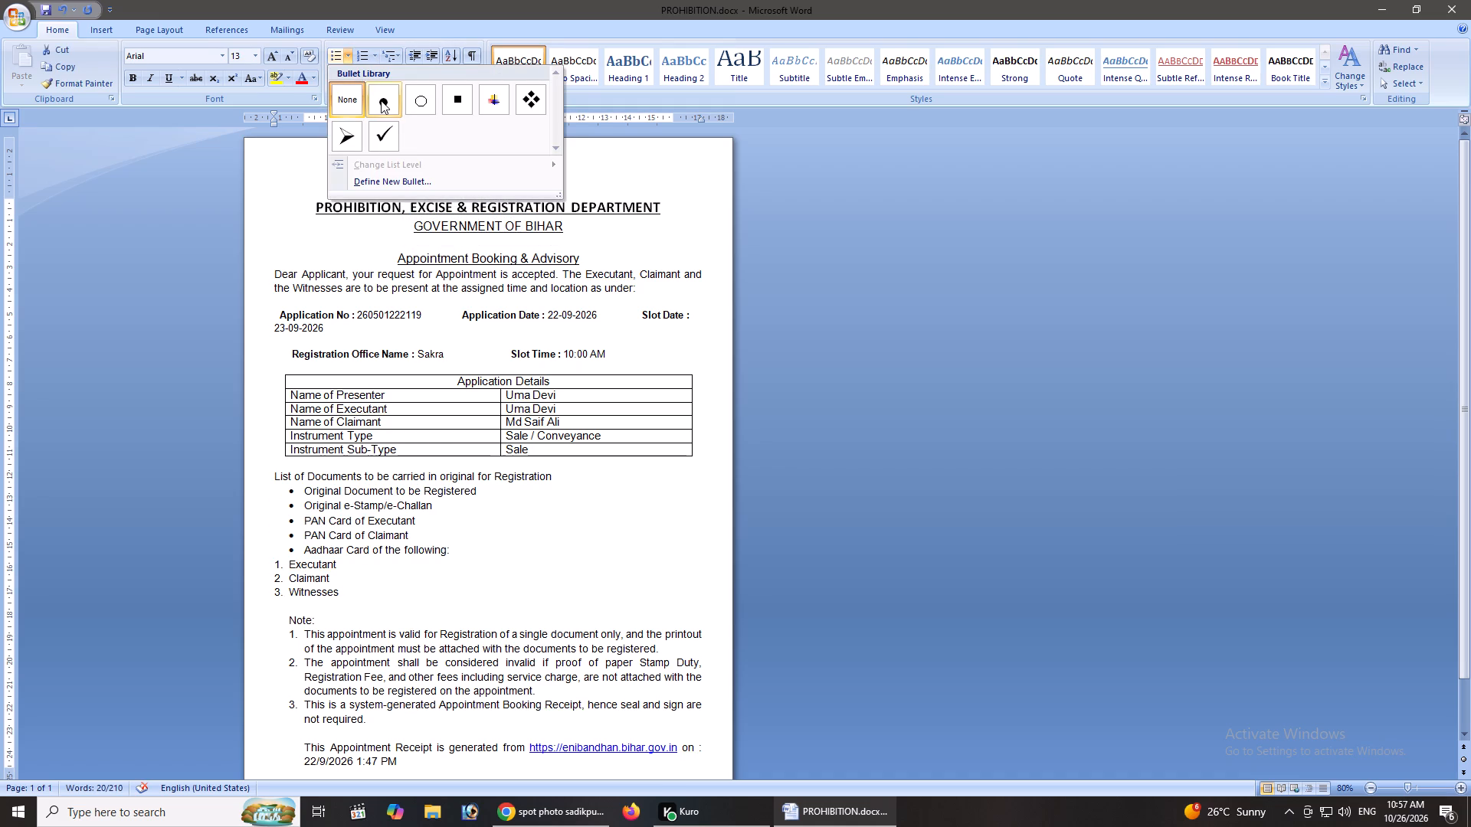
click(381, 100)
click(520, 562)
Spell-check the whole document, changing the introduction's "Executant" to "Executants" and removing spaces before the colons in the application number and date line.
key(ctrl+a)
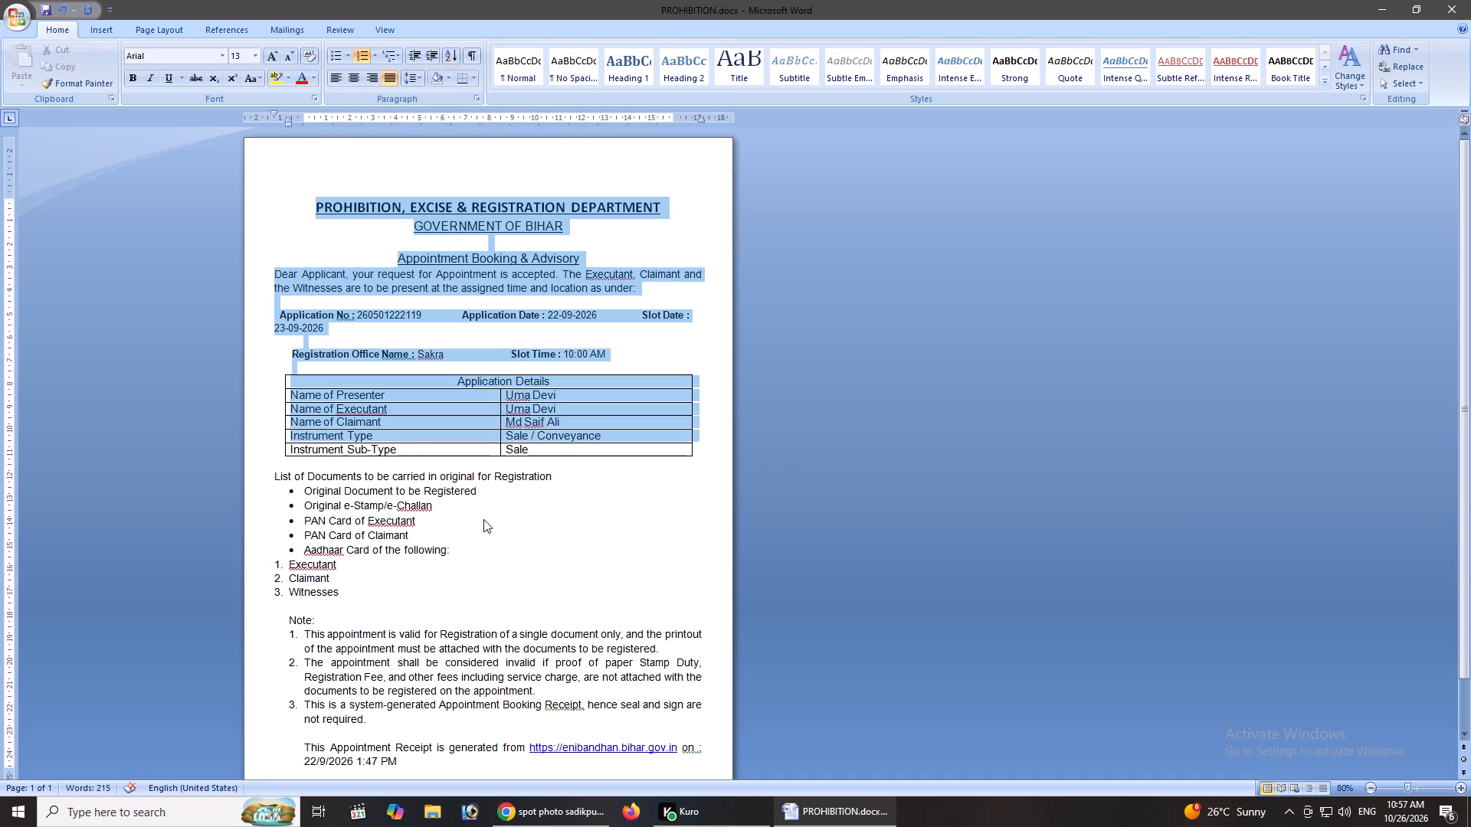
click(342, 33)
click(19, 70)
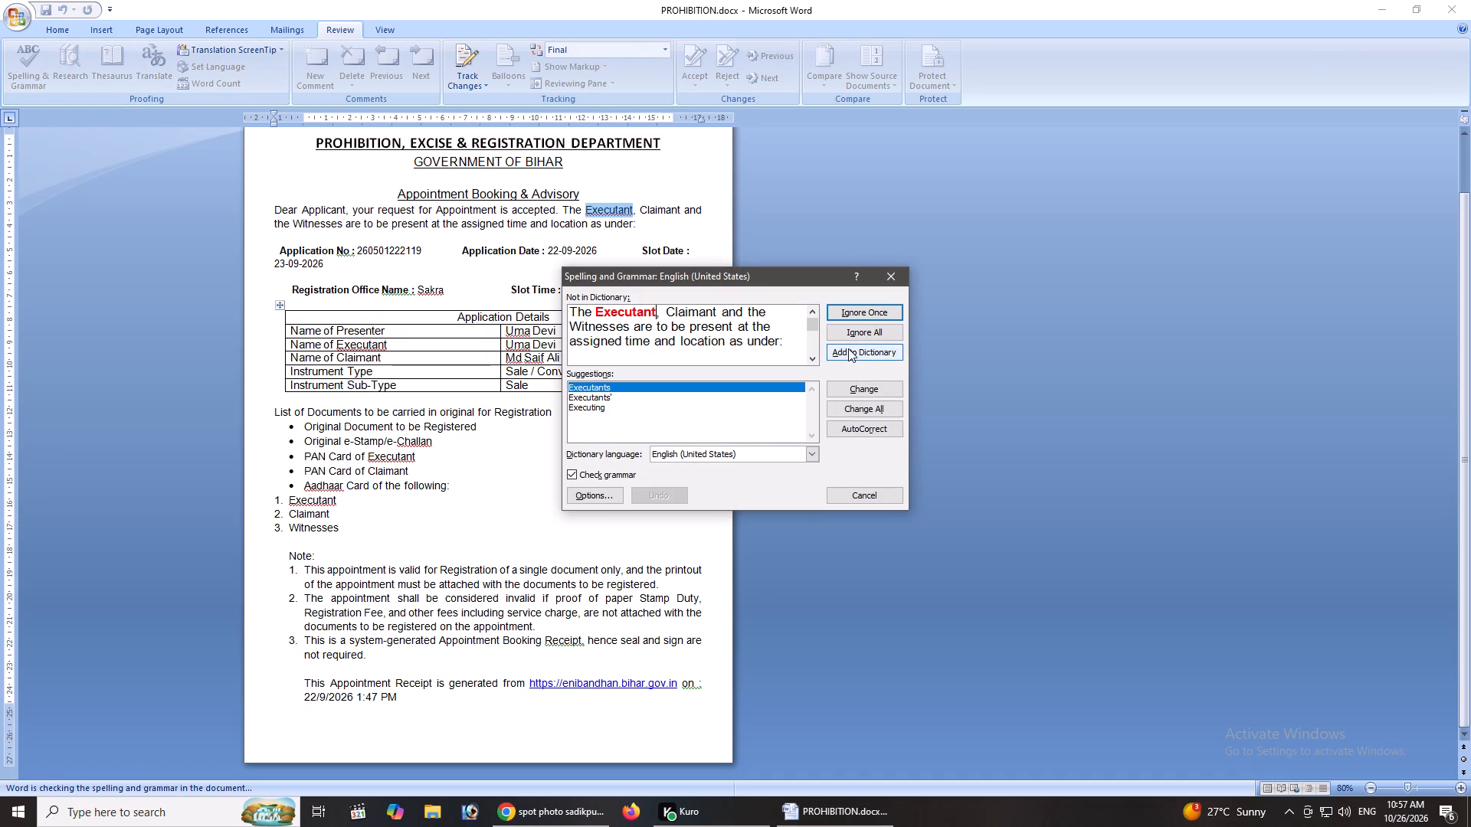
click(880, 387)
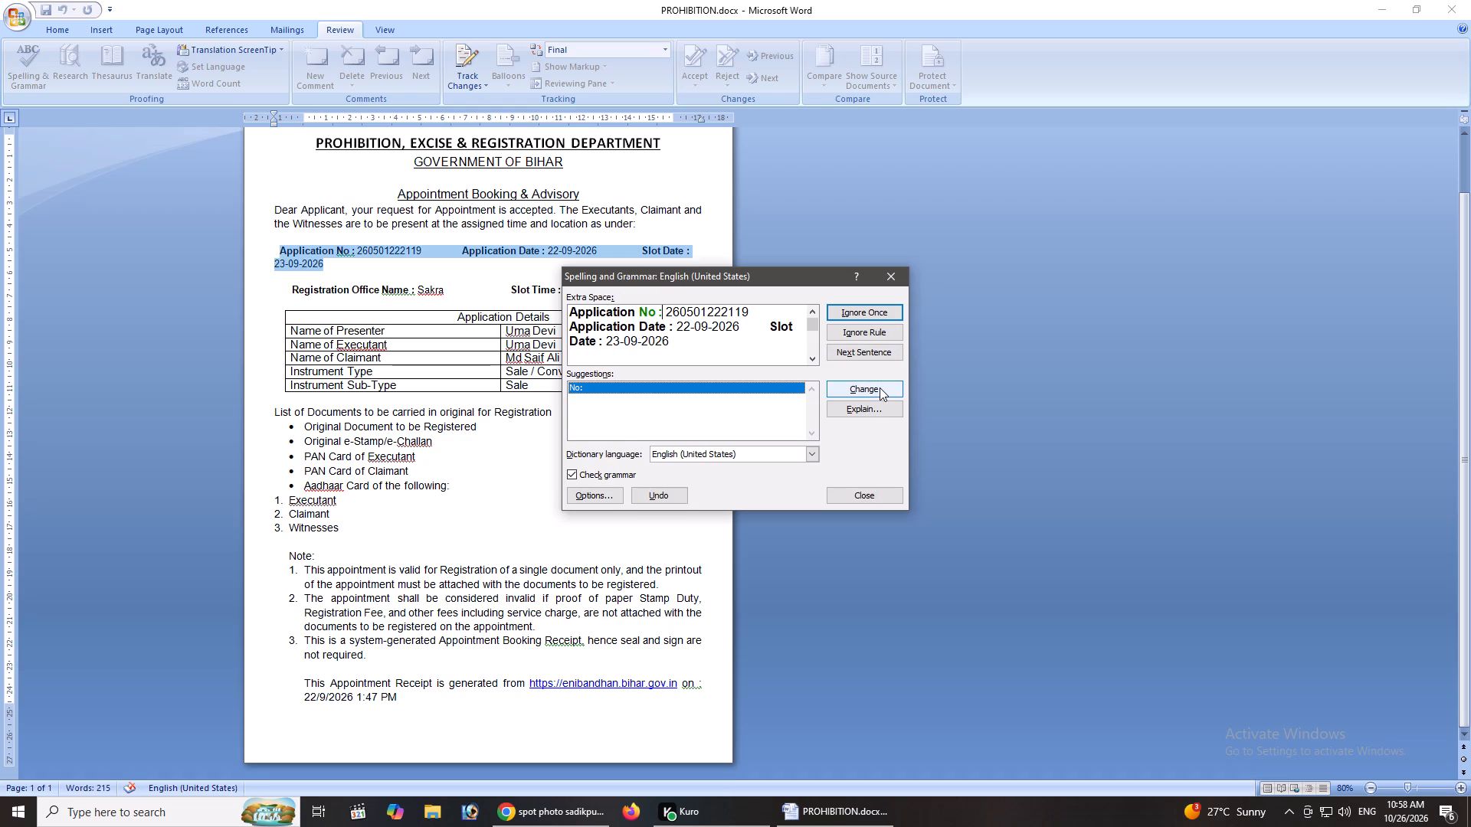
click(880, 387)
click(879, 387)
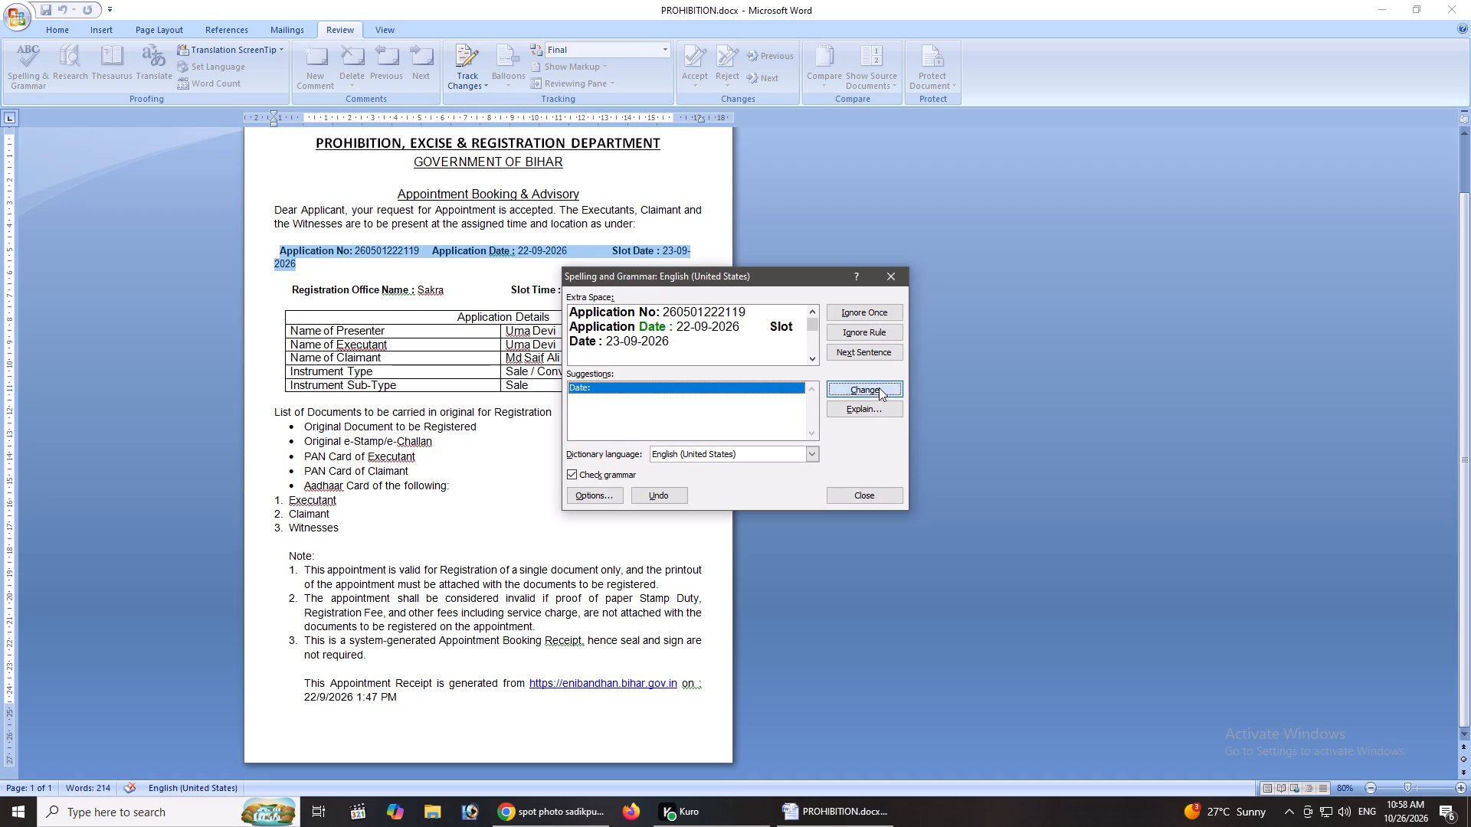
click(879, 387)
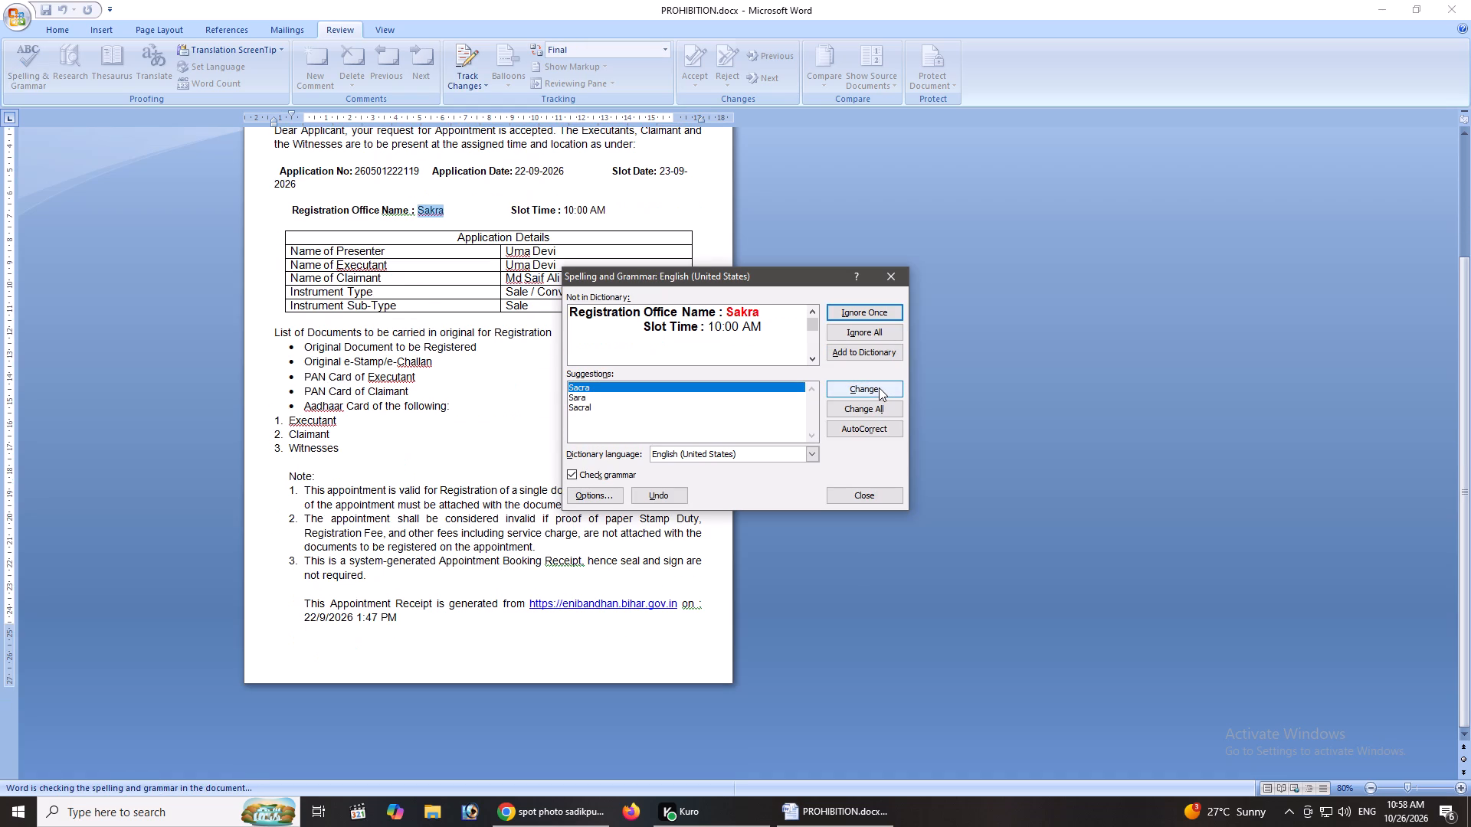
Keep "Sakra" and "AM" as written, and remove the extra space before the colons of "Registration Office Name" and "Slot Time".
click(867, 314)
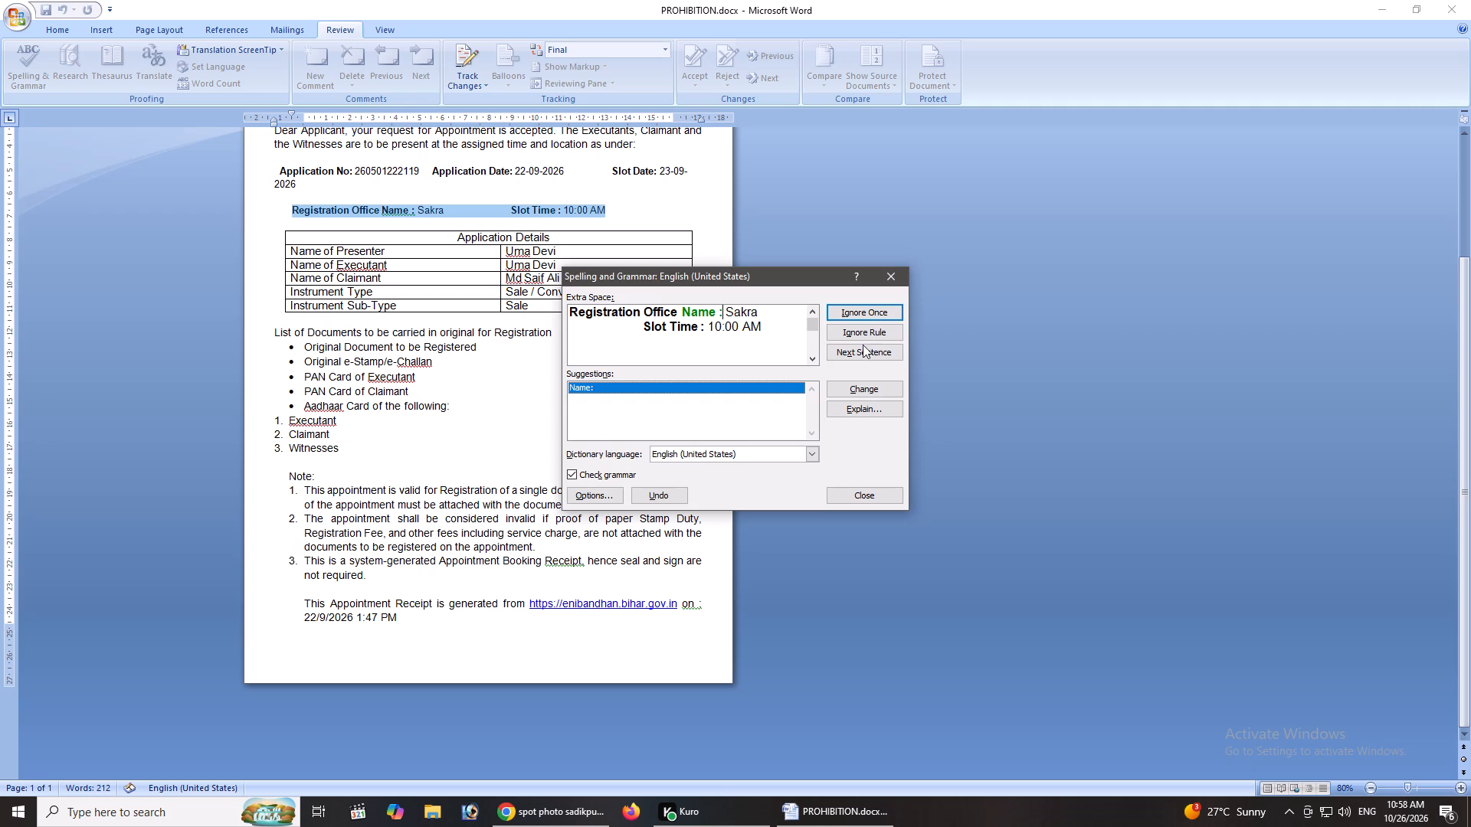
click(864, 387)
click(864, 387)
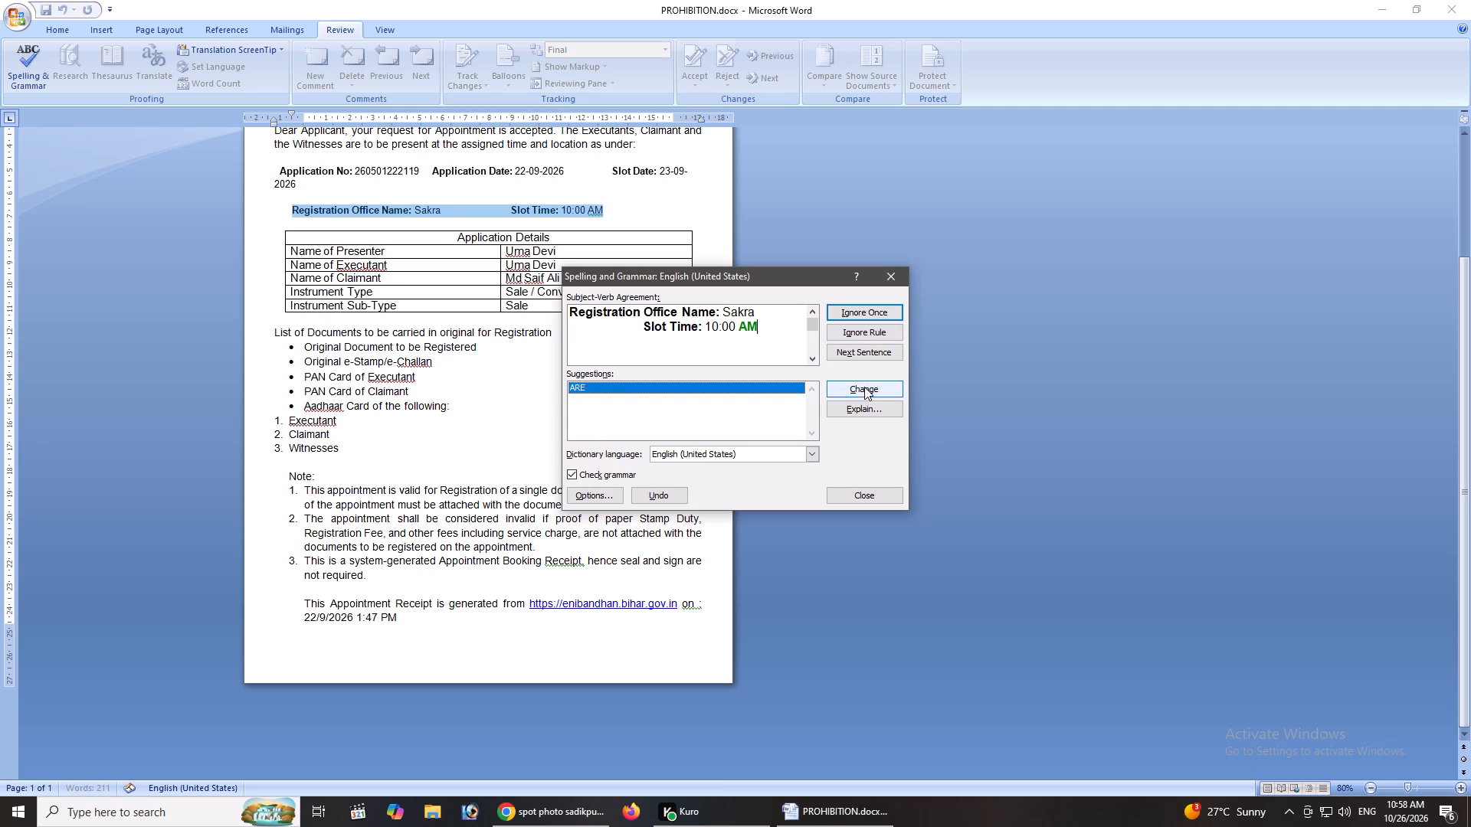
click(860, 312)
click(849, 301)
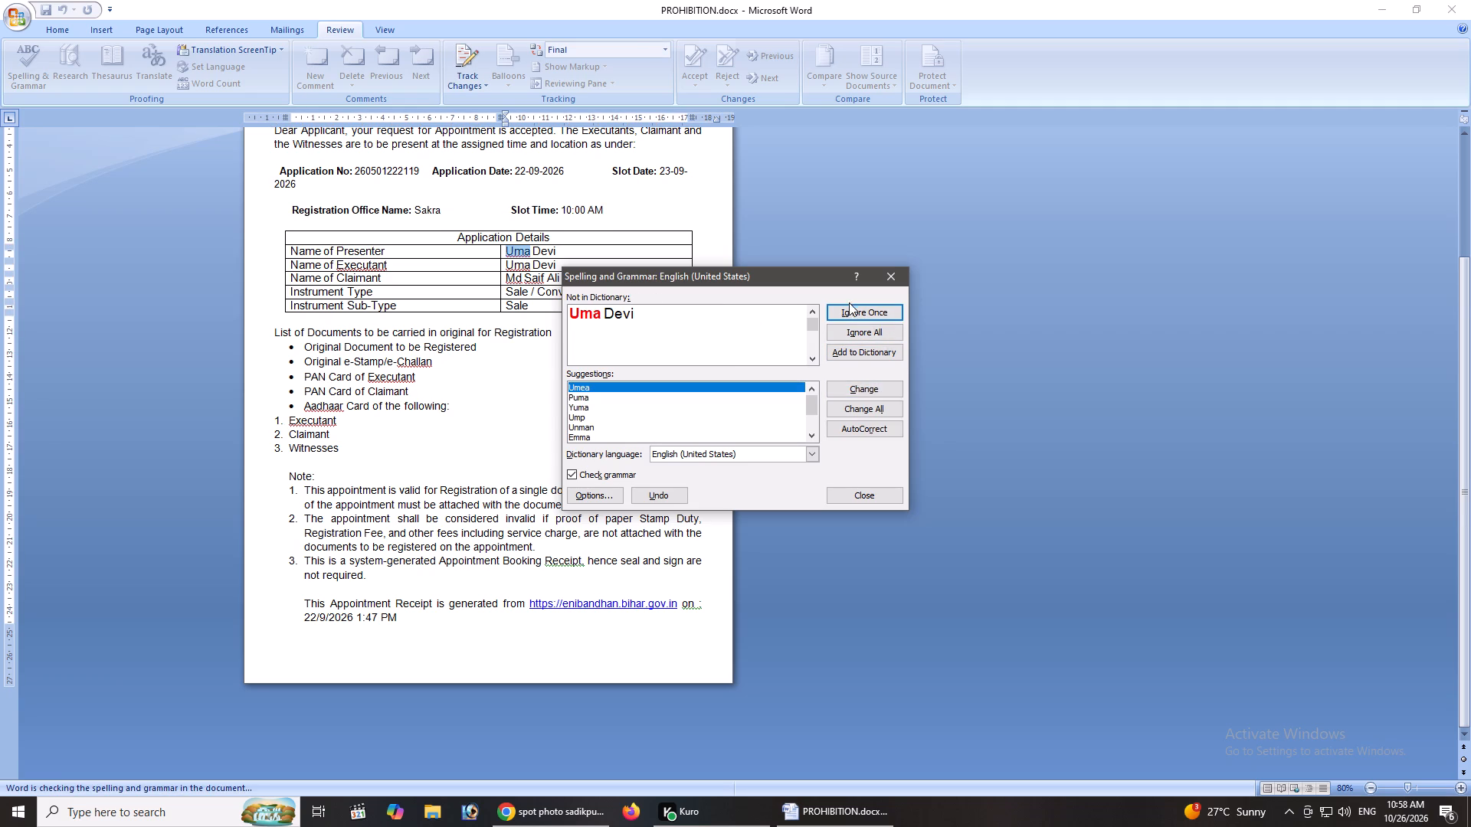
Keep the flagged personal names in the Application Details table and change "Name of Executant" to "Name of Executants".
click(851, 308)
click(860, 391)
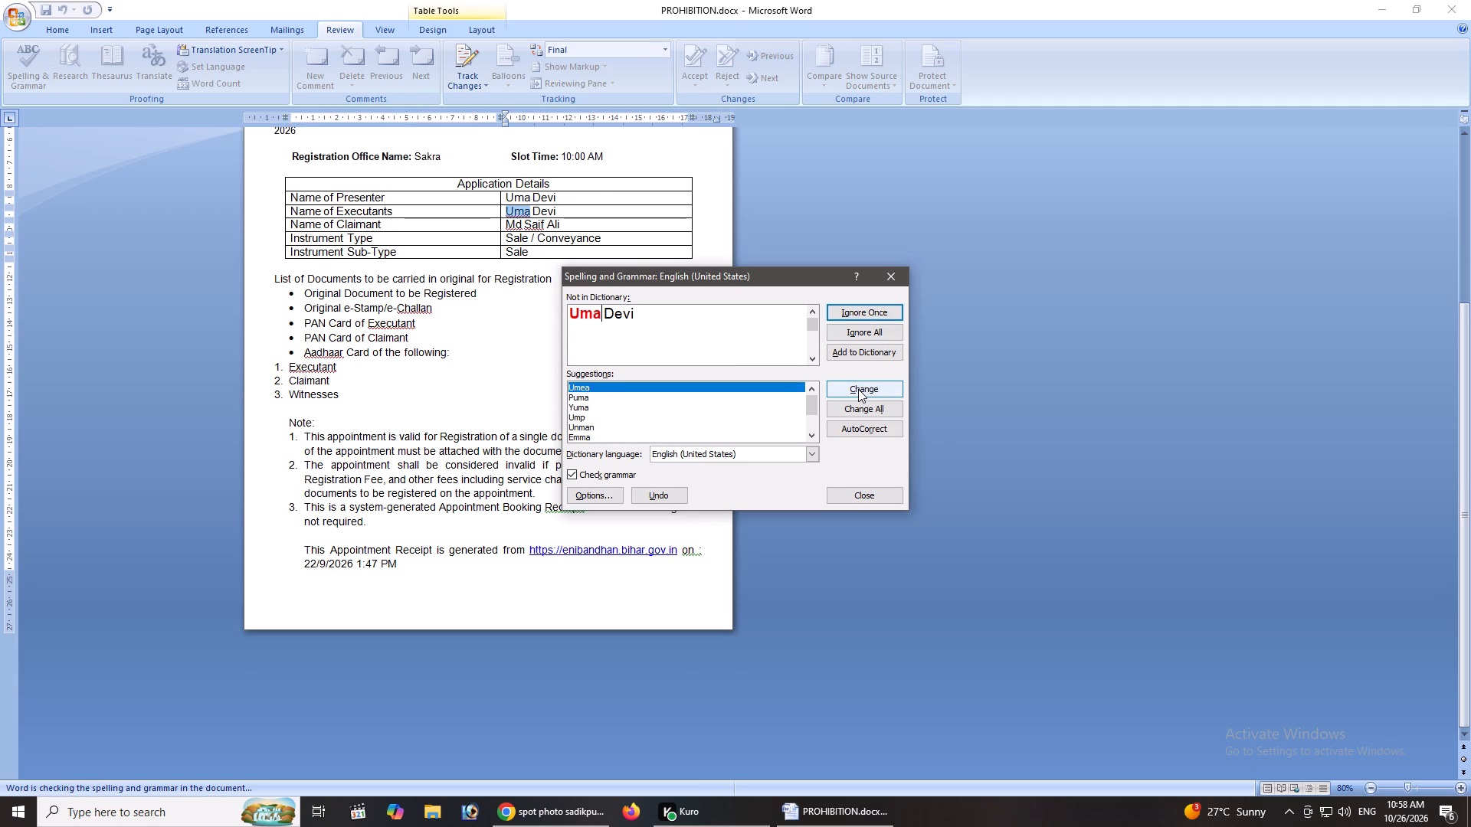
click(855, 297)
click(855, 305)
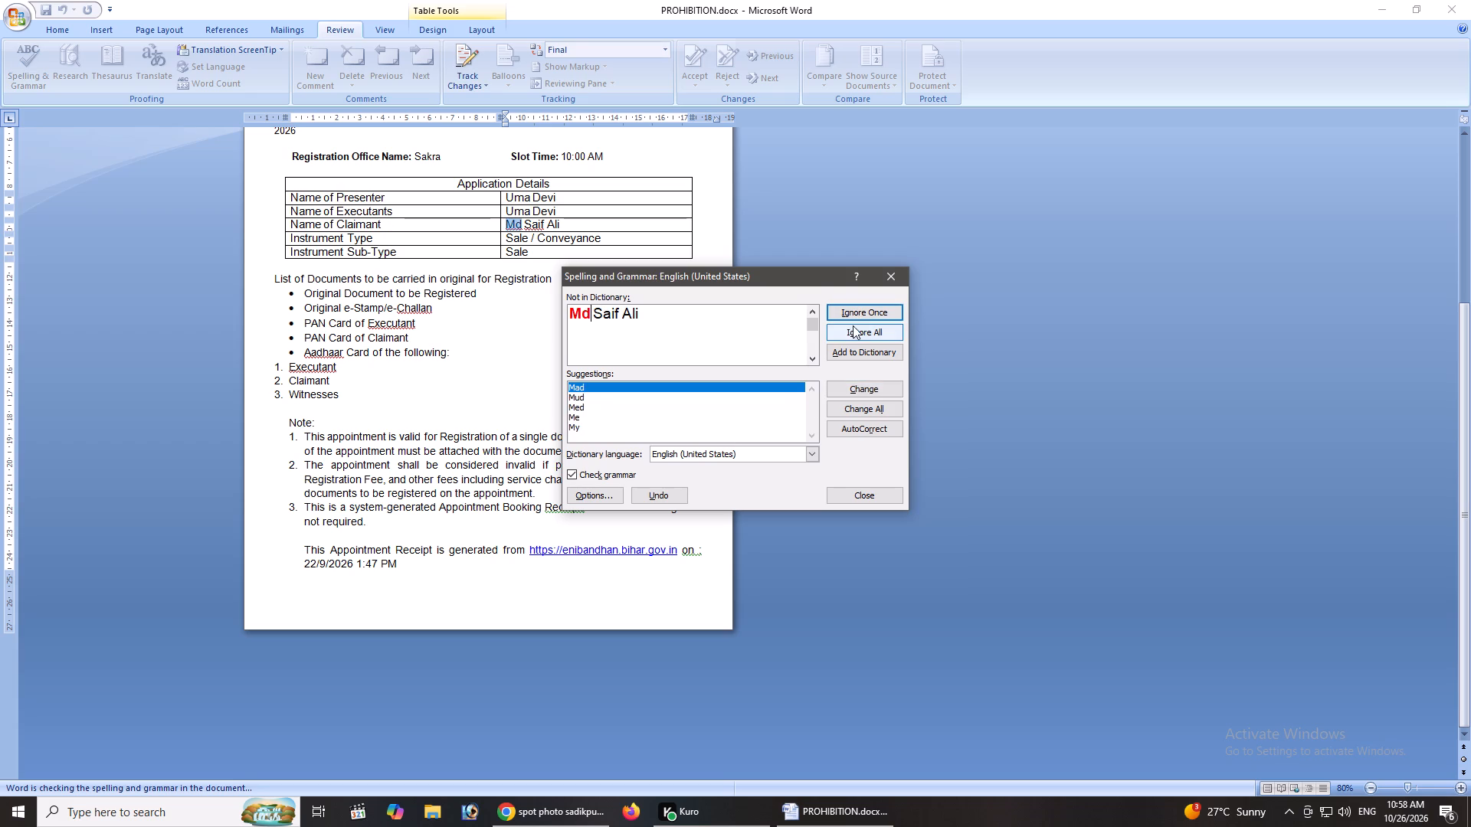
click(856, 315)
click(856, 314)
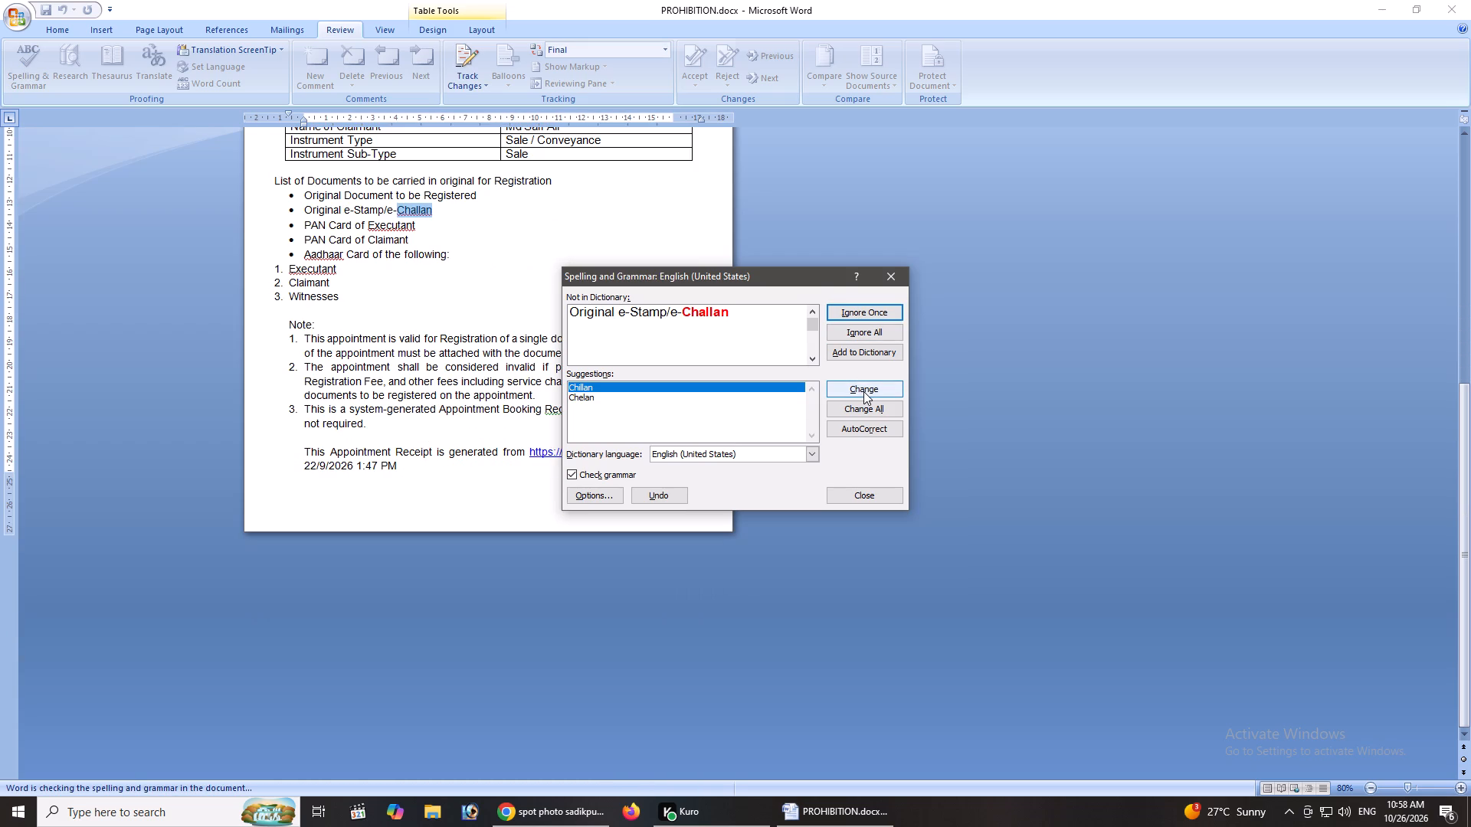
Keep "Challan" and "Aadhaar", and change "Executant" to "Executants" in the PAN card bullet and the first numbered Aadhaar item.
click(867, 311)
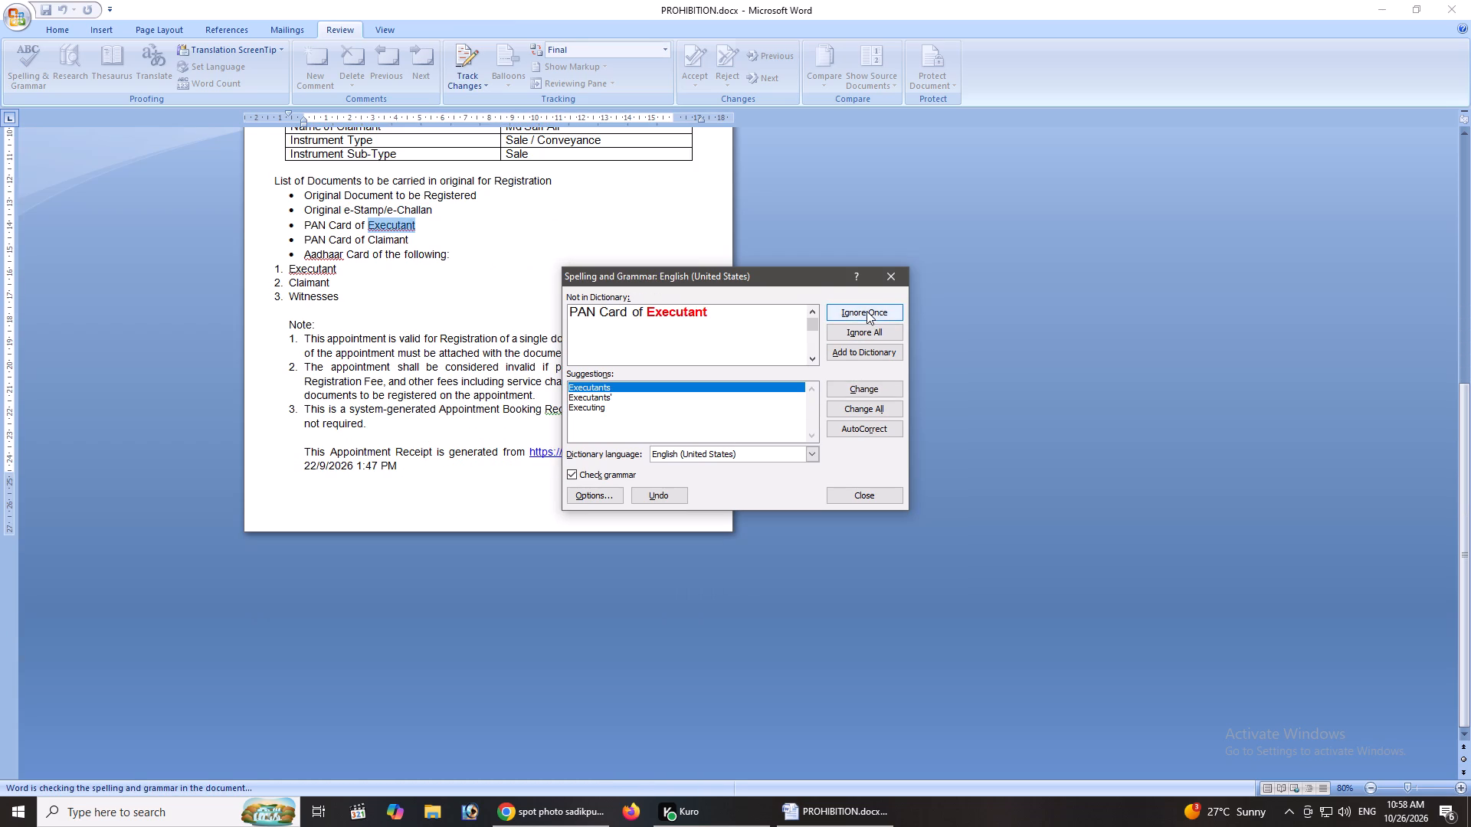
click(865, 388)
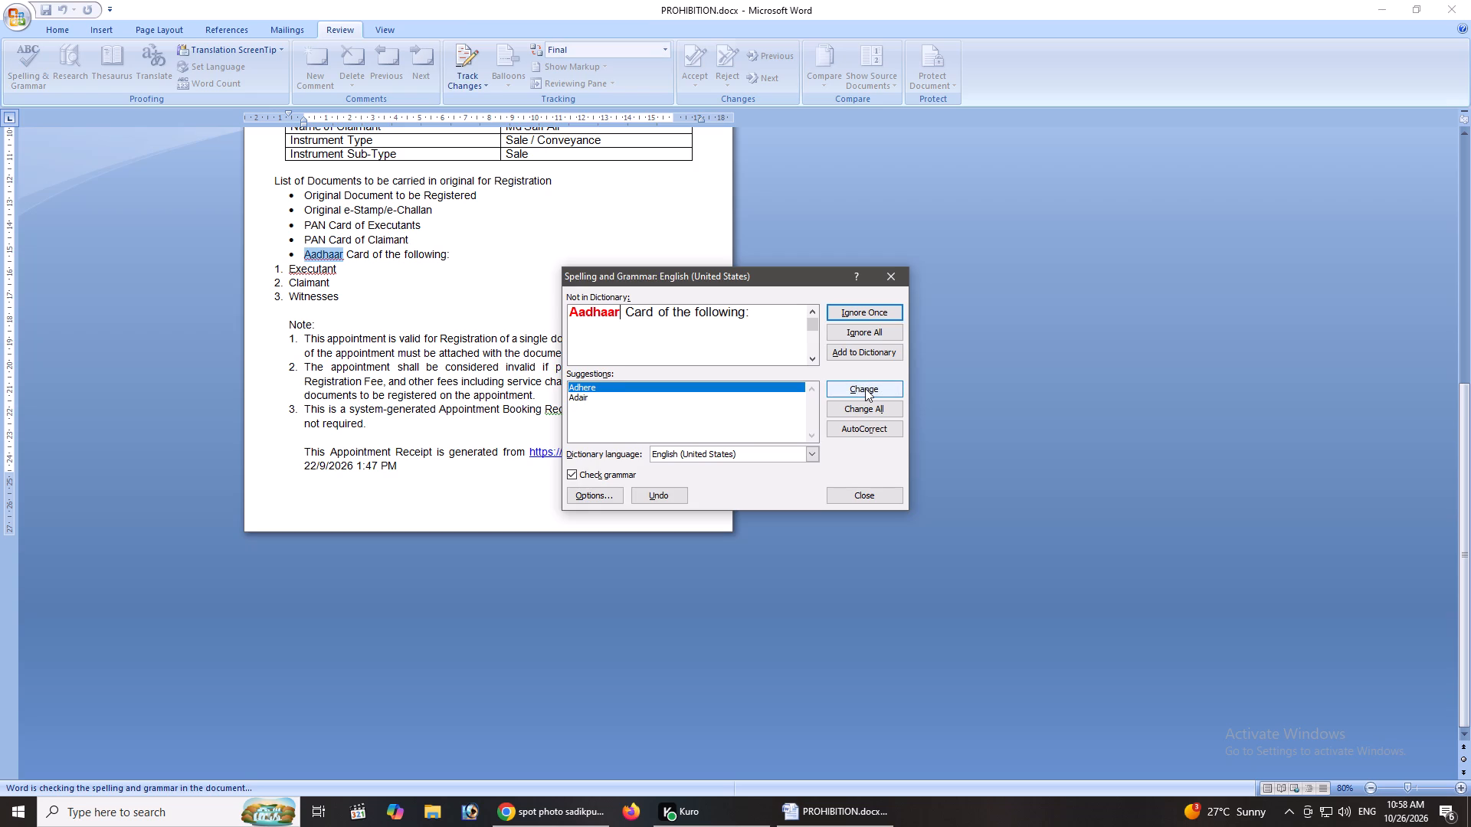
click(868, 302)
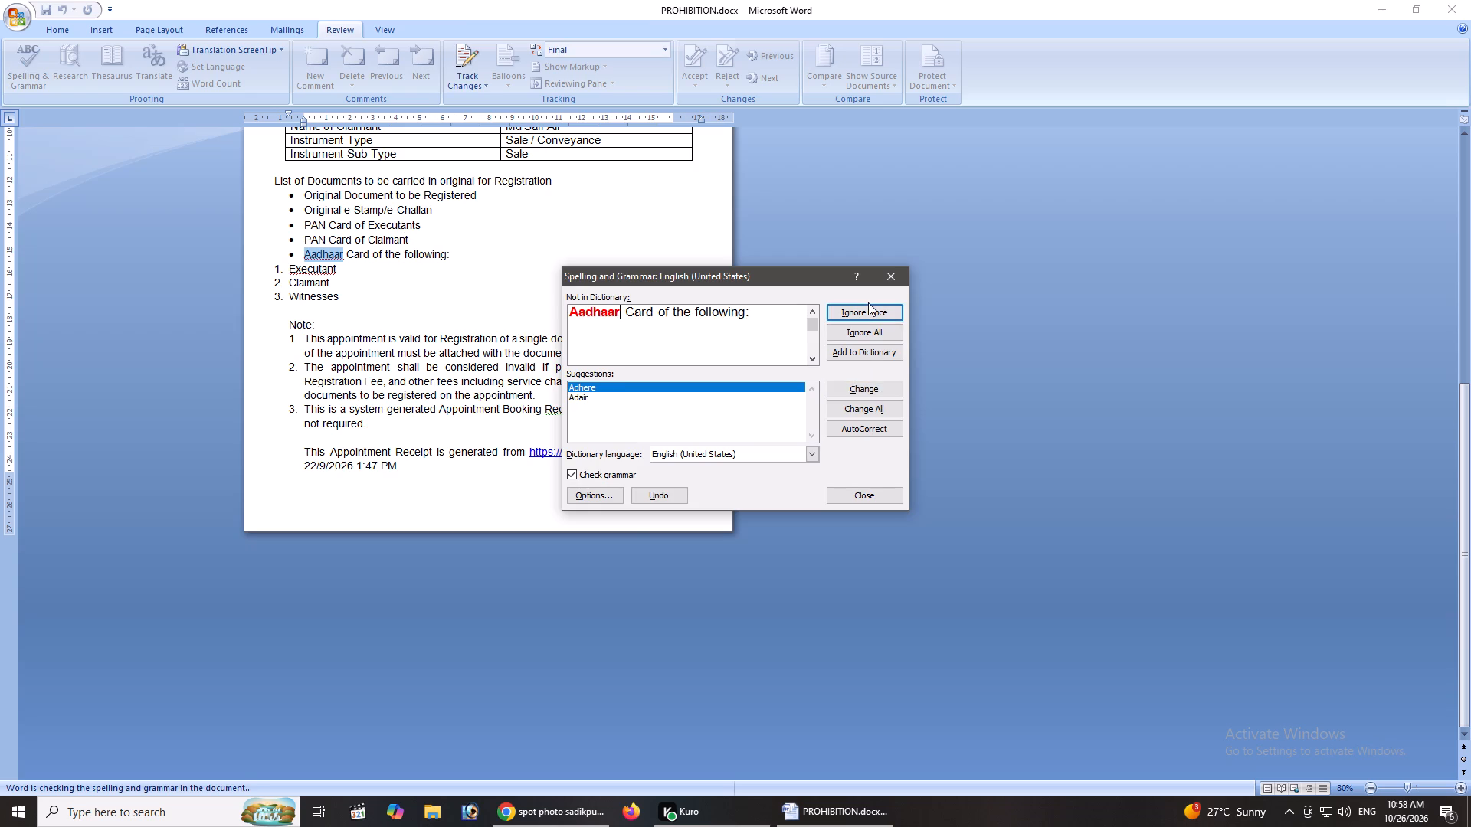
click(868, 308)
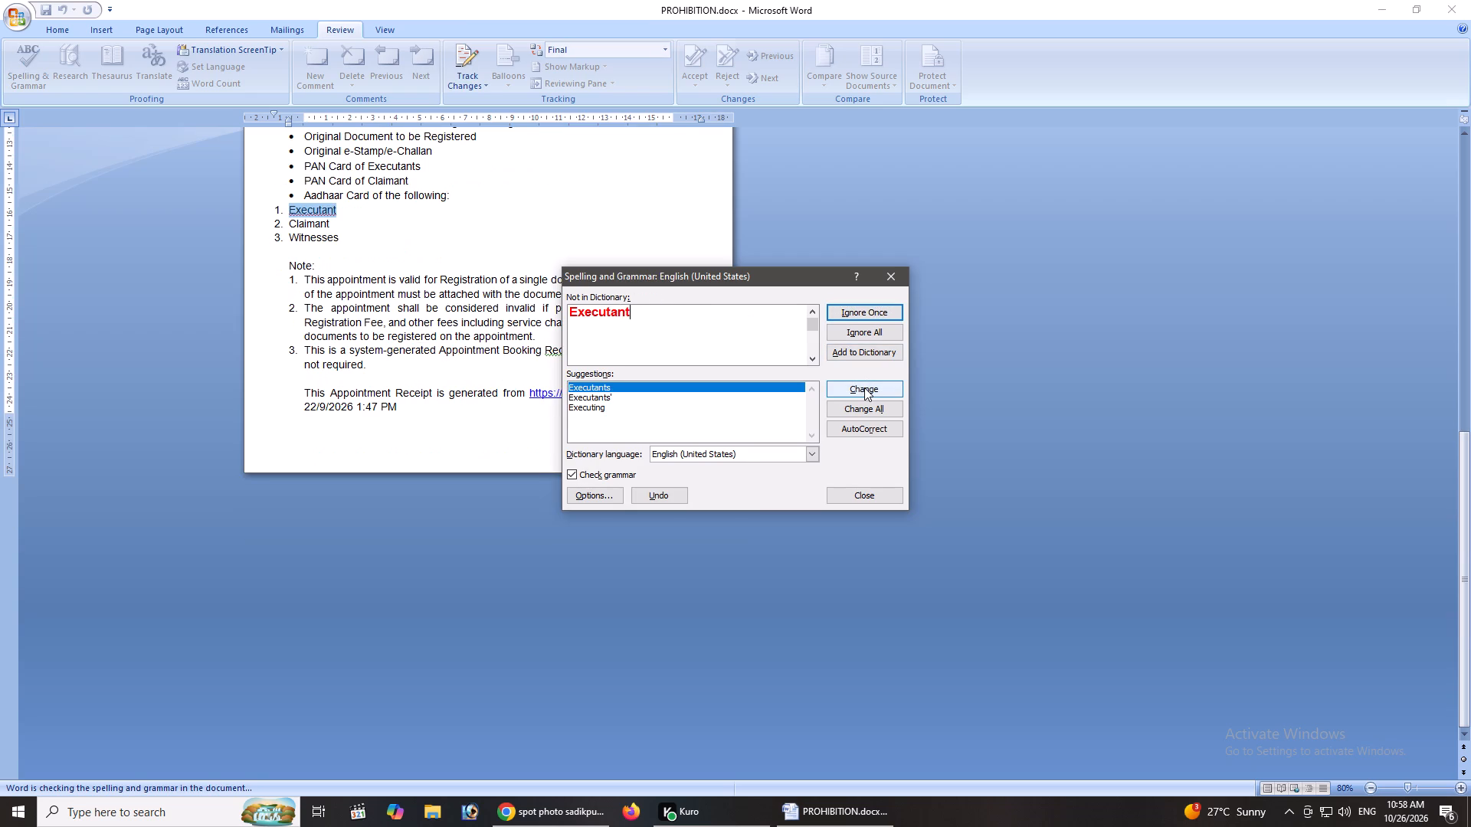
click(864, 387)
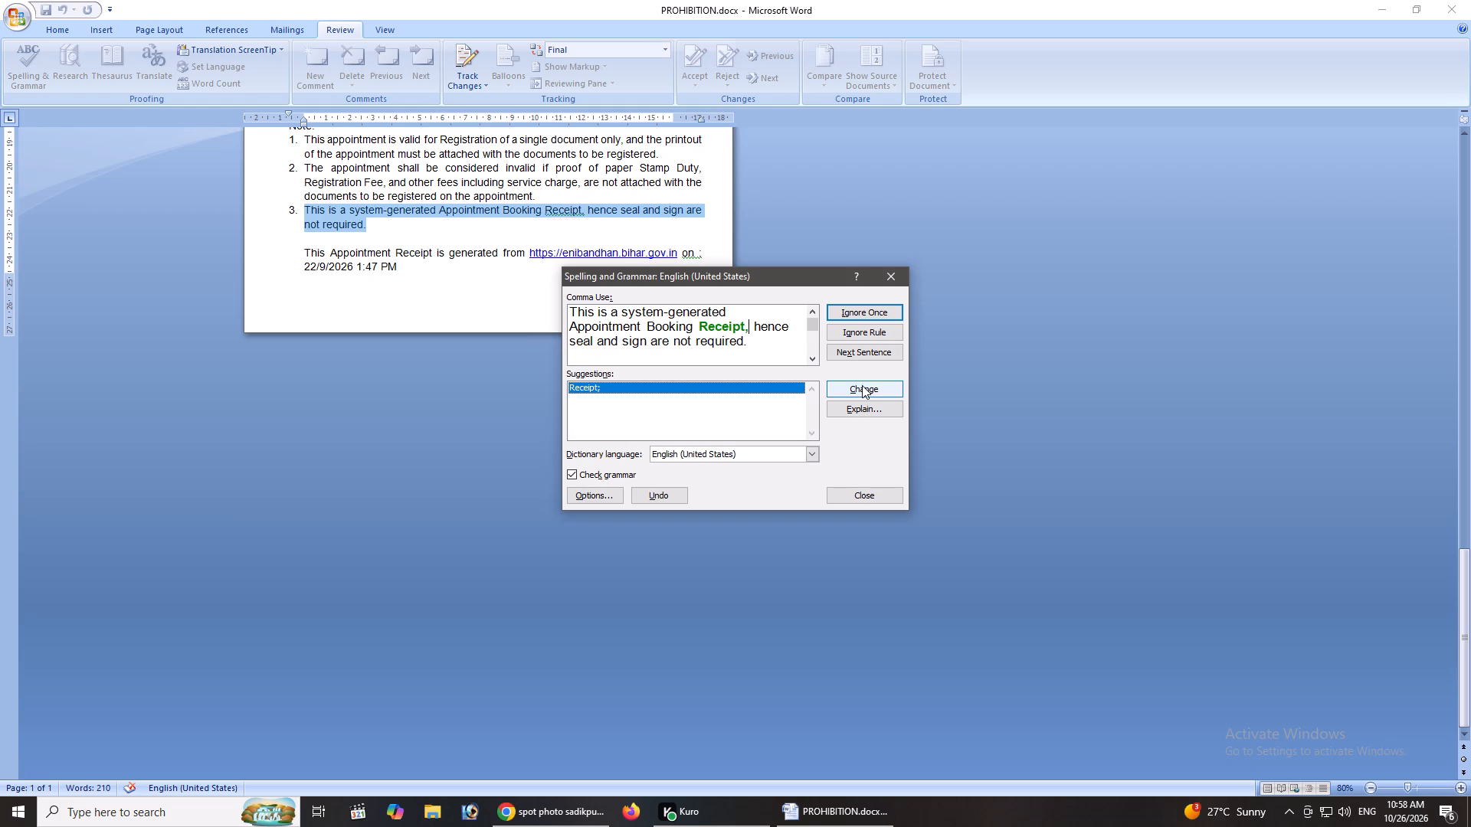
Replace the comma after "Receipt" in note 3 with a semicolon, correct the closing line to "on:", and finish the spelling check.
click(862, 385)
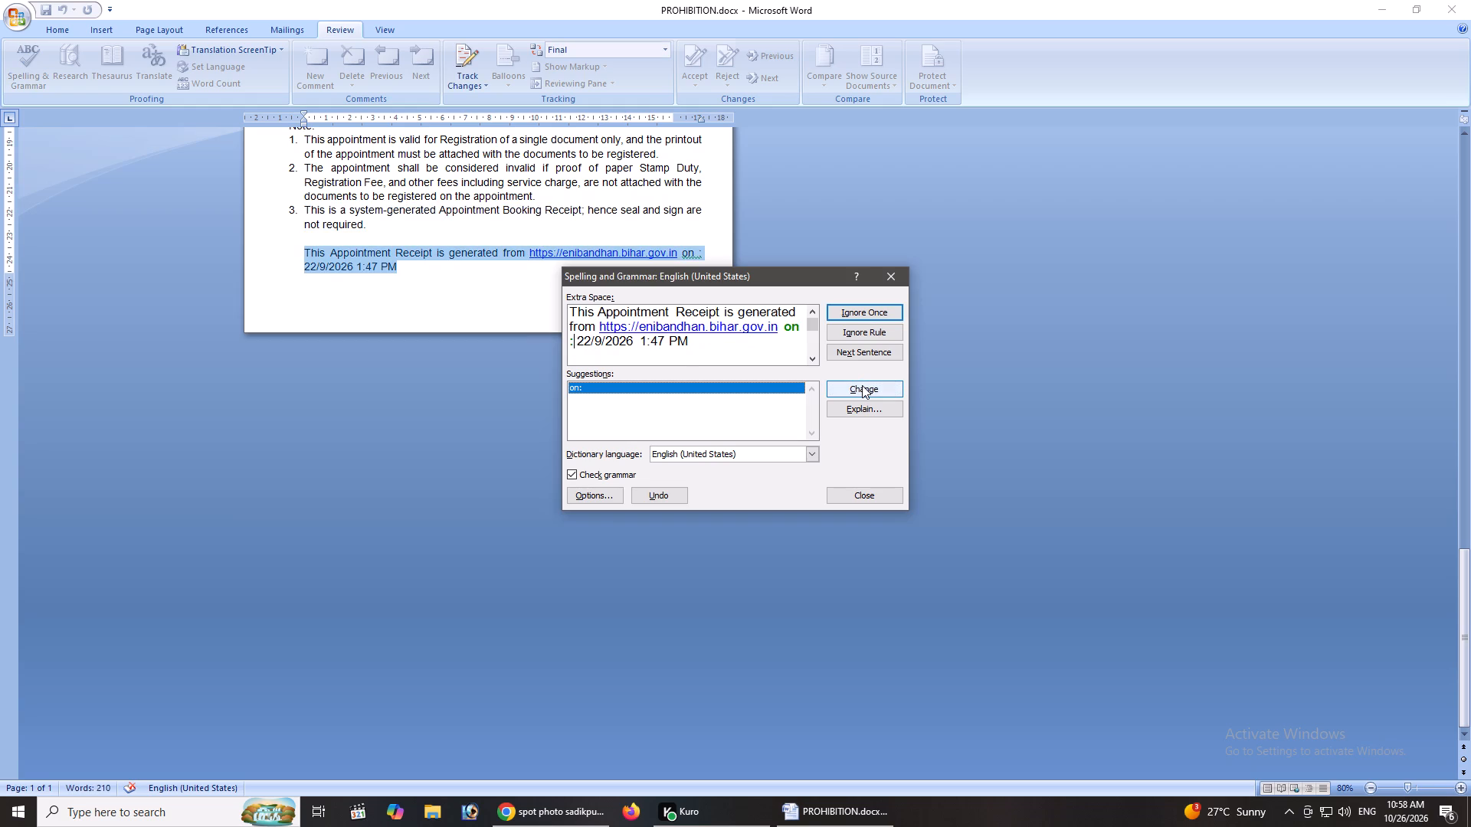
click(862, 385)
click(716, 441)
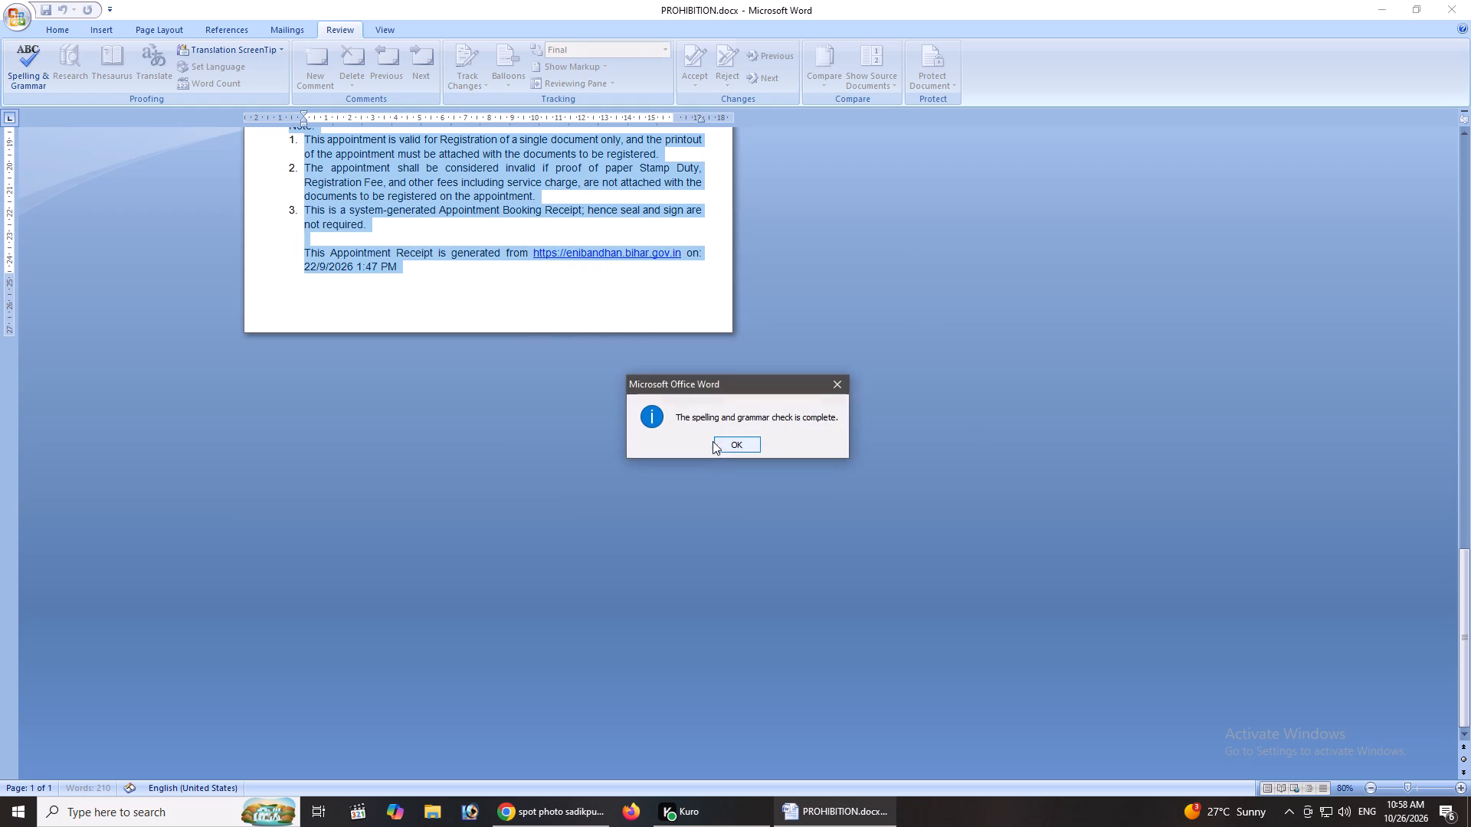
click(733, 446)
click(719, 463)
Save the proofread advisory document.
scroll(729, 463, up, 5)
ctrl+scroll(725, 460, down, 4)
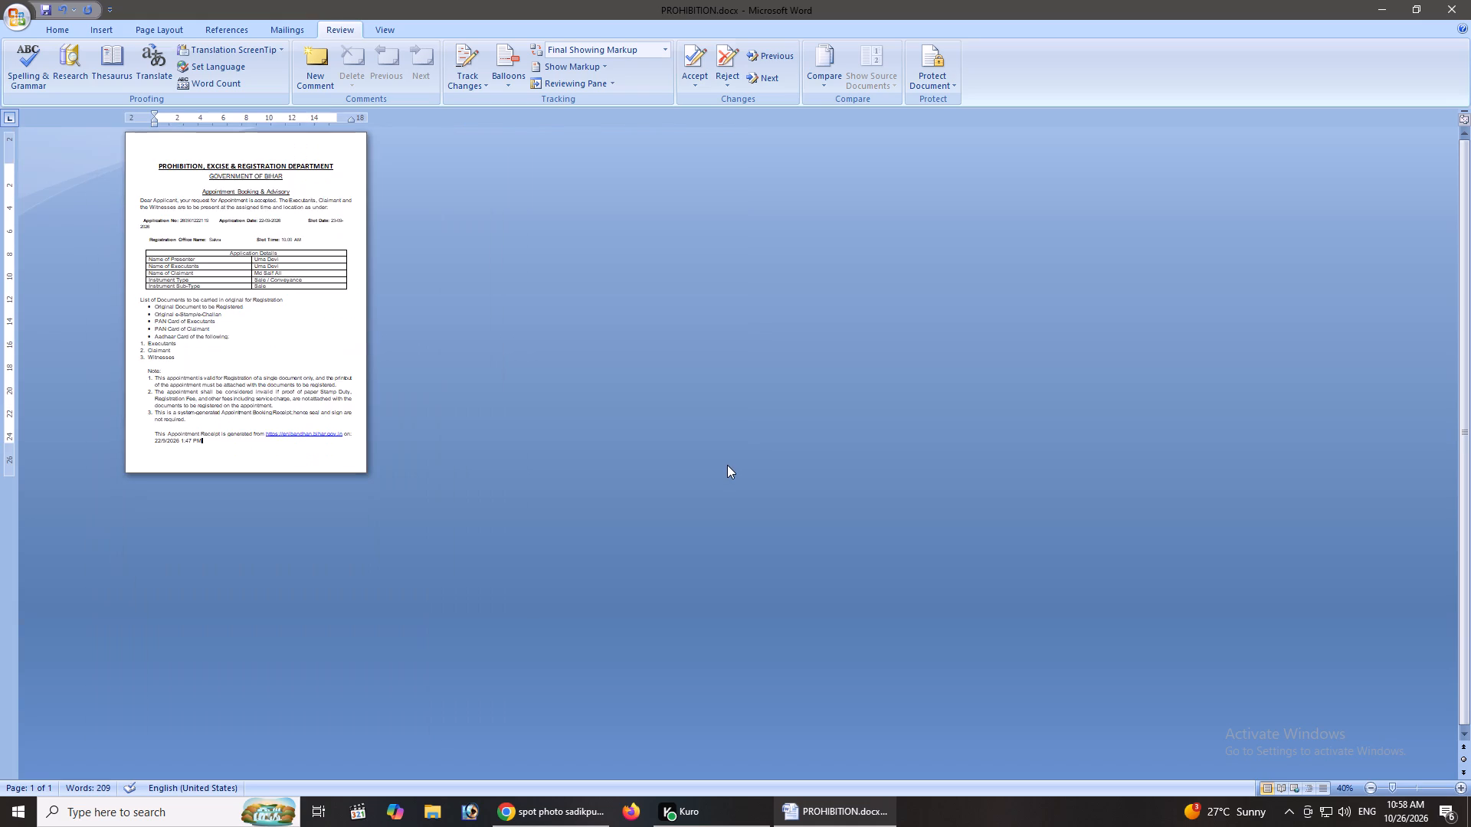
ctrl+scroll(727, 465, up, 3)
key(ctrl+s)
key(ctrl+s)
key(ctrl+s)
key(ctrl+s)
key(ctrl+s)
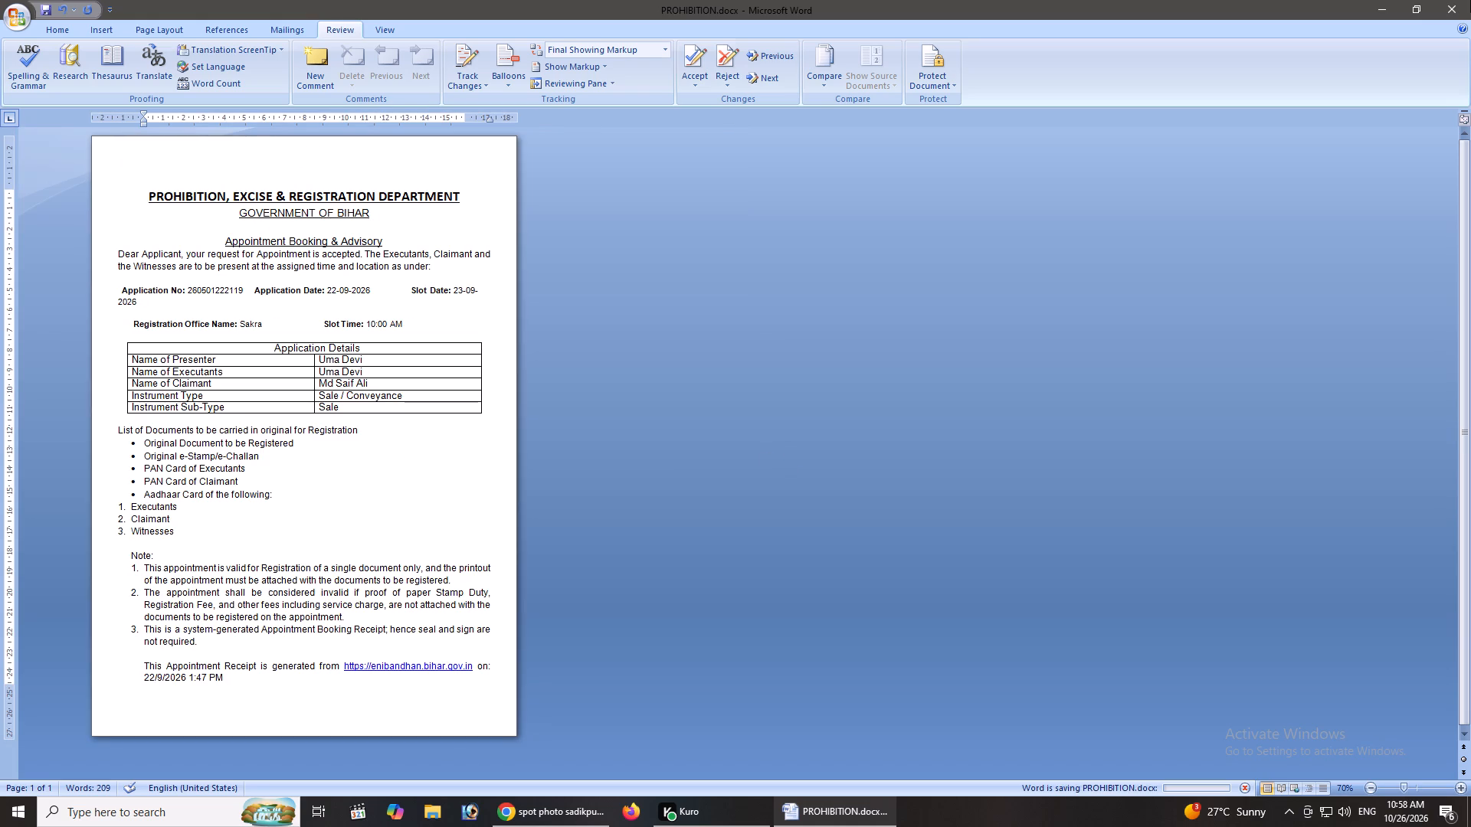
key(ctrl+s)
key(ctrl+s)
key(ctrl+s)
key(ctrl+s)
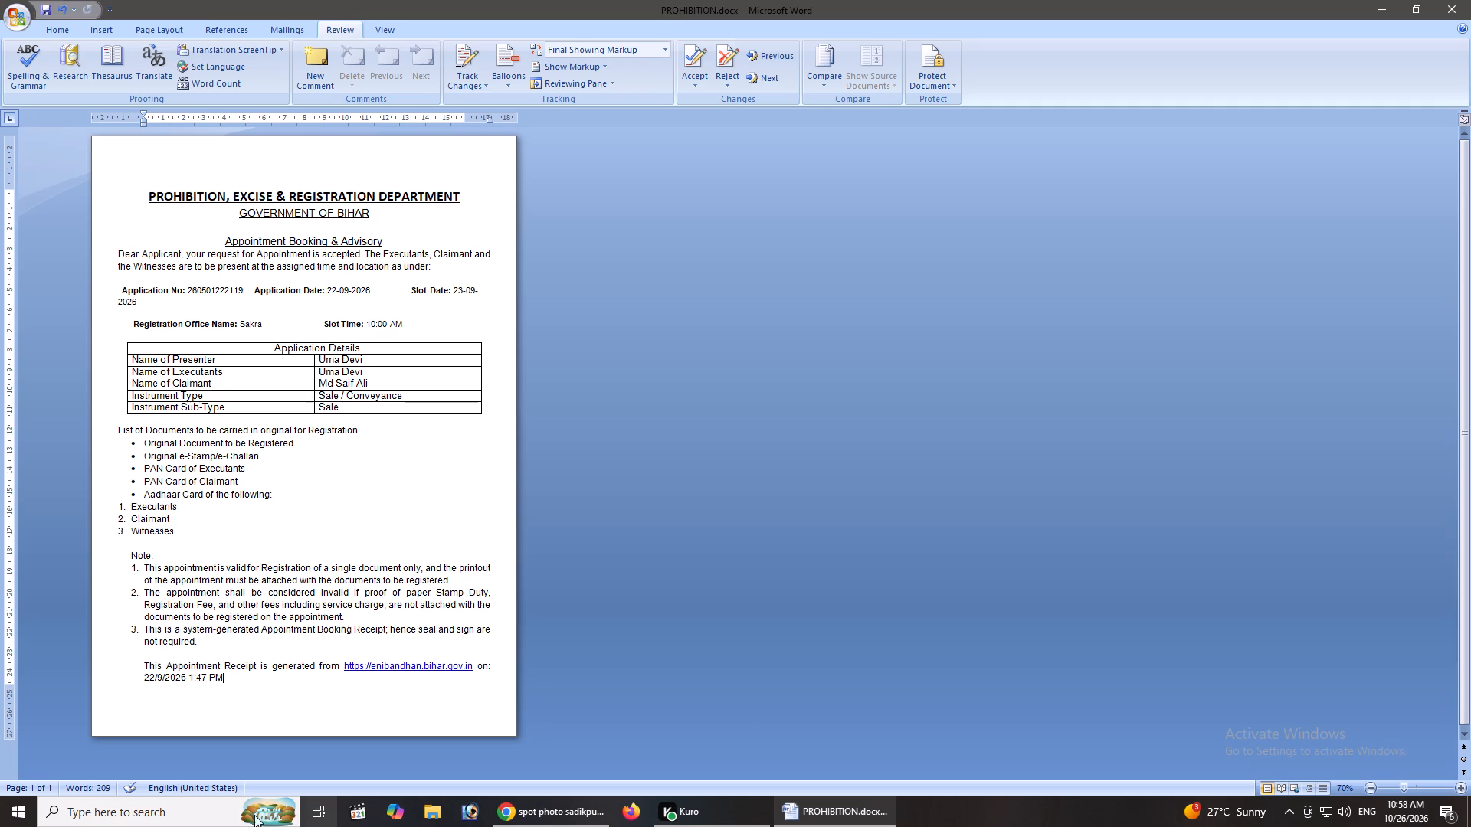
Switch to Calculator and multiply 220 by 66, running the calculation twice.
click(34, 816)
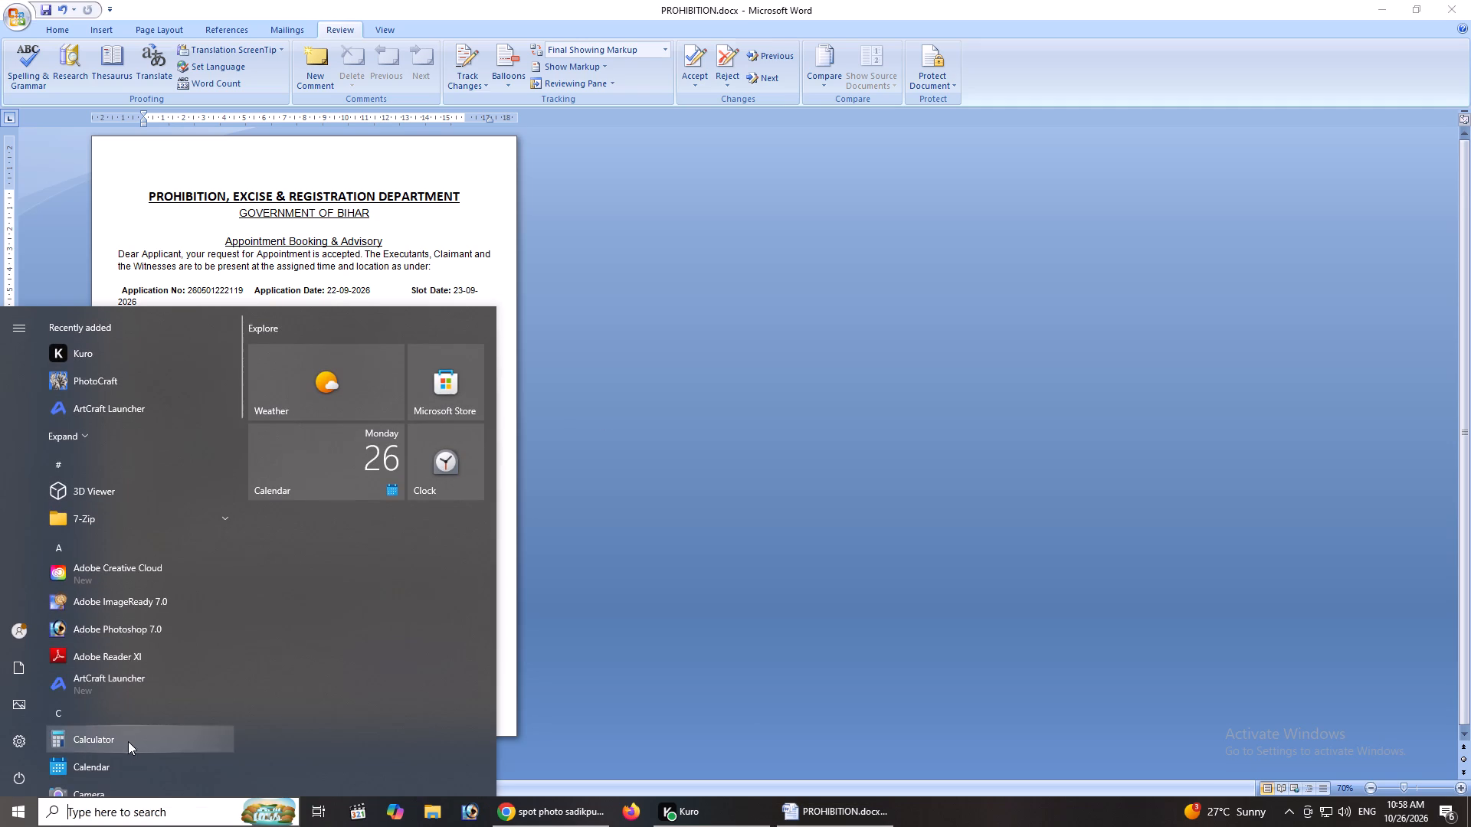
click(126, 740)
text(220)
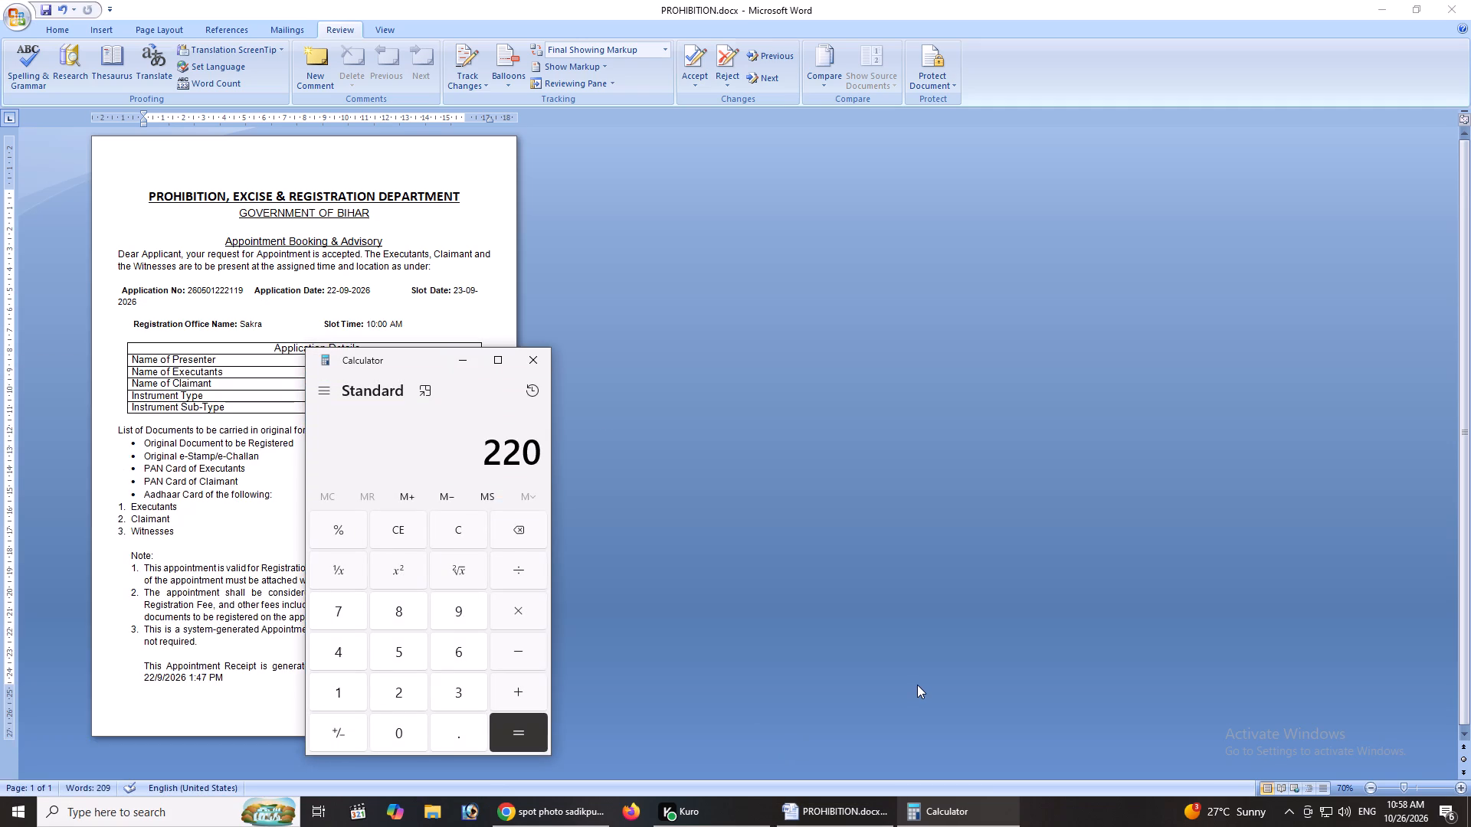
text(*66)
key(Return)
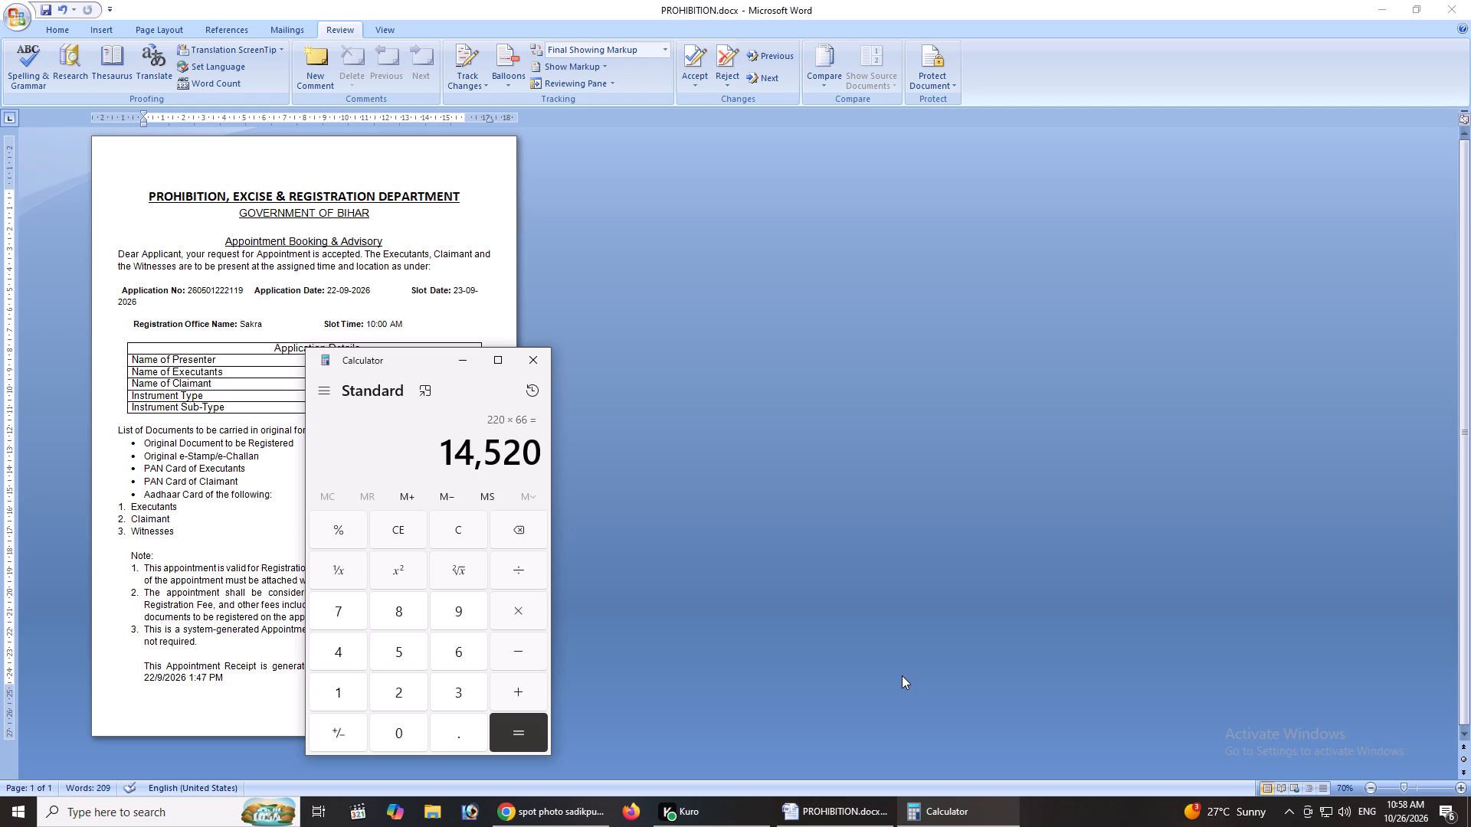
text(220)
key(asterisk)
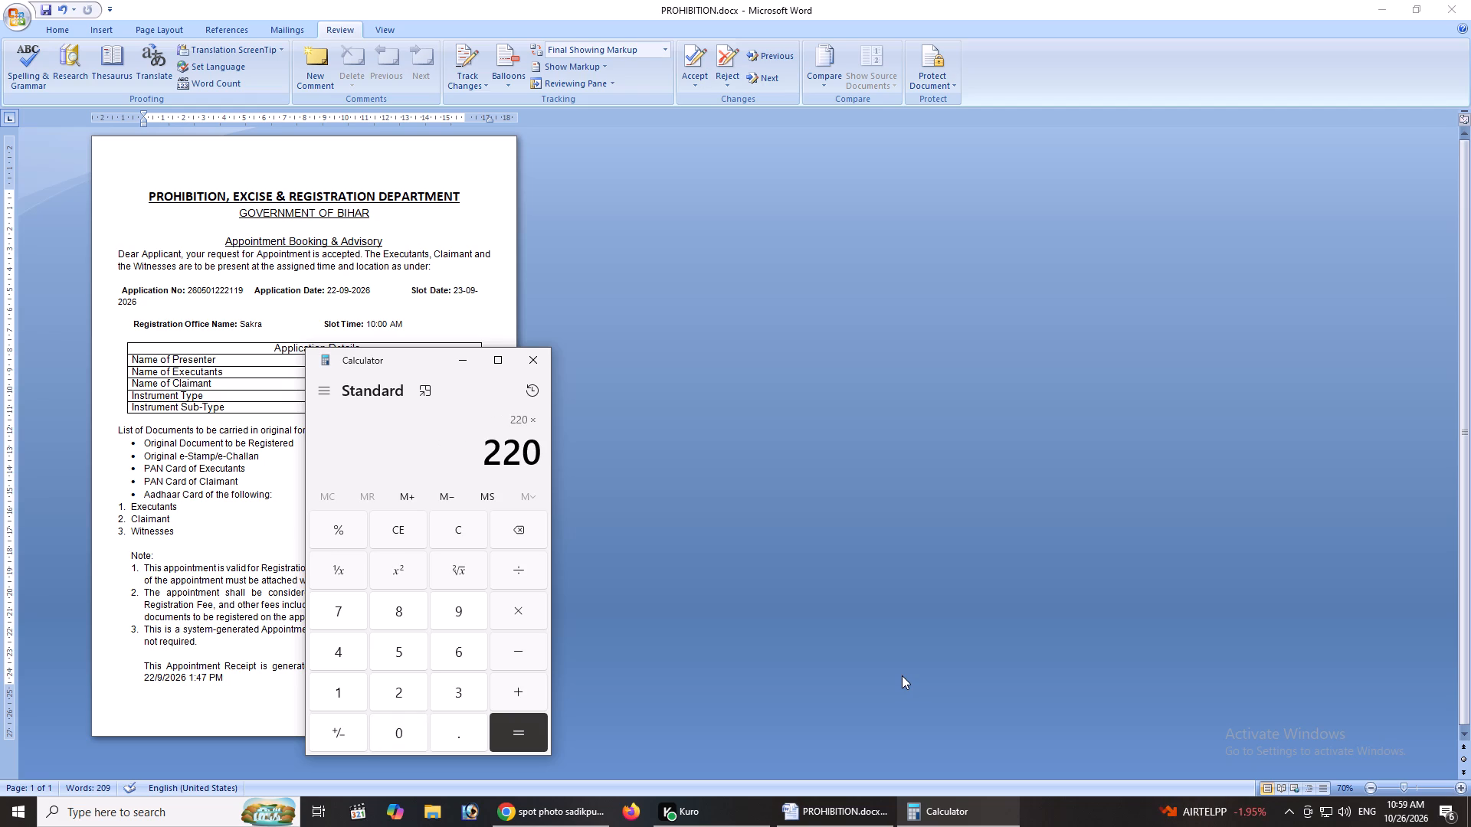
text(66)
key(Return)
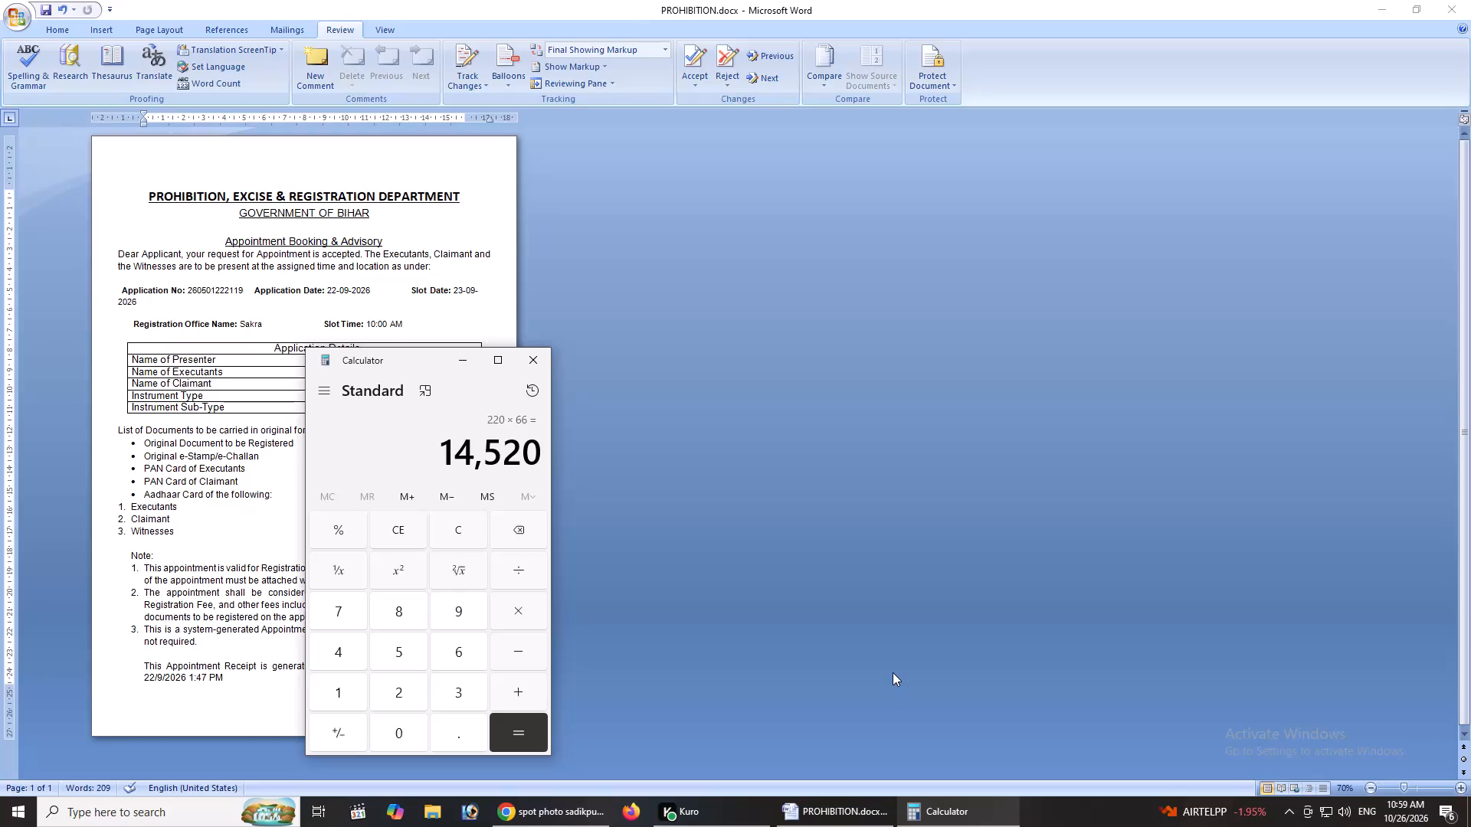
Calculate 220 multiplied by 19.
text(220)
text(*19)
key(Return)
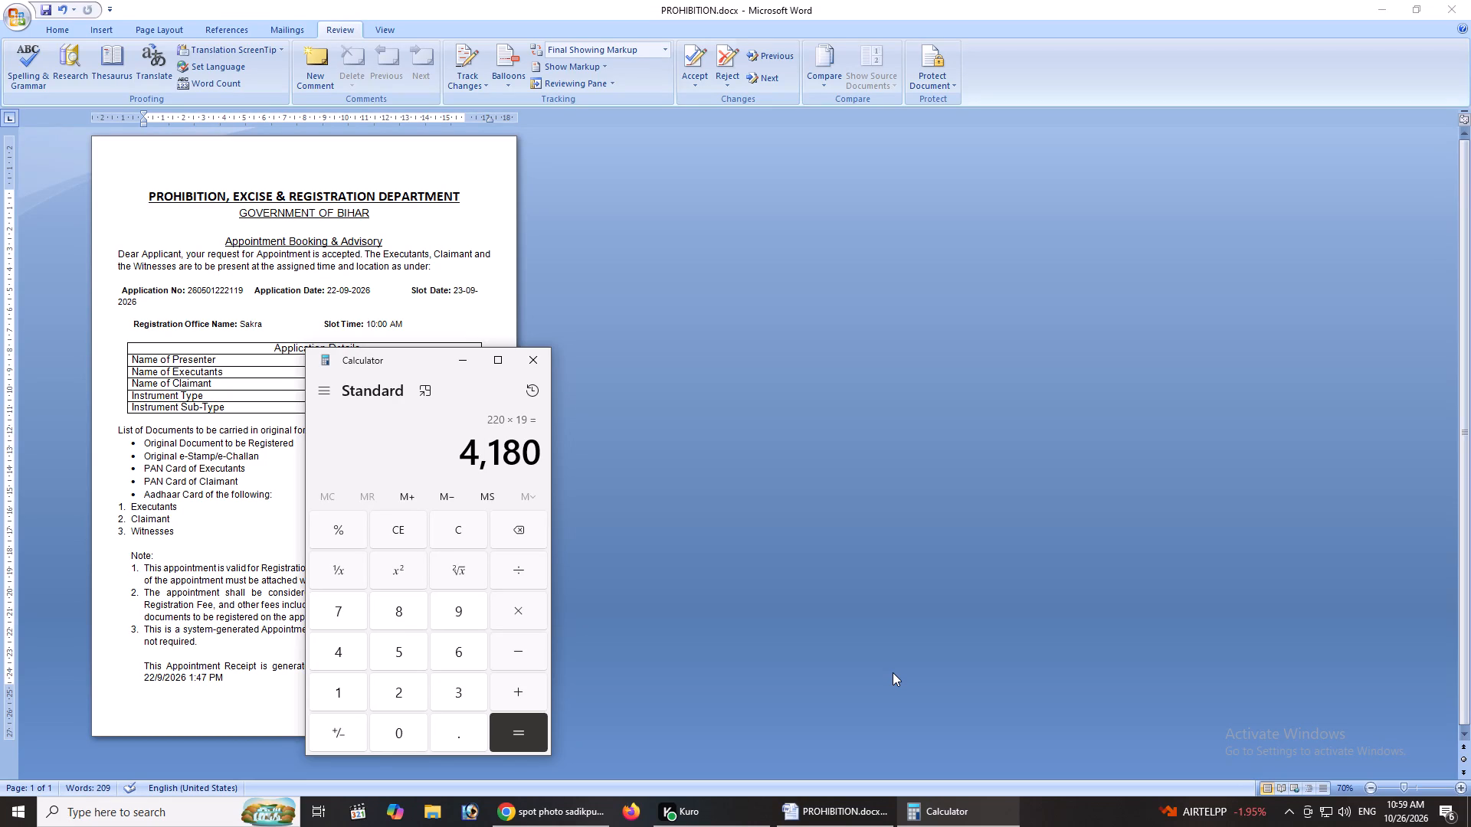
Add up the amounts 14520, 4180, 550 and 1000.
text(14520+4180+550)
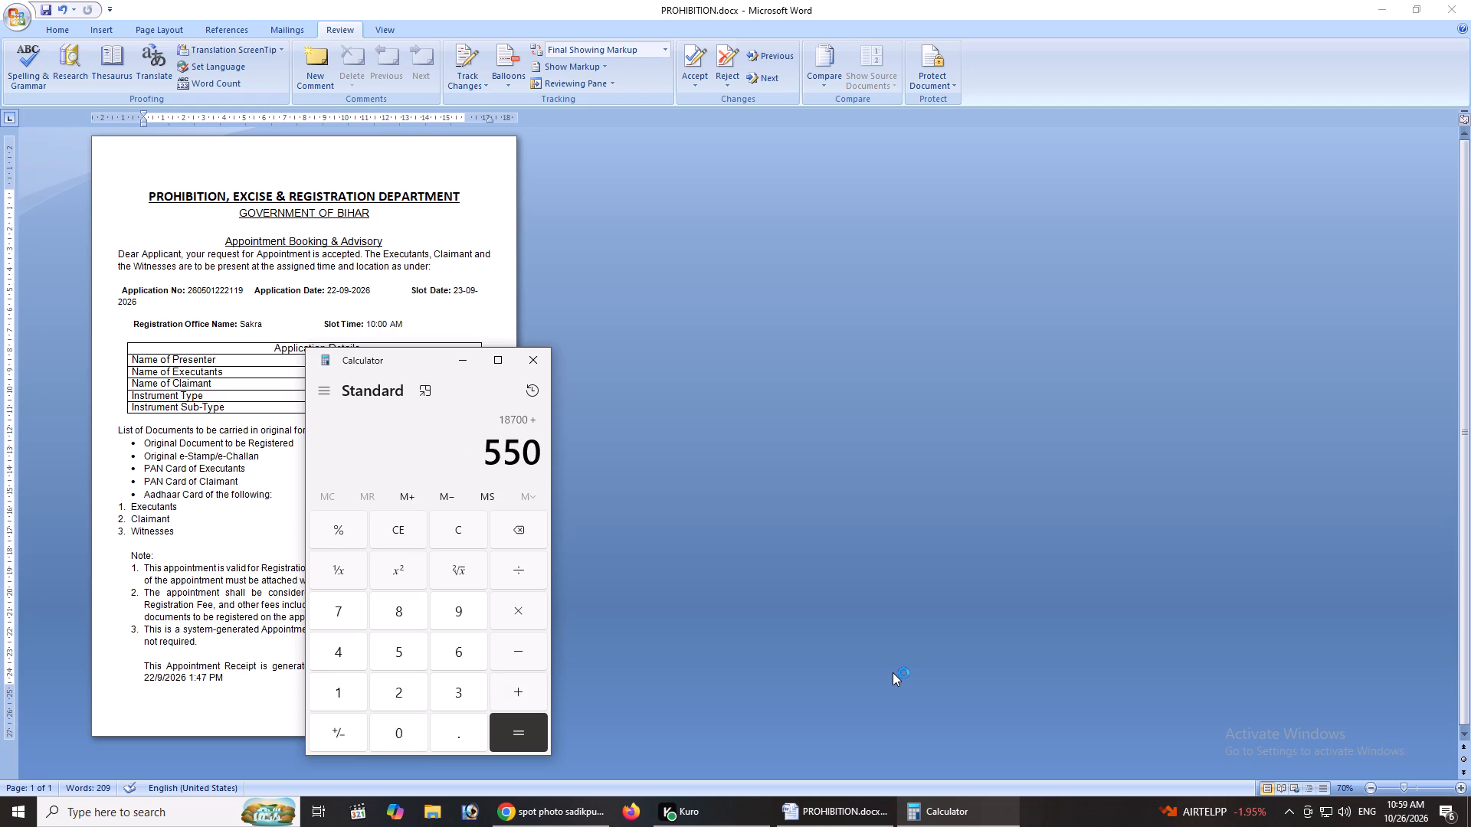
text(+1000)
key(Return)
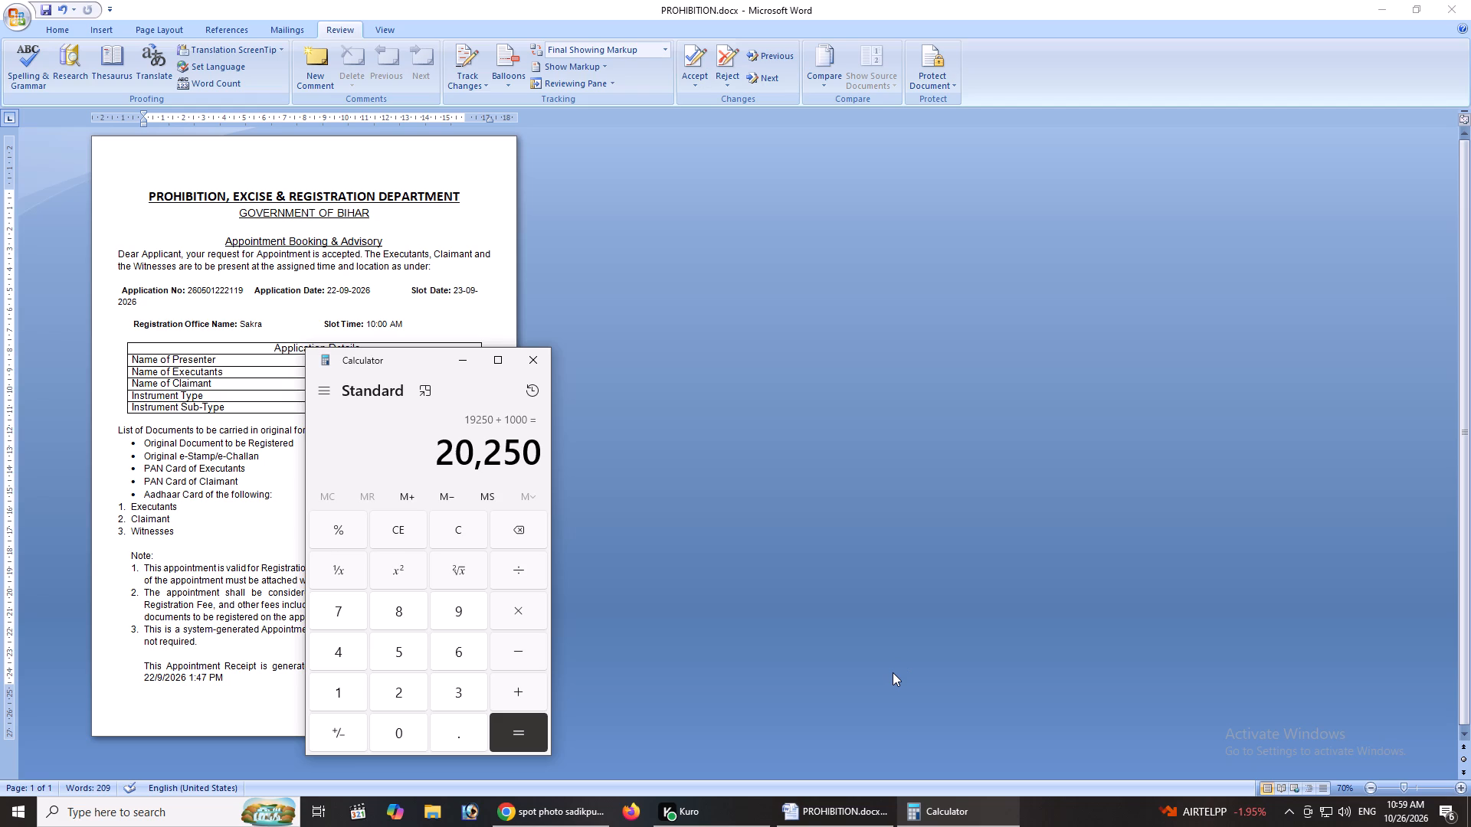
Multiply the resulting sum by 0.5 percent.
key(asterisk)
text(0.5)
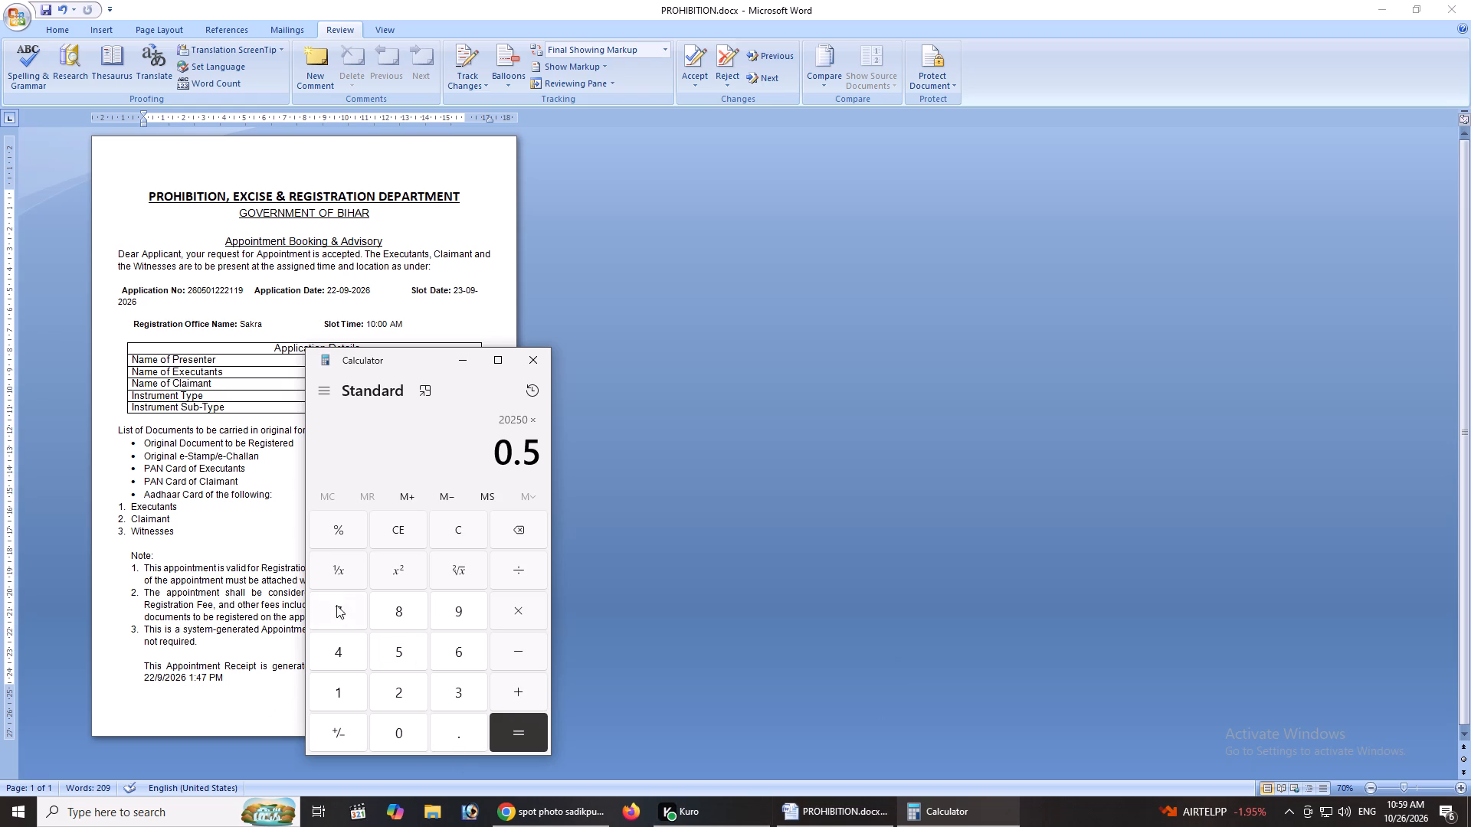
click(344, 534)
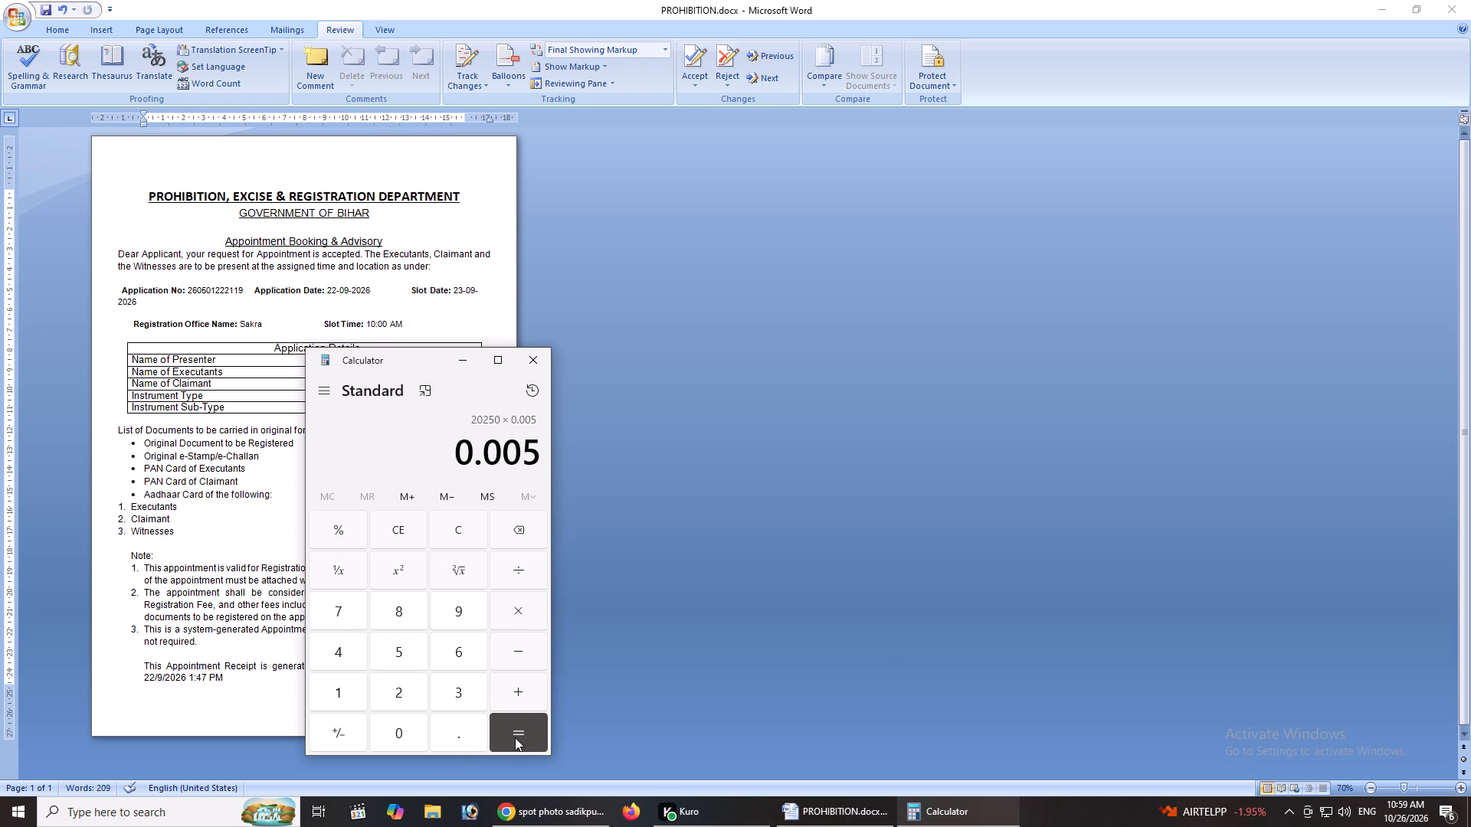
click(515, 737)
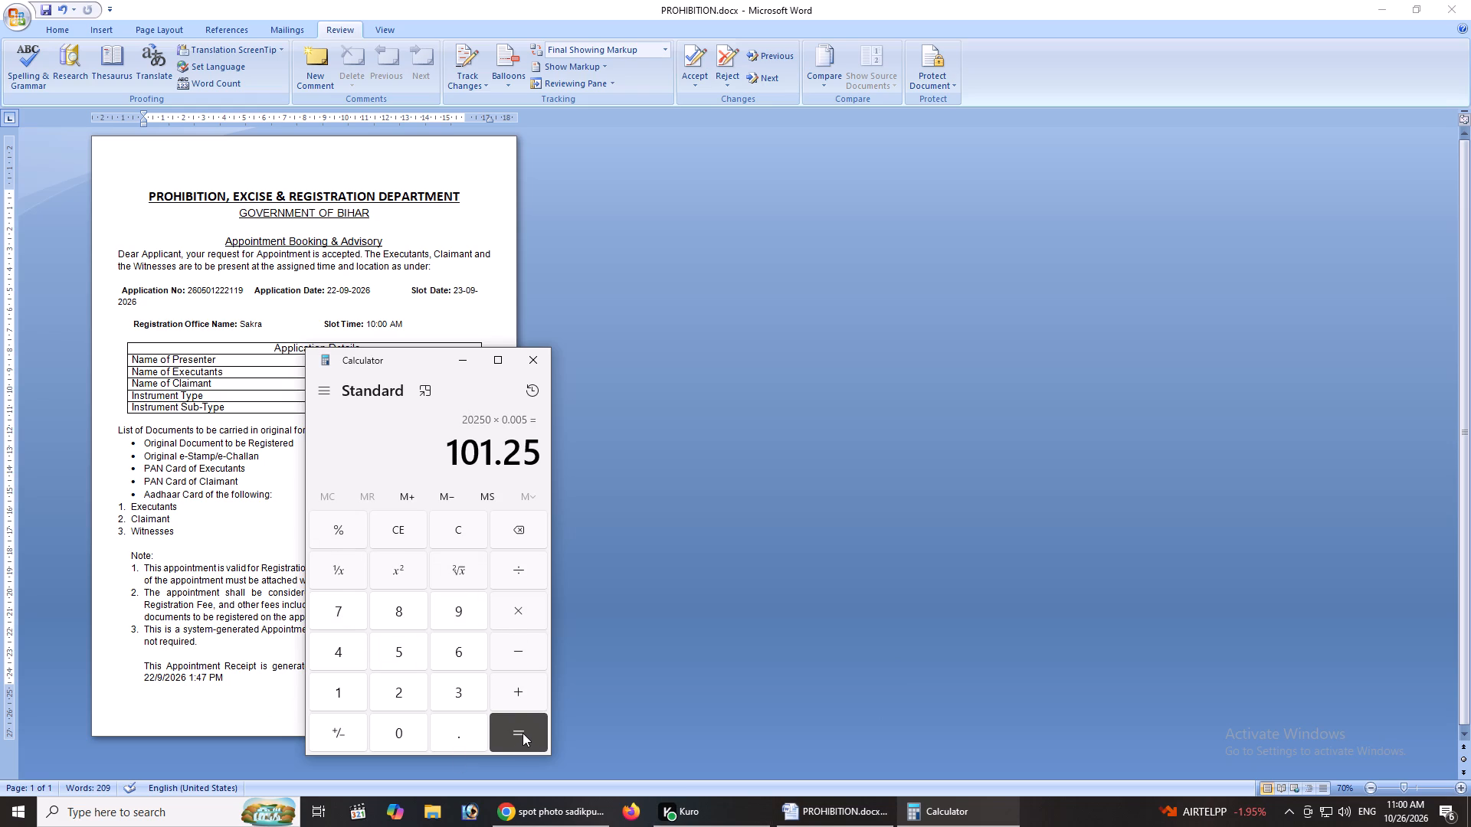
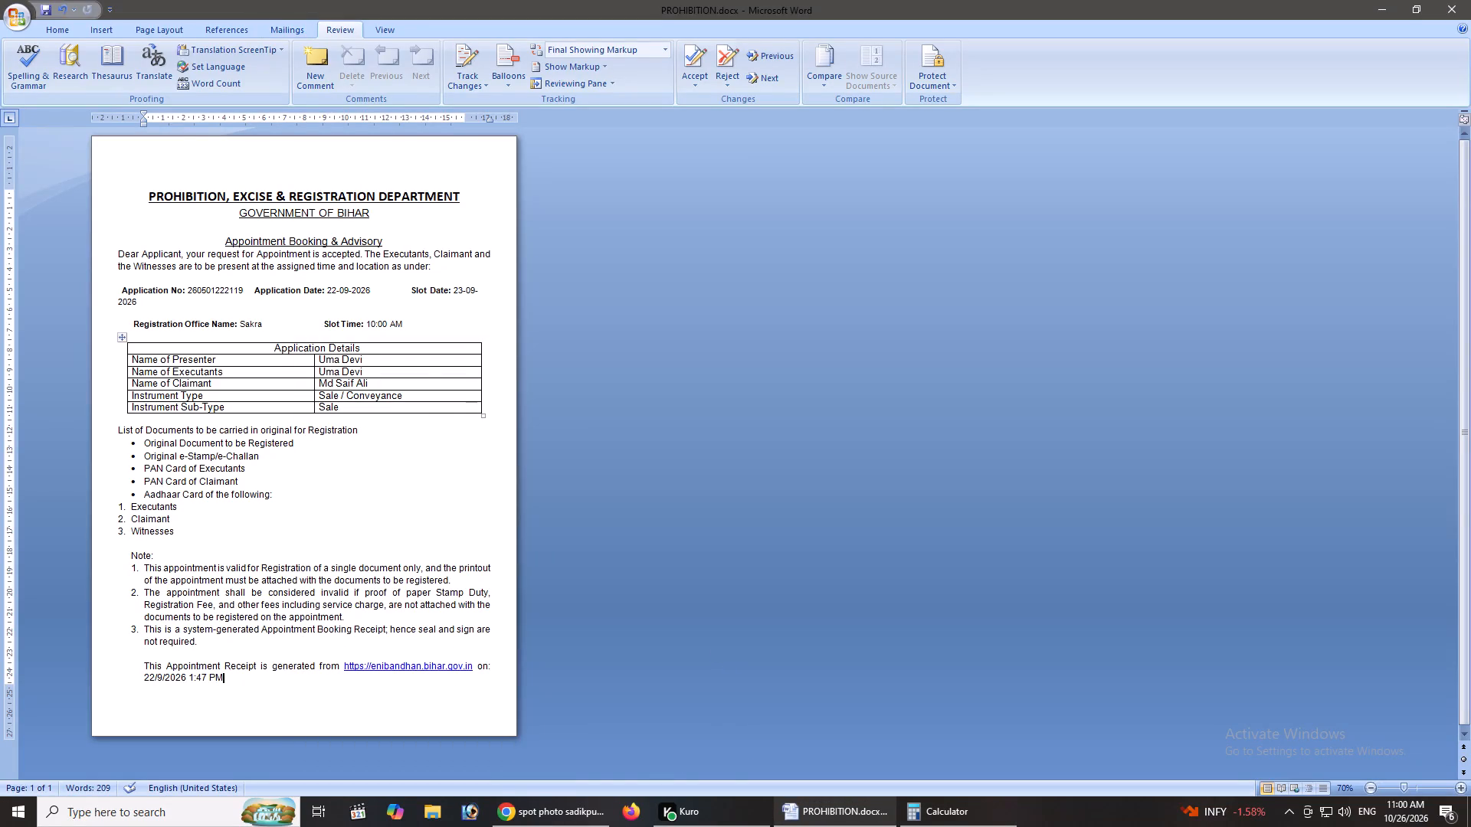
Indent the numbered list of Executants, Claimant and Witnesses beneath the Aadhaar Card bullet.
ctrl+scroll(505, 581, up, 3)
ctrl+scroll(487, 579, down, 1)
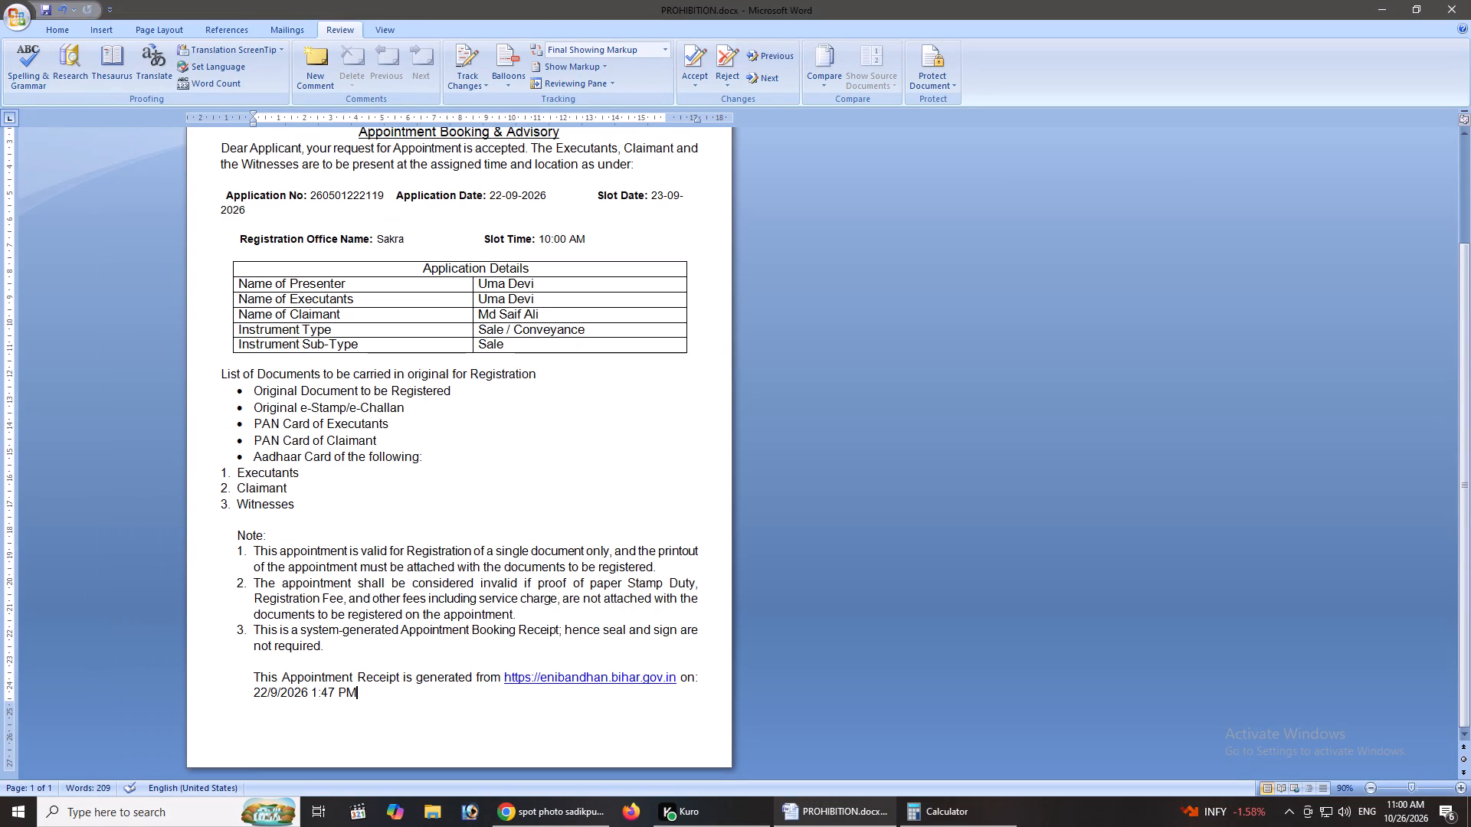
drag(318, 508, 205, 473)
drag(220, 110, 235, 118)
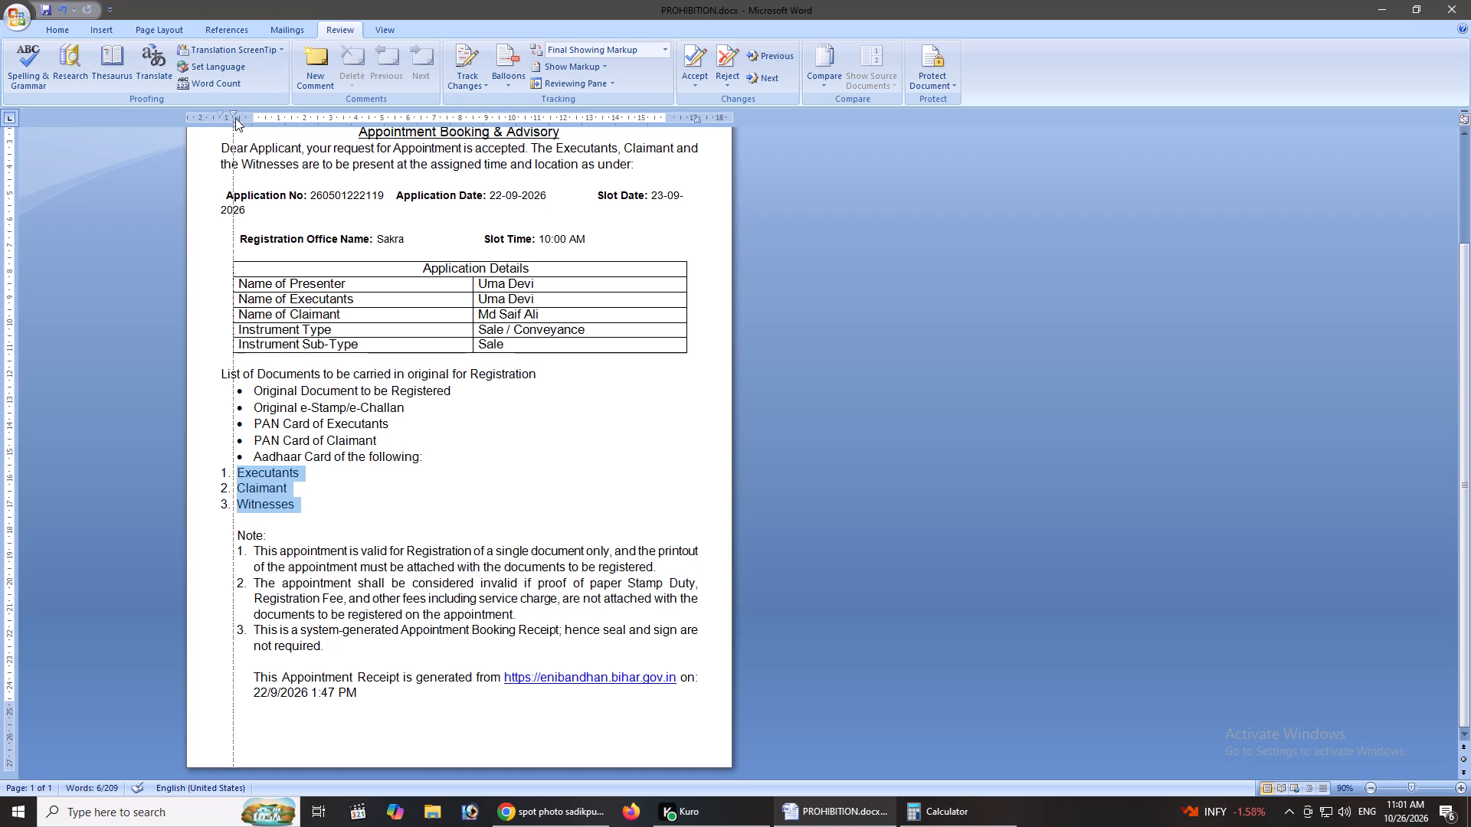
drag(235, 118, 249, 125)
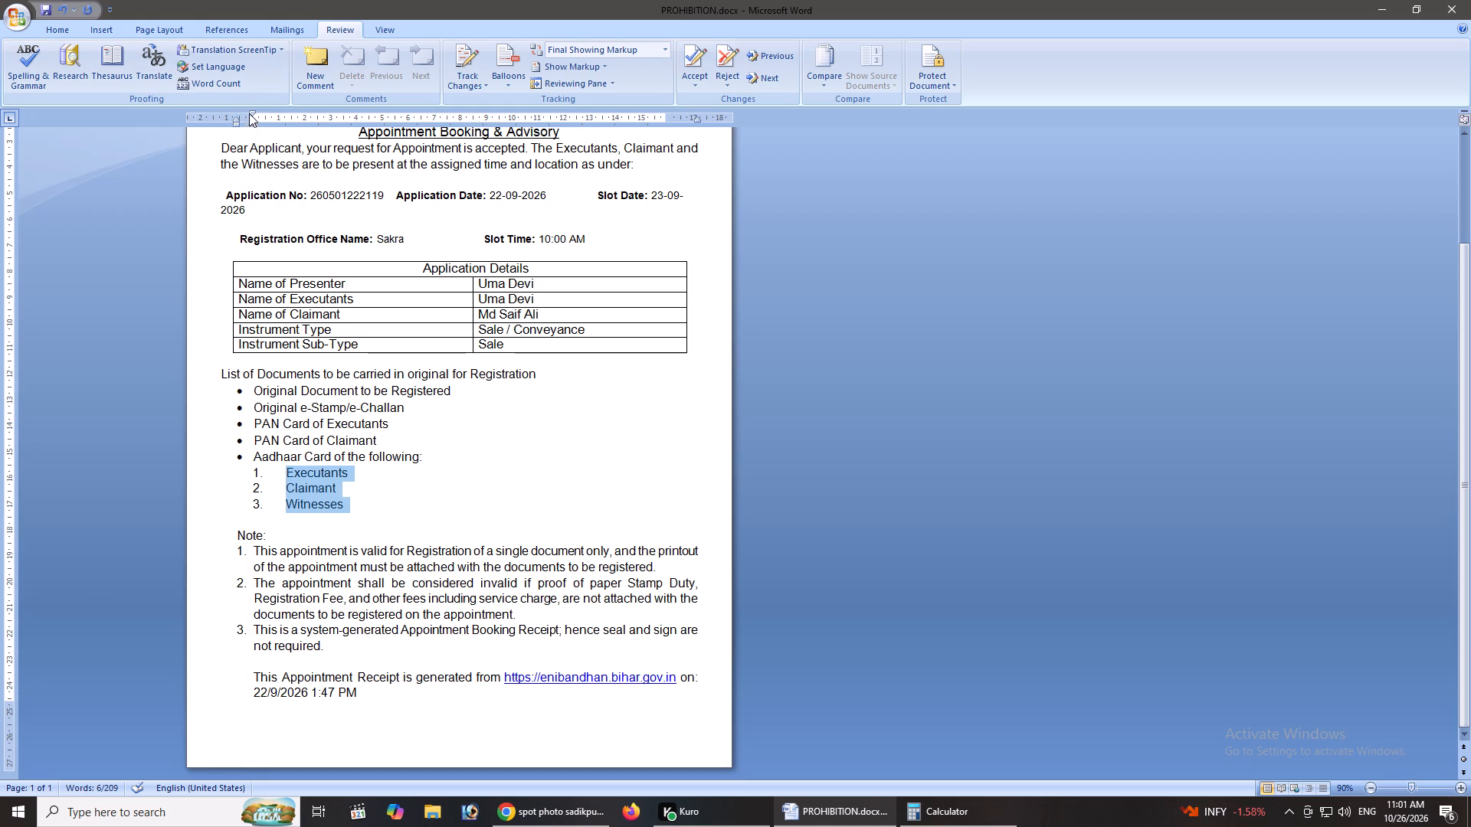
click(251, 112)
drag(235, 123, 243, 126)
click(254, 113)
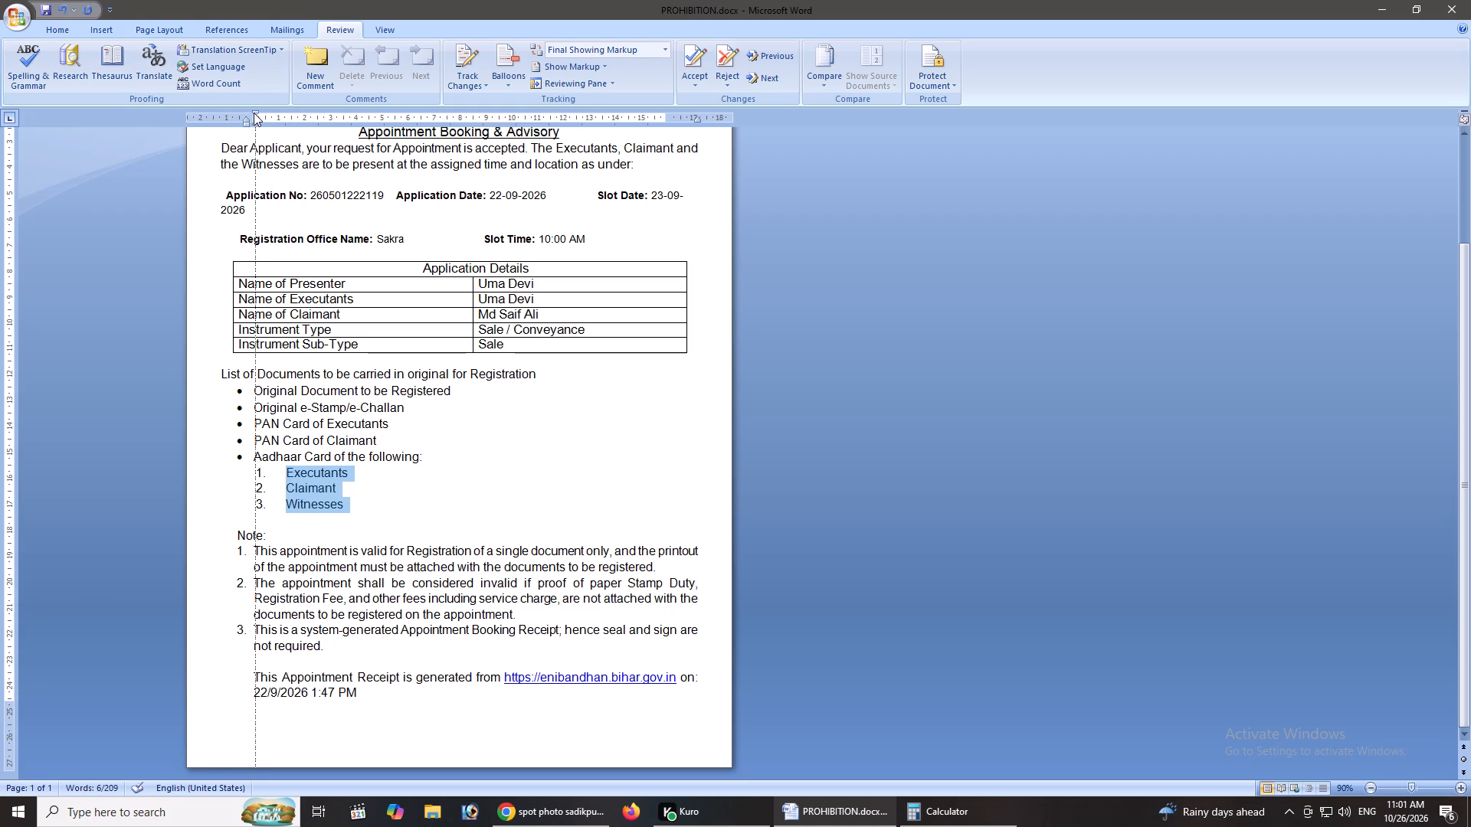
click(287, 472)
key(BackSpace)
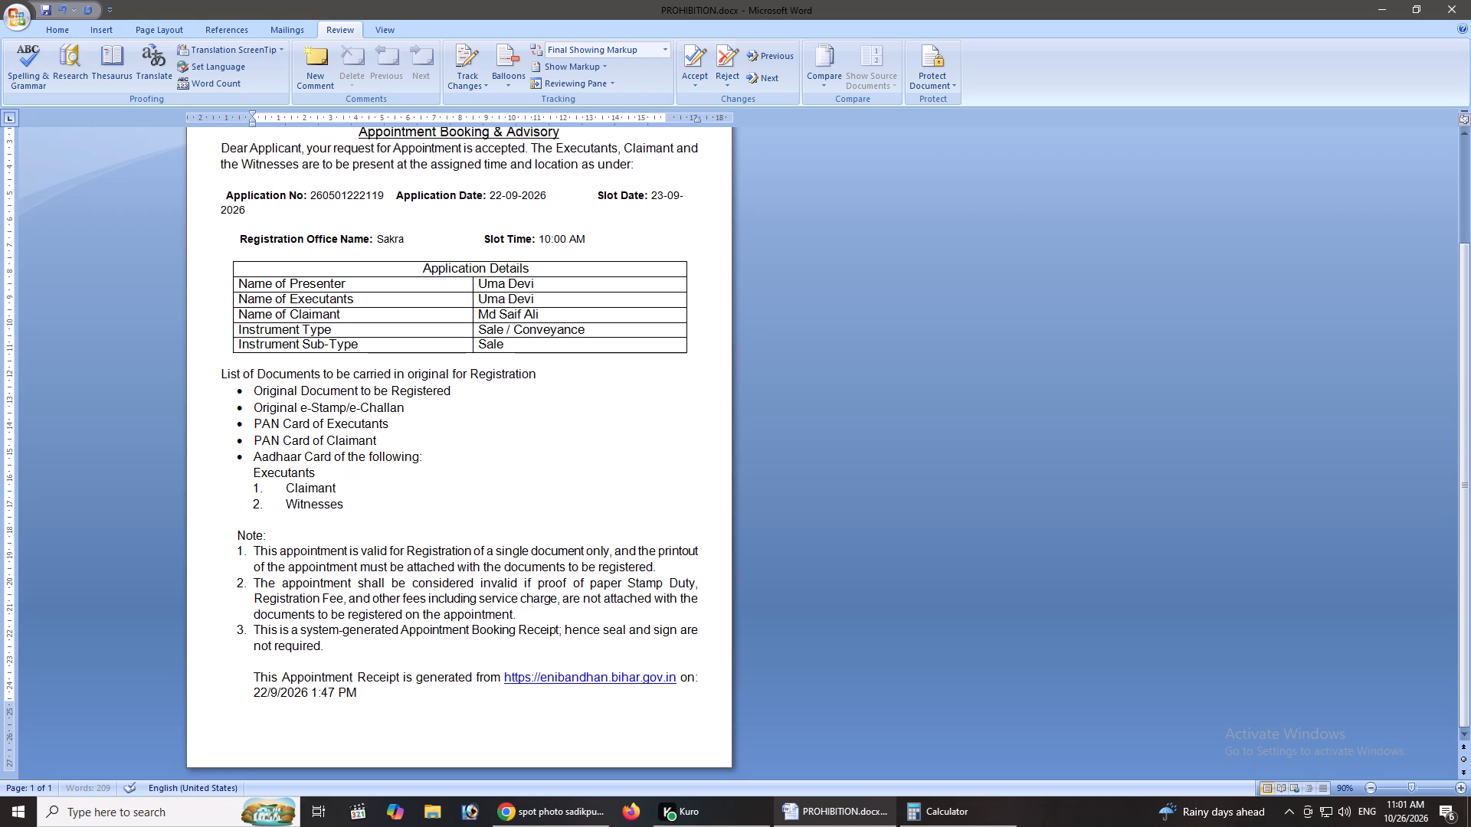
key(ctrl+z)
Increase the first-line indent of the Executants, Claimant and Witnesses list so its numbers sit closer to the text.
drag(365, 504, 244, 476)
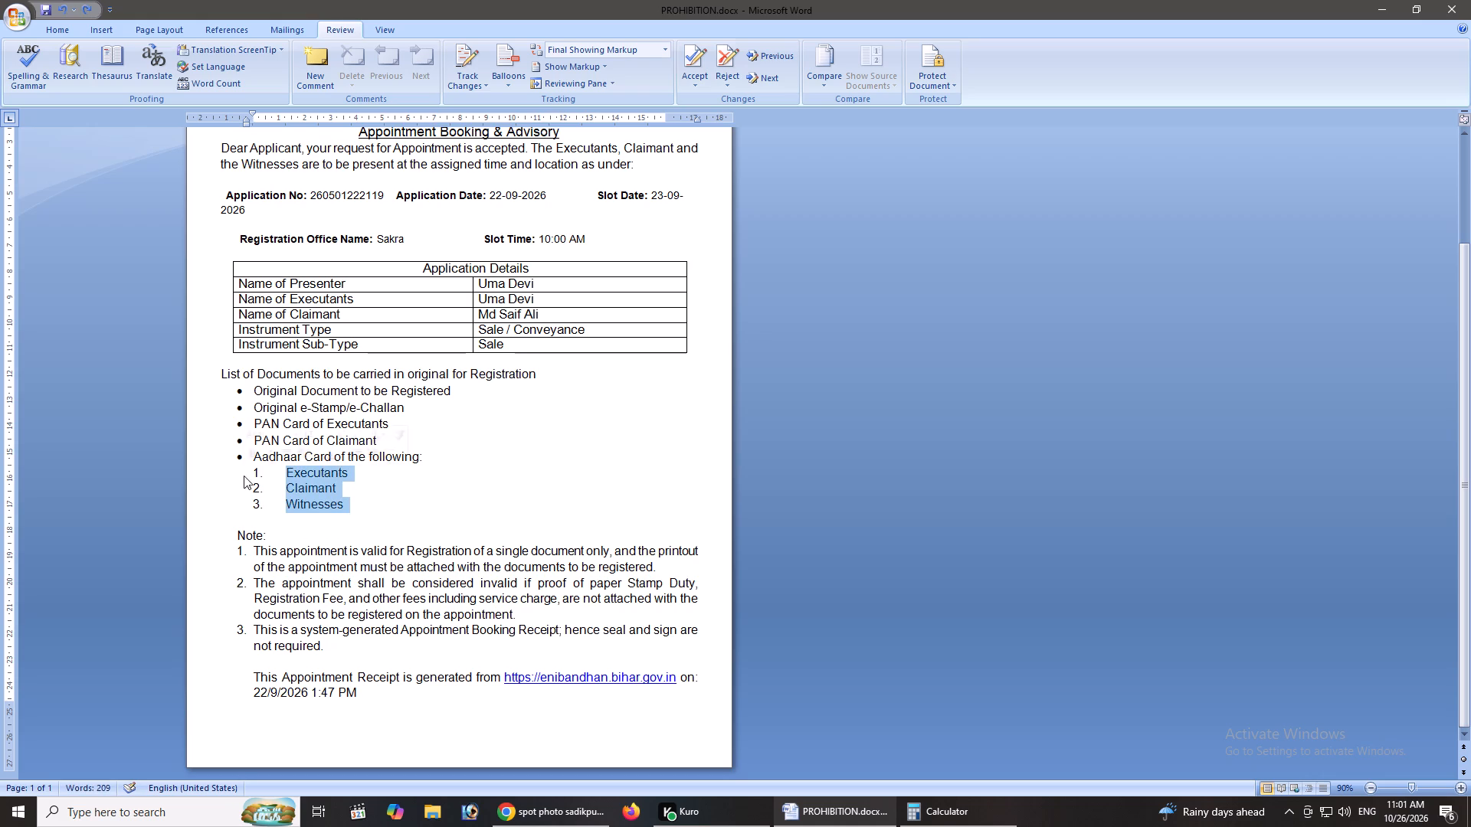
click(252, 113)
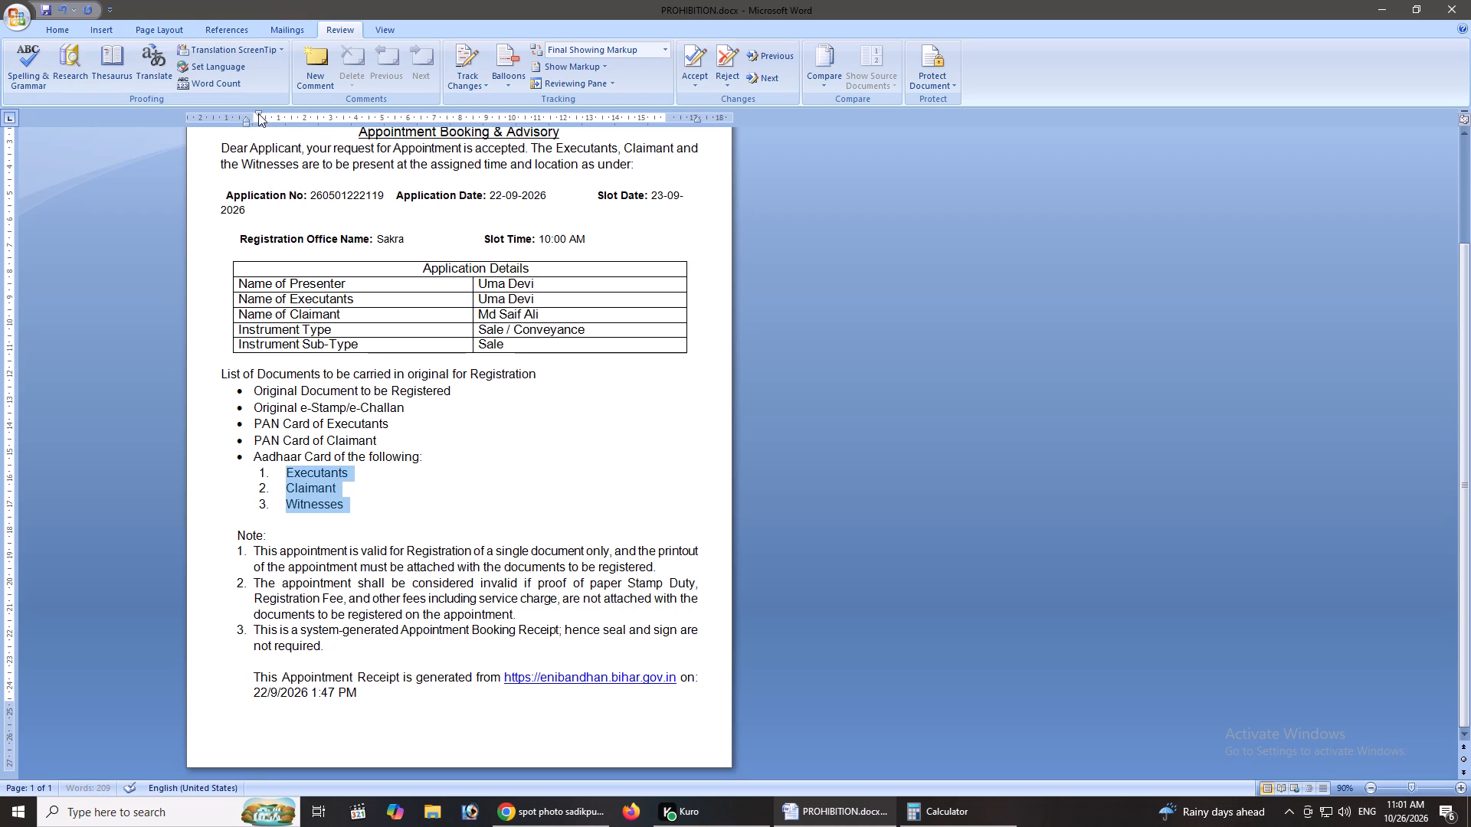
click(257, 113)
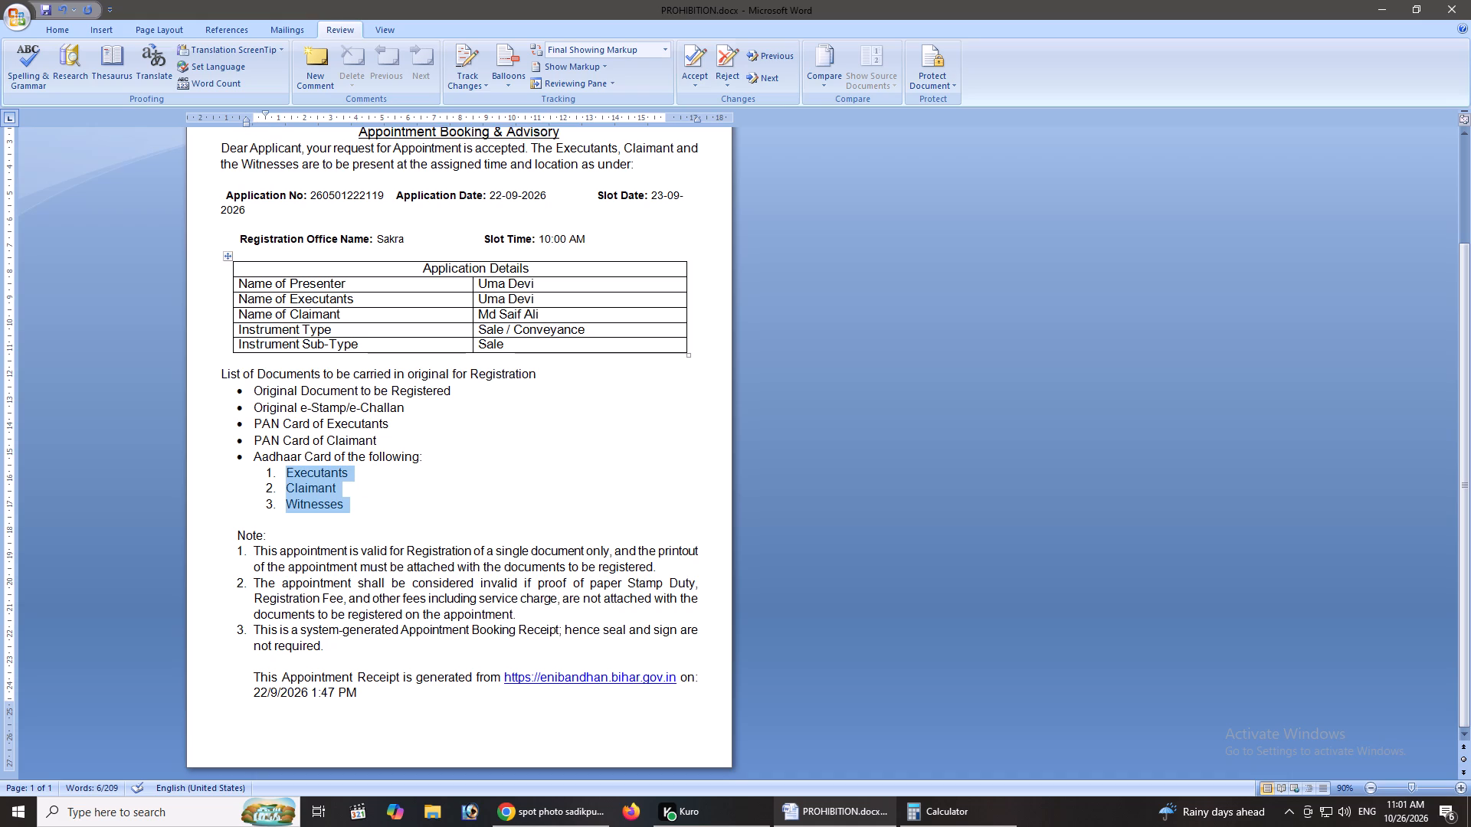
click(401, 494)
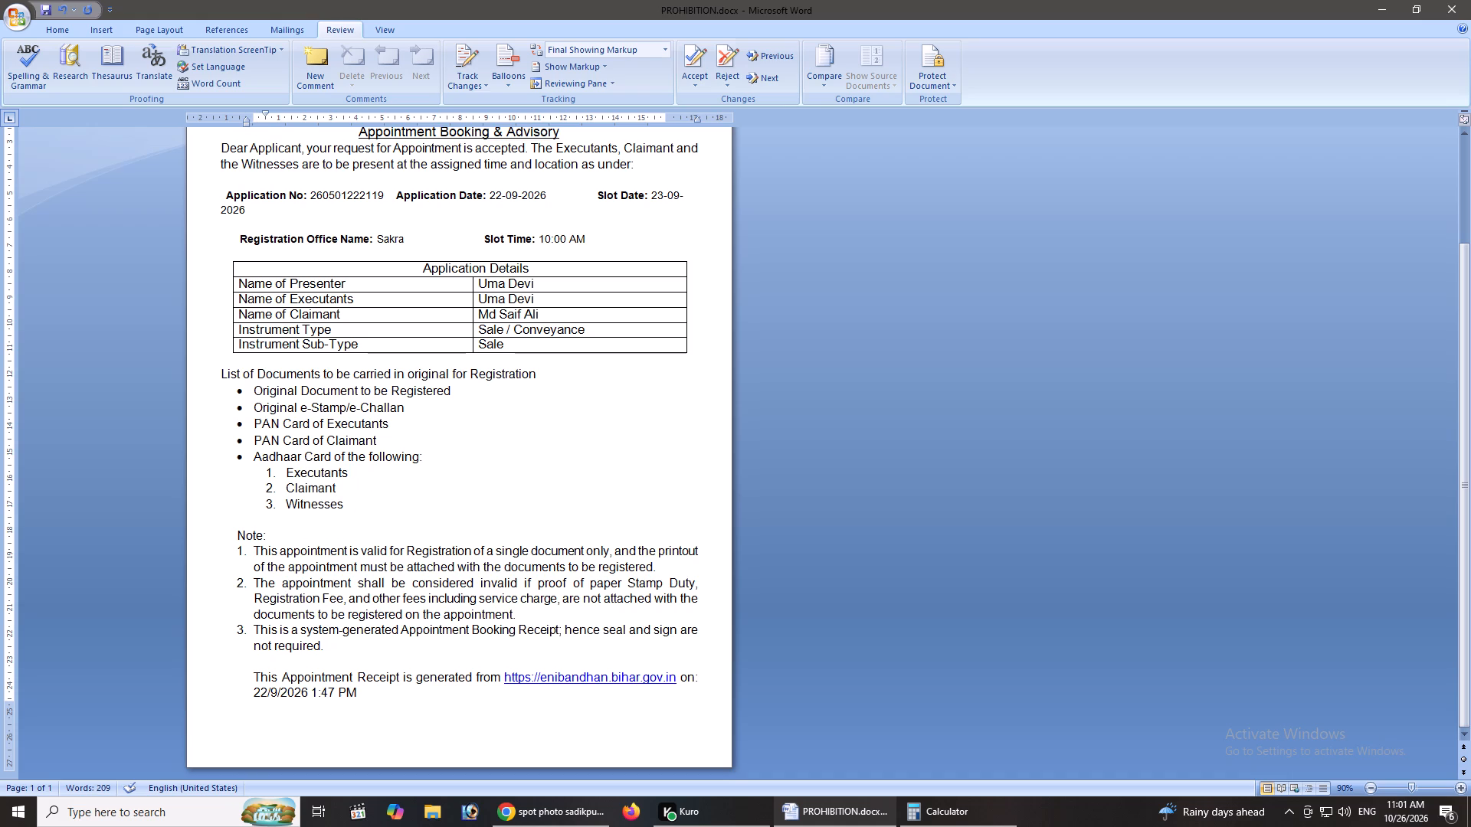
click(419, 518)
ctrl+scroll(416, 520, down, 2)
ctrl+scroll(414, 521, up, 1)
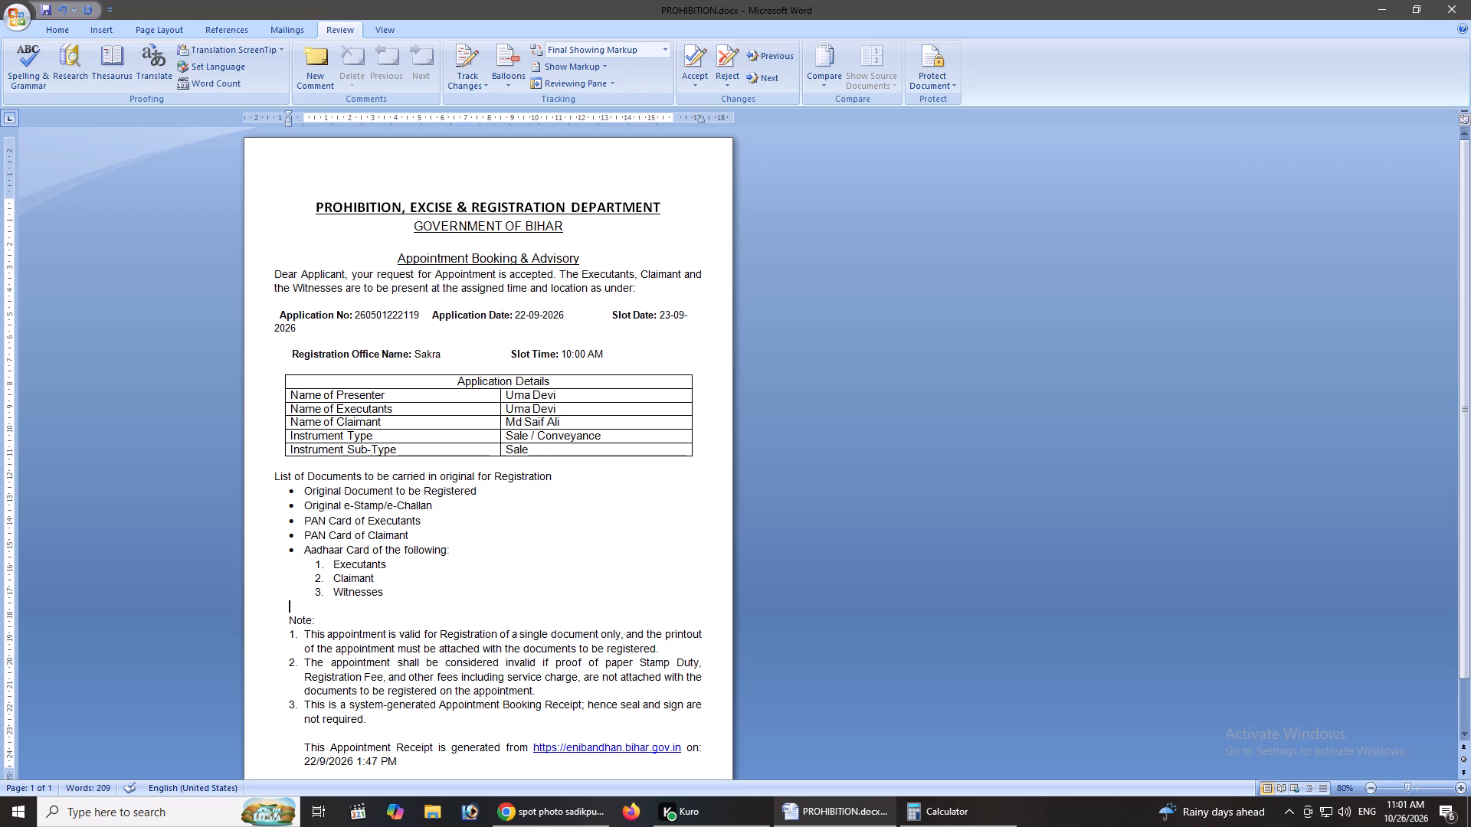
Switch to Calculator and multiply 20250 by 0.05 percent.
click(970, 818)
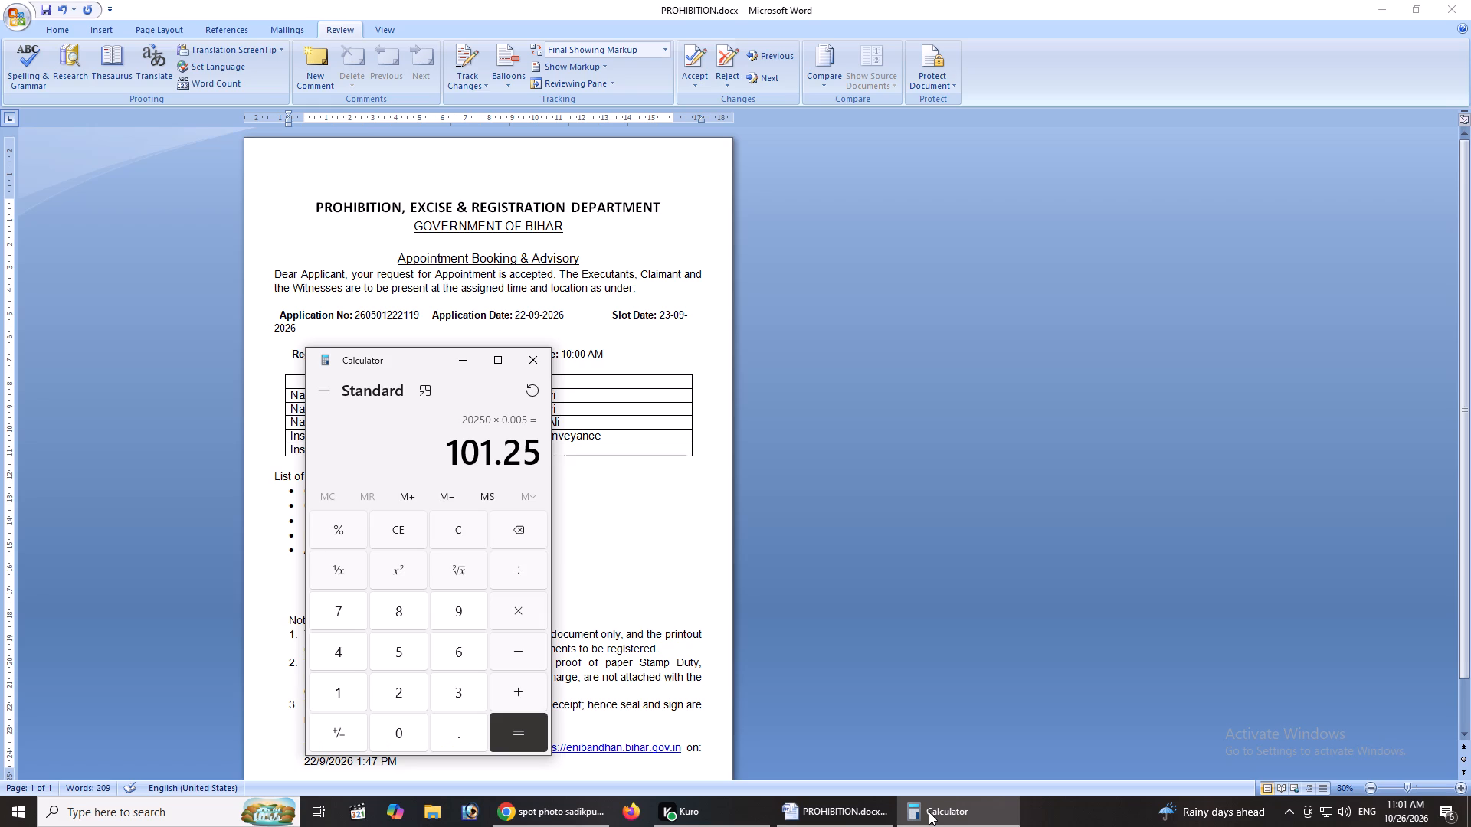
text(2025)
key(0)
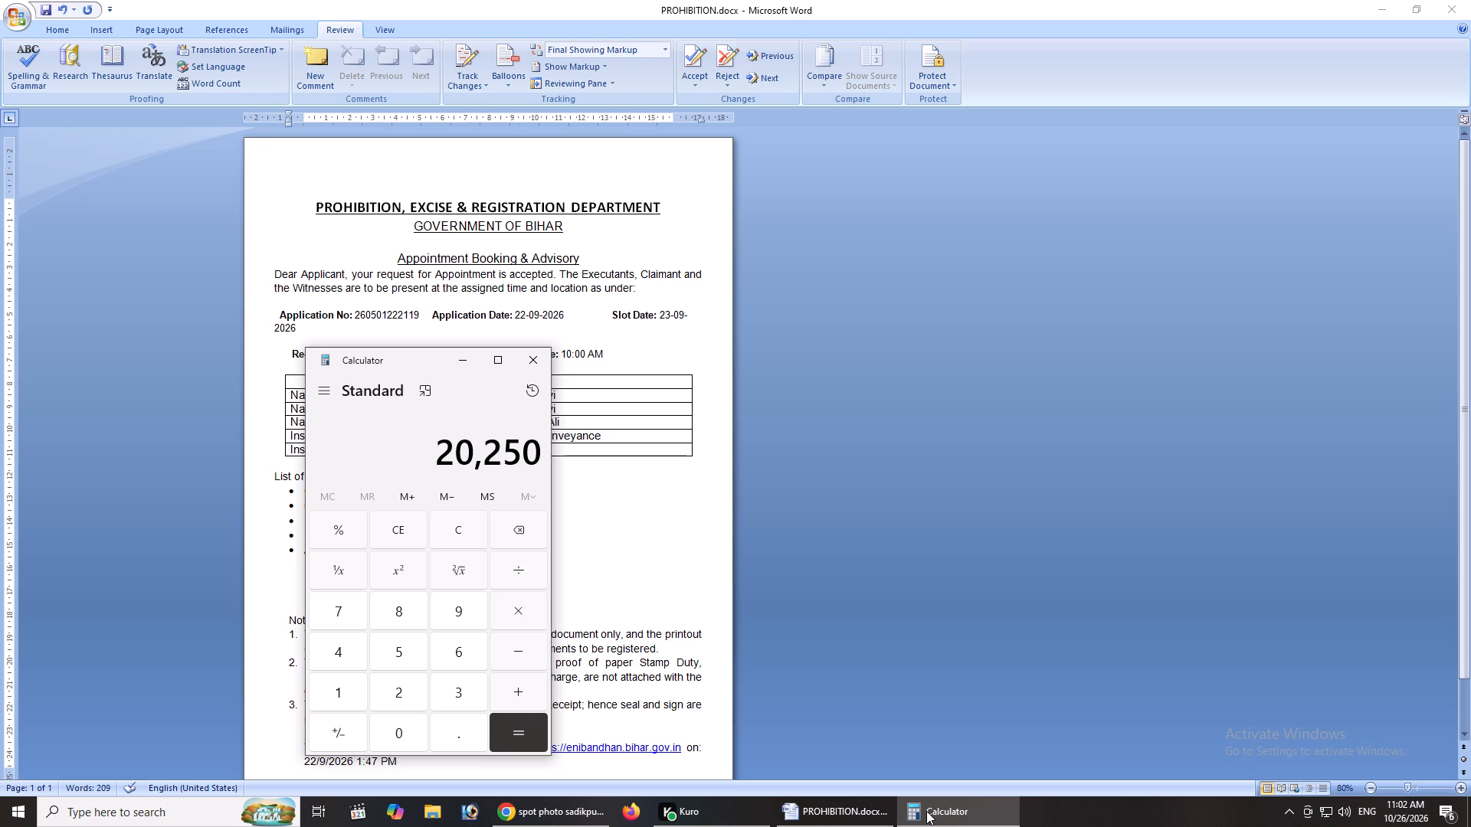
text(*0)
key(period)
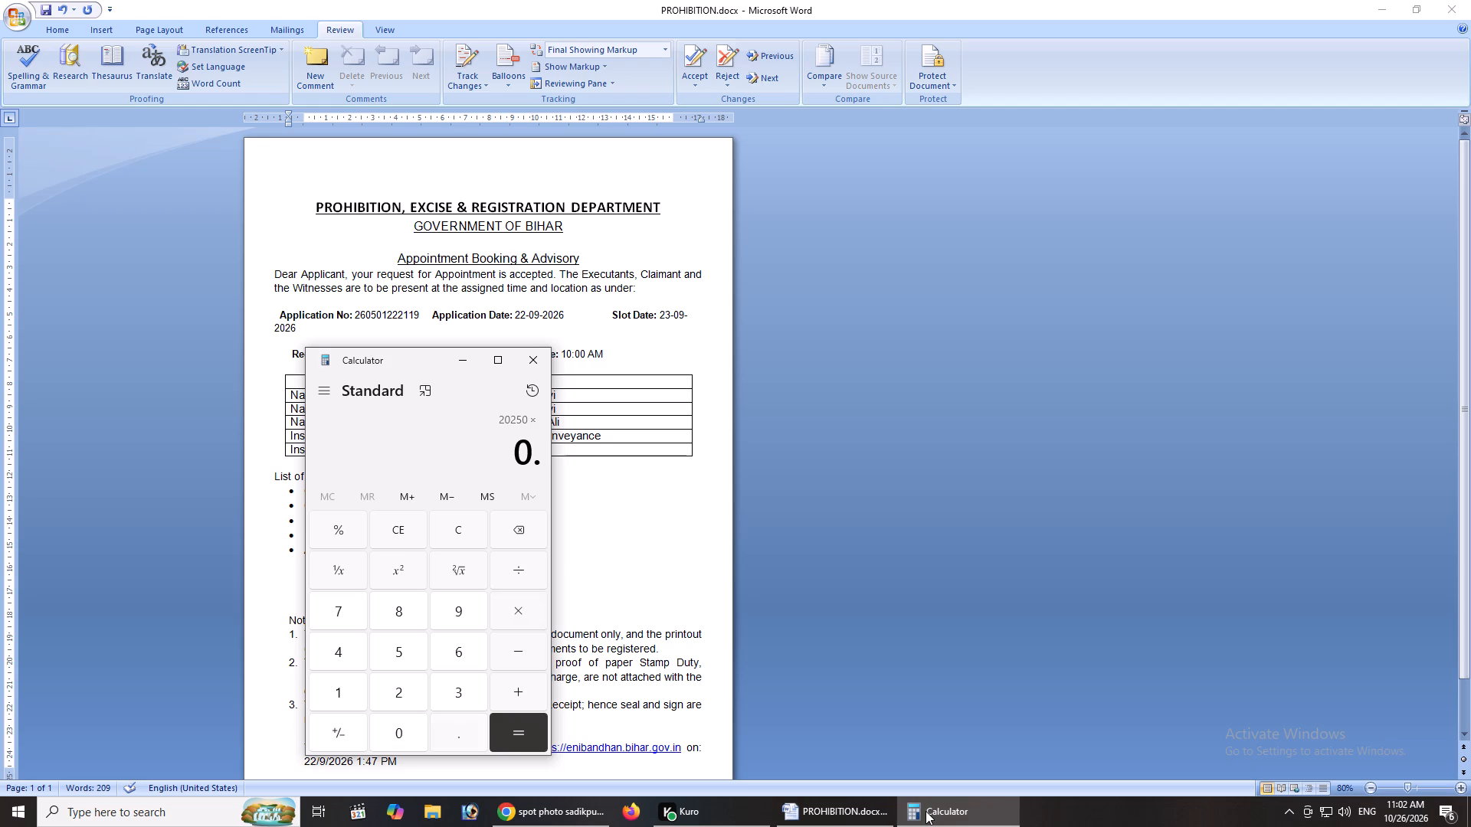
key(0)
key(5)
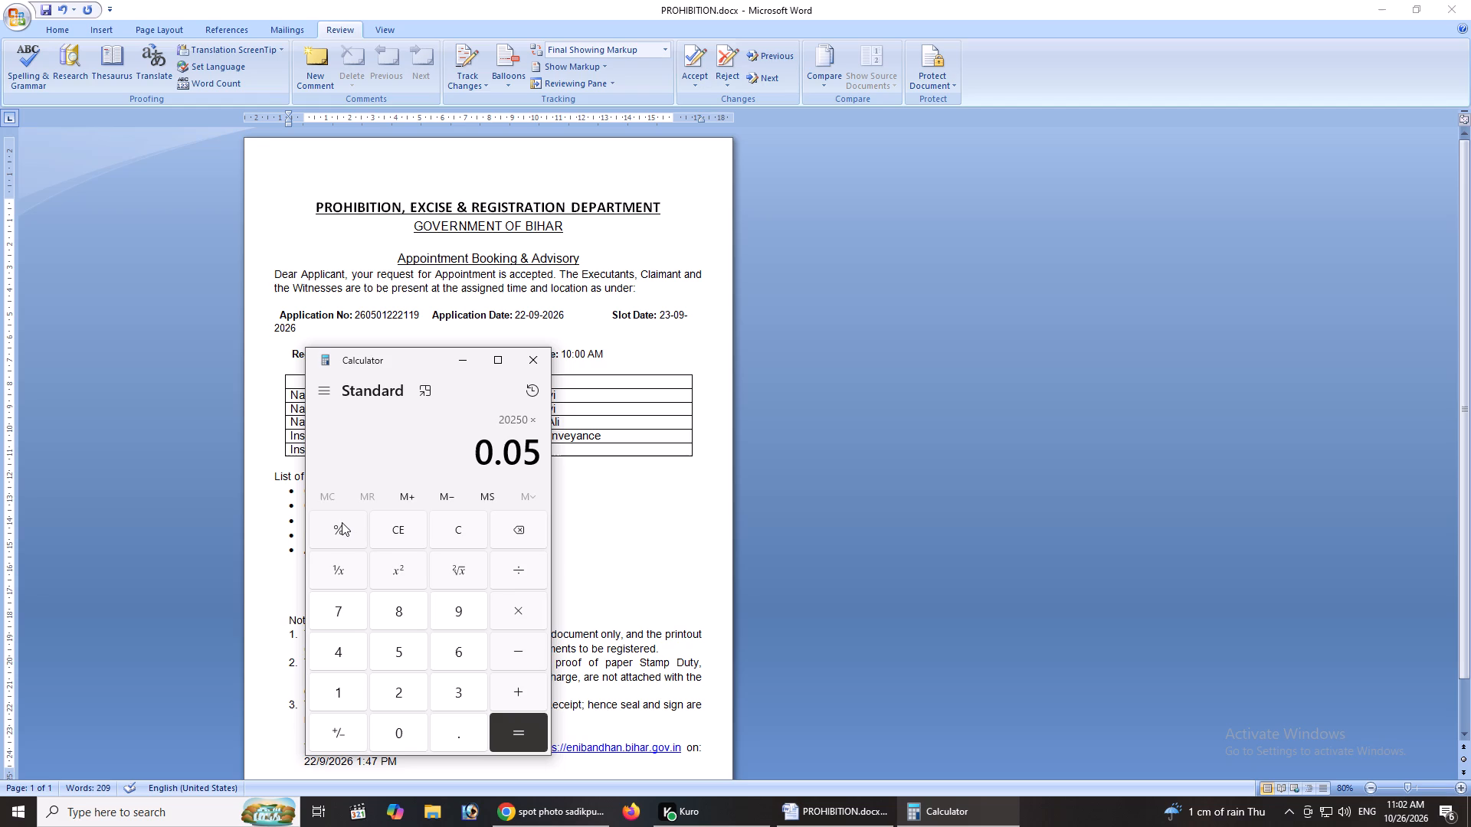
click(342, 522)
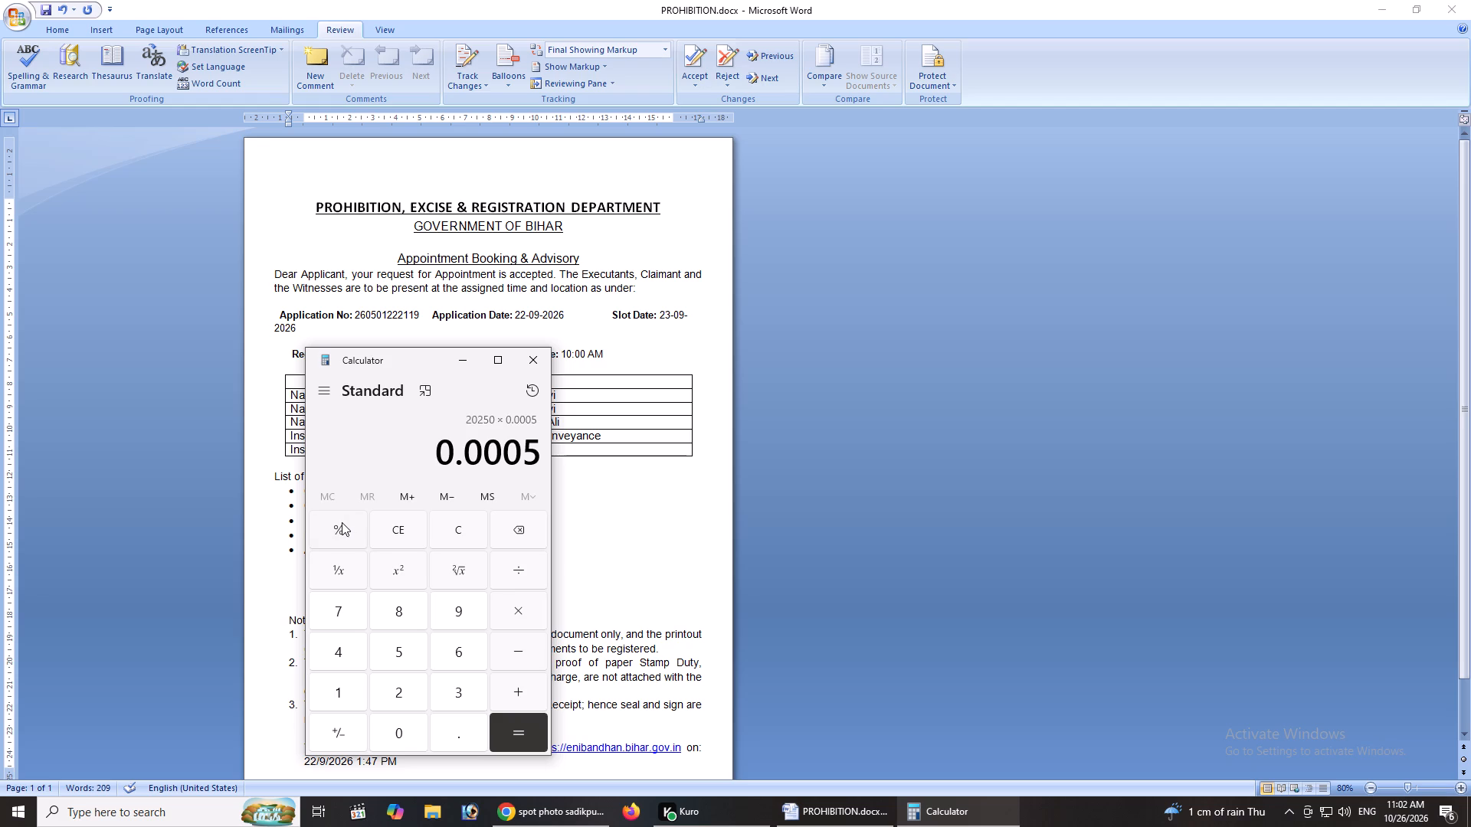
key(Return)
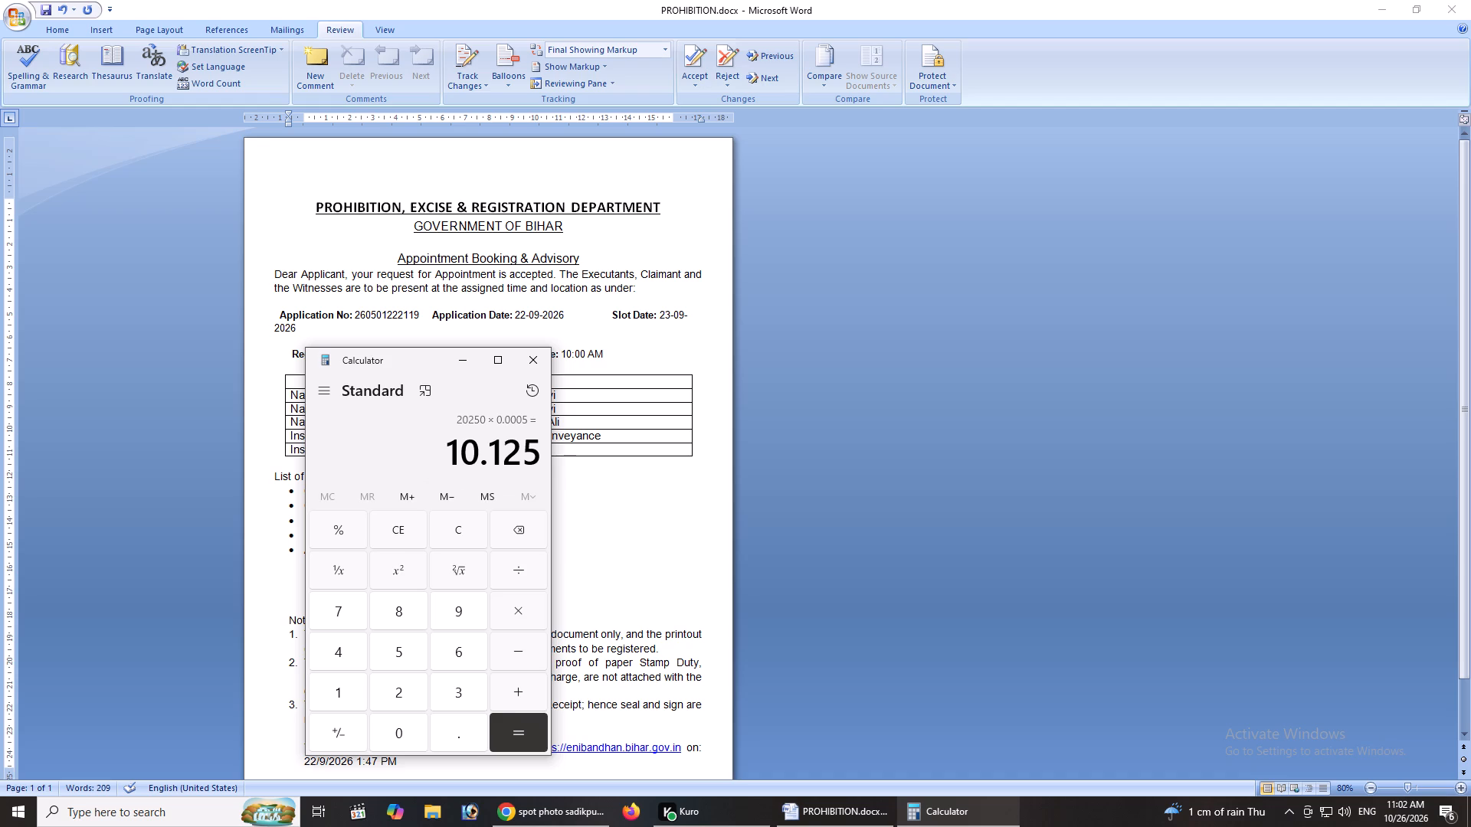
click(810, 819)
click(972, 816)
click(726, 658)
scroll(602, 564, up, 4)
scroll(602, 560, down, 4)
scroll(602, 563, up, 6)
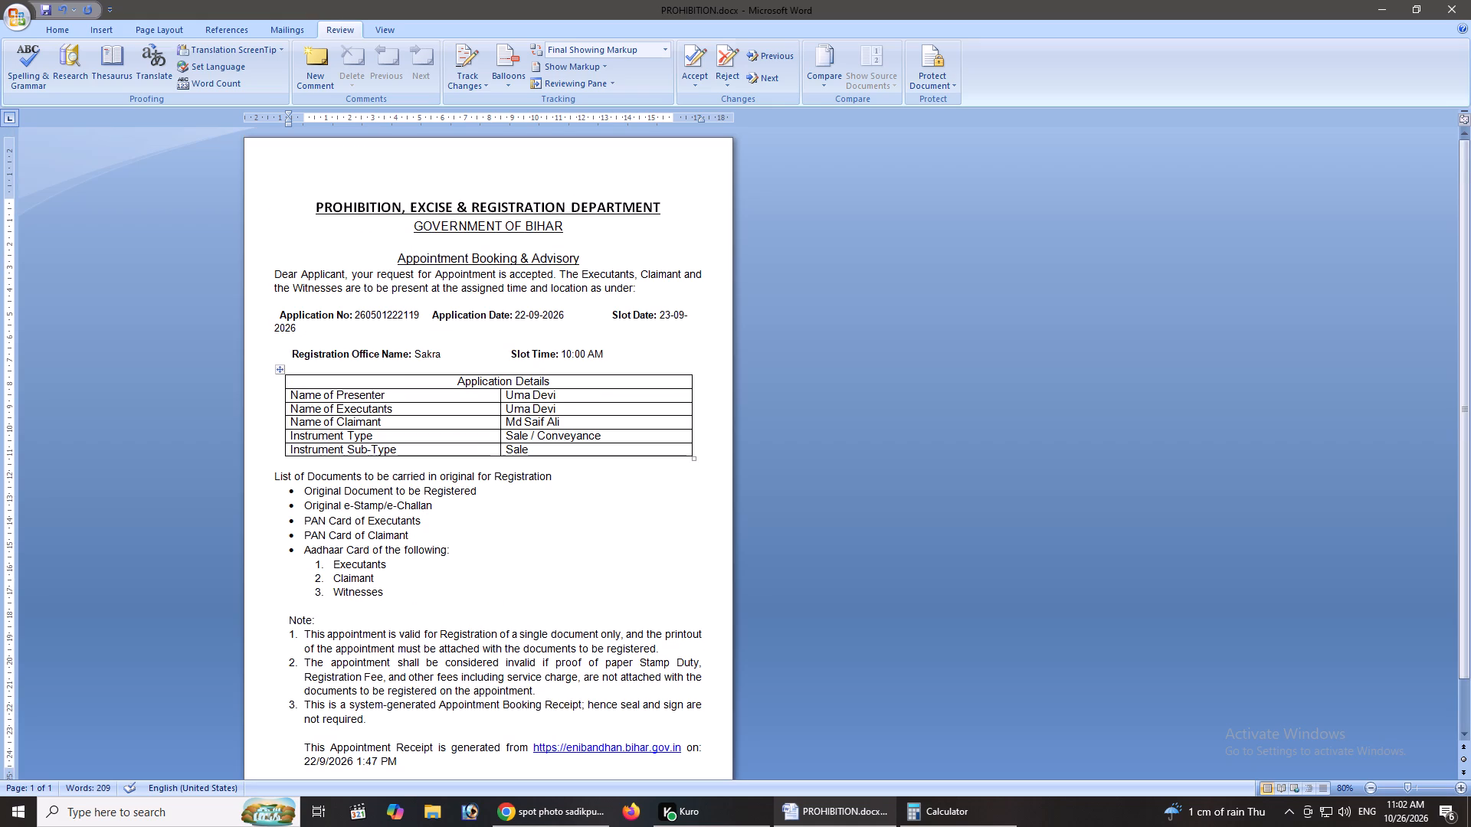
Switch back to Word and set the font of the entire advisory to Arial.
click(481, 499)
key(ctrl+a)
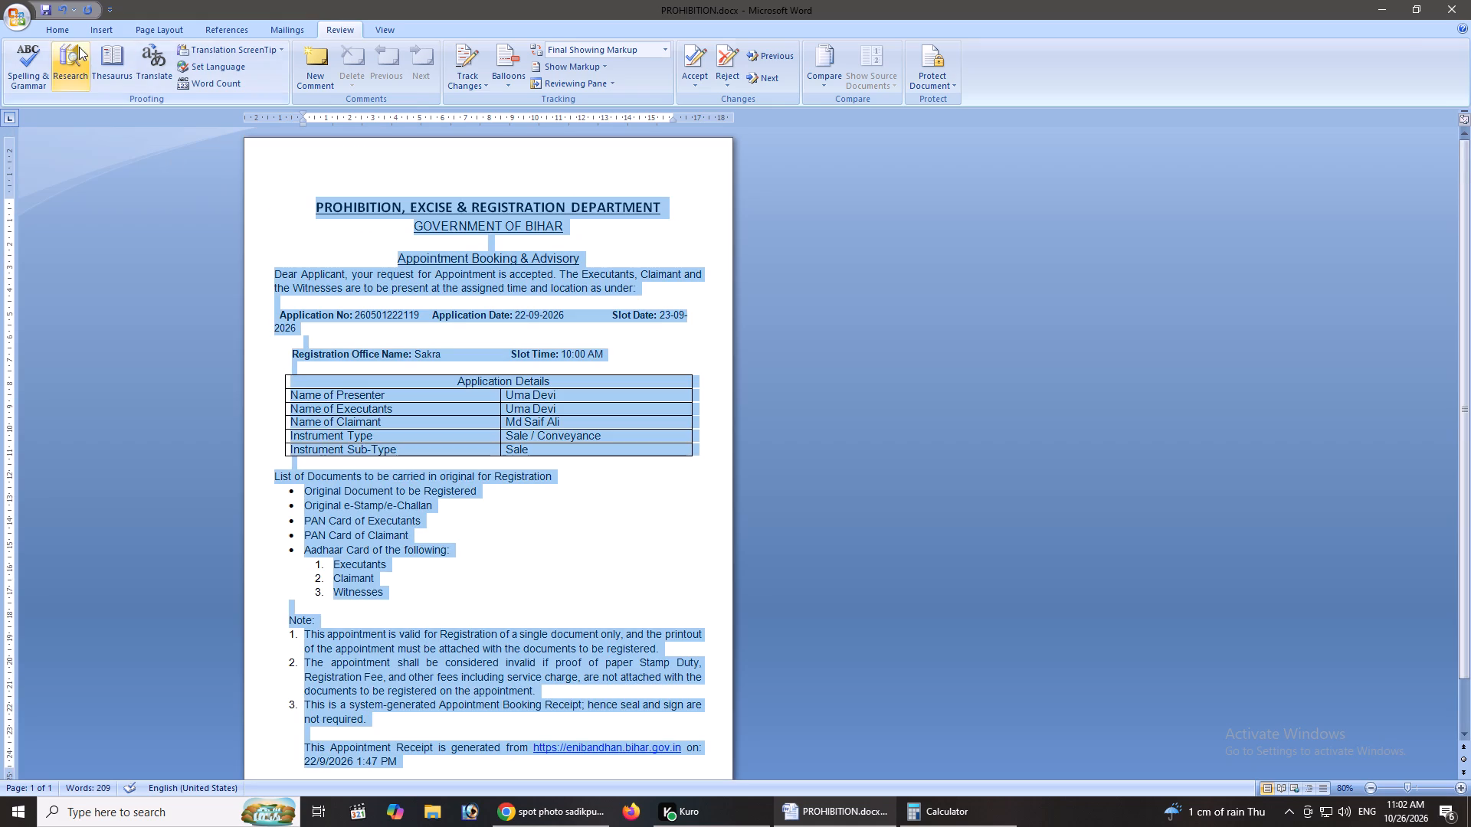
click(75, 36)
click(197, 57)
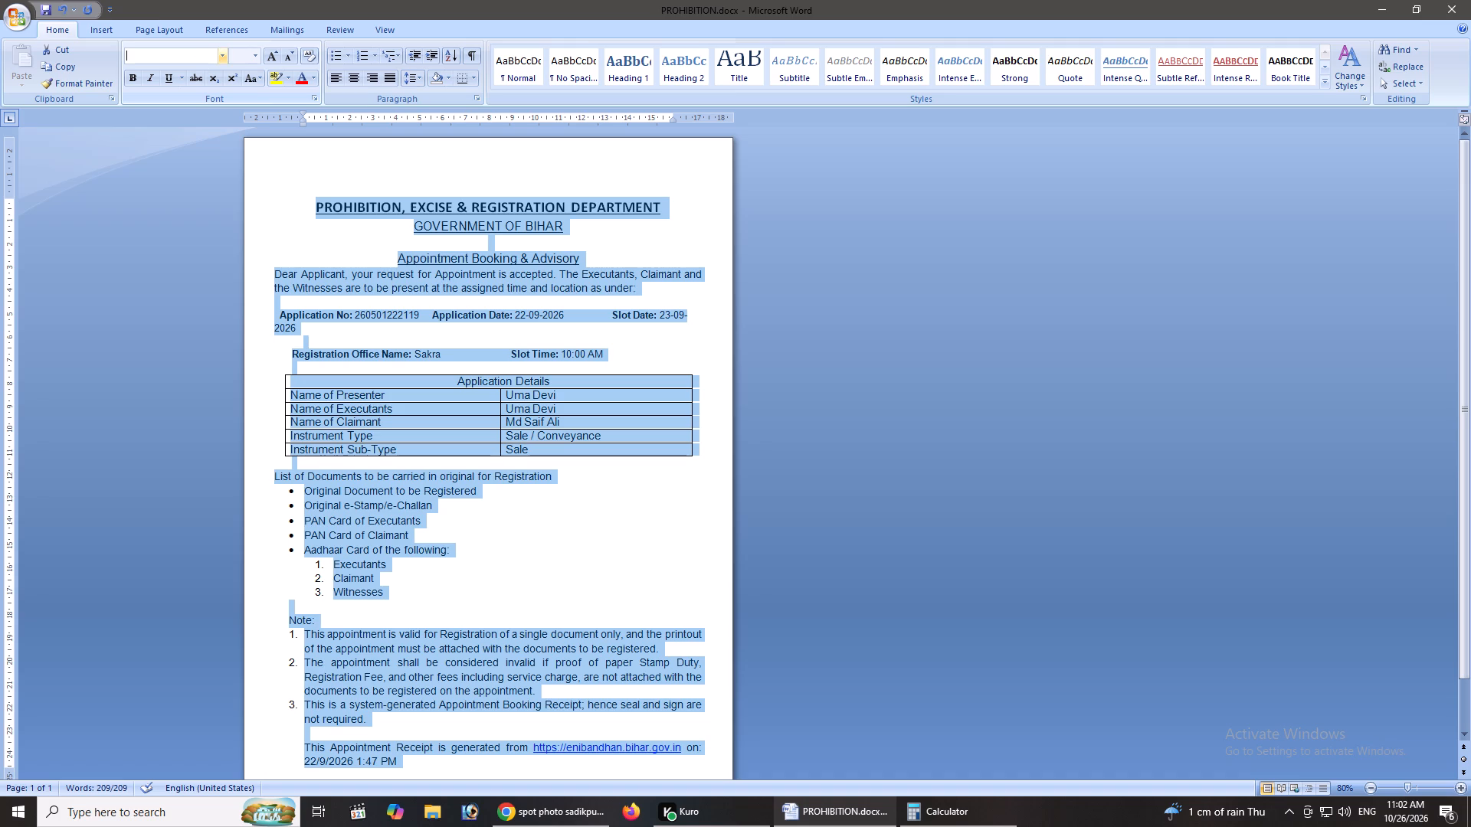
click(224, 61)
click(201, 181)
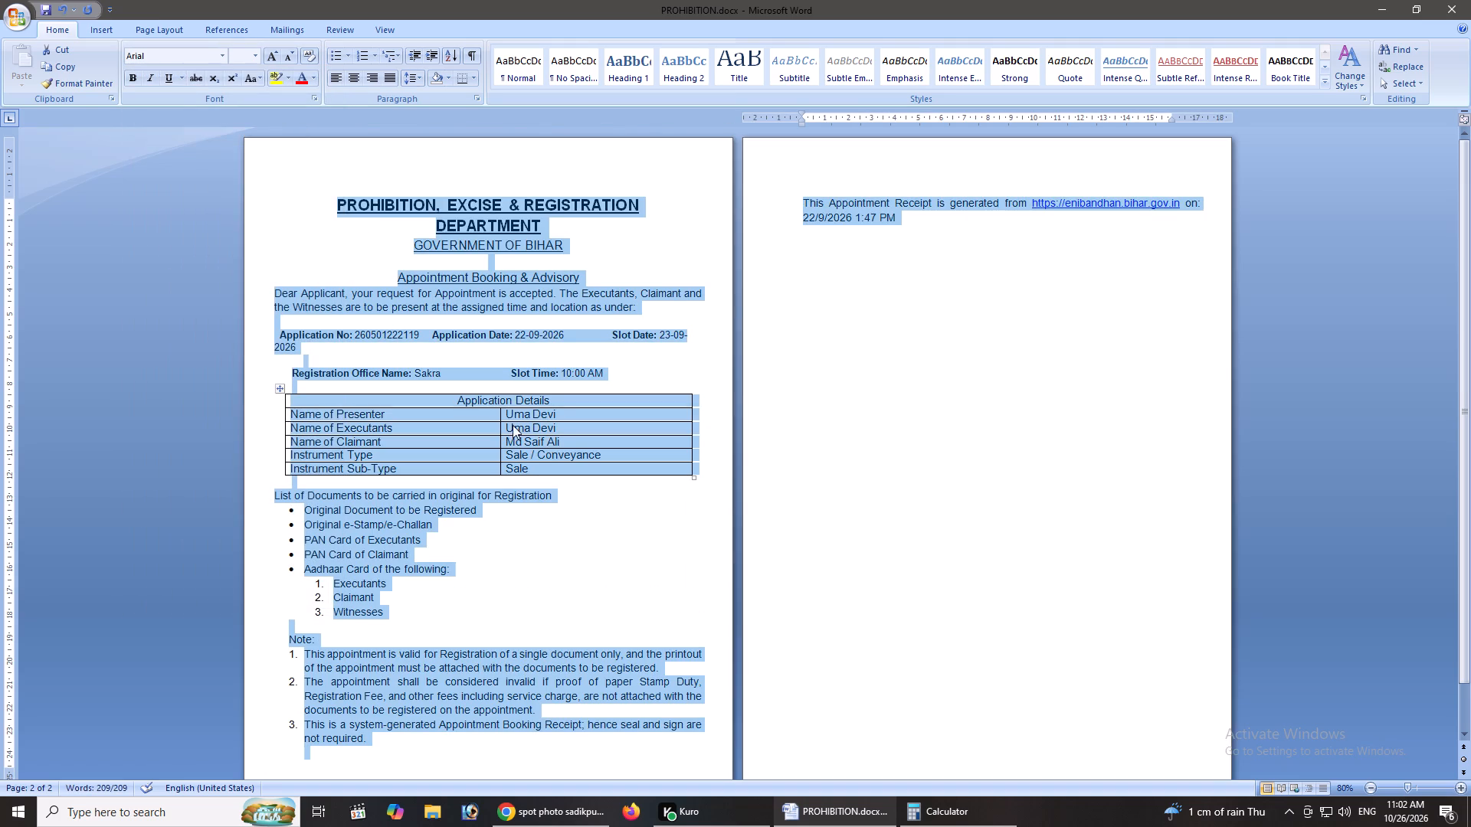
Set the line spacing of the entire document to 1.0.
click(421, 81)
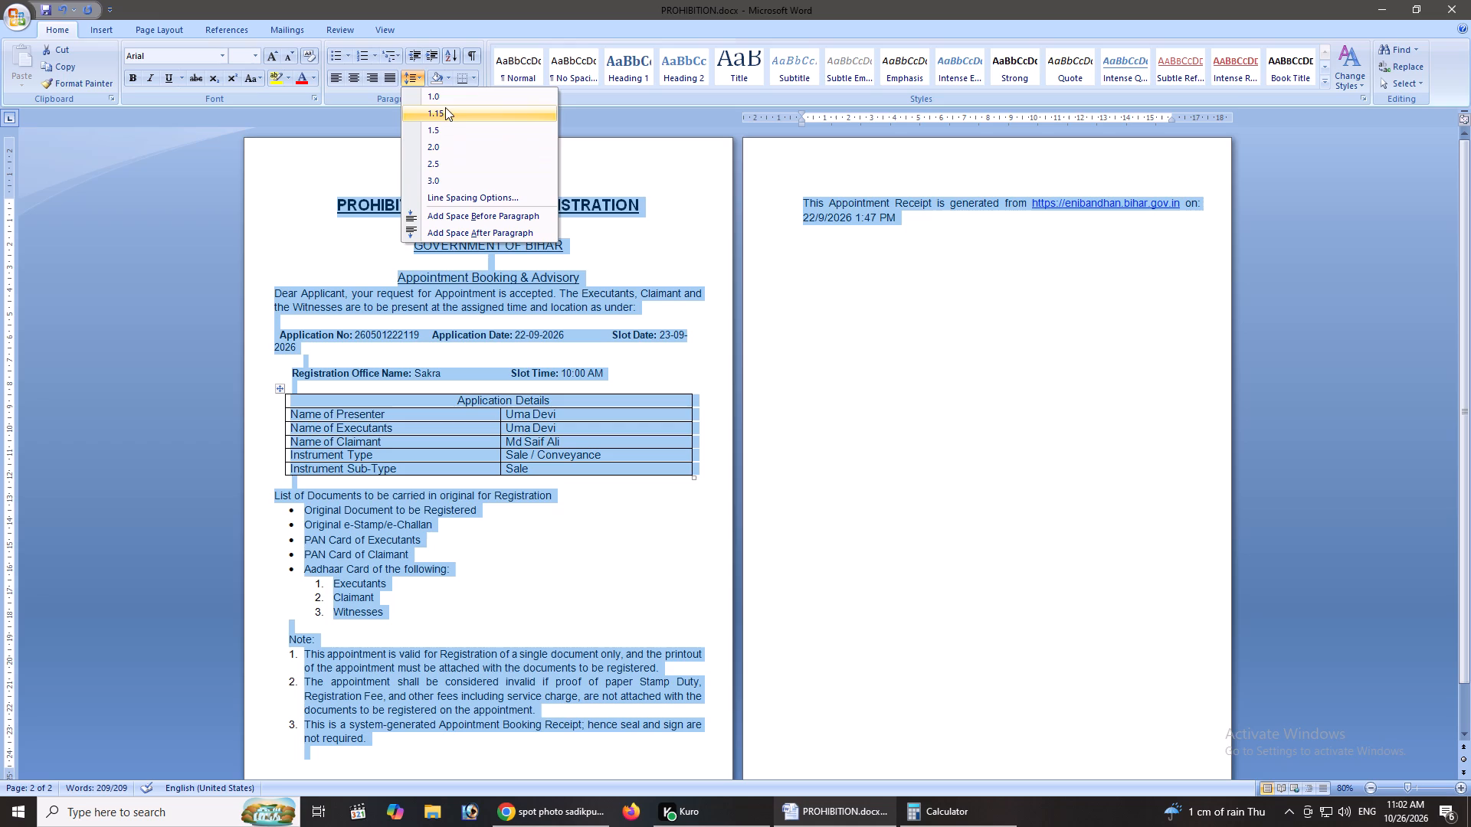
click(444, 106)
click(470, 329)
Reduce the PROHIBITION, EXCISE & REGISTRATION DEPARTMENT heading to 15 pt so it fits on one line.
scroll(549, 472, down, 2)
scroll(549, 472, up, 1)
scroll(355, 223, up, 2)
drag(336, 200, 572, 217)
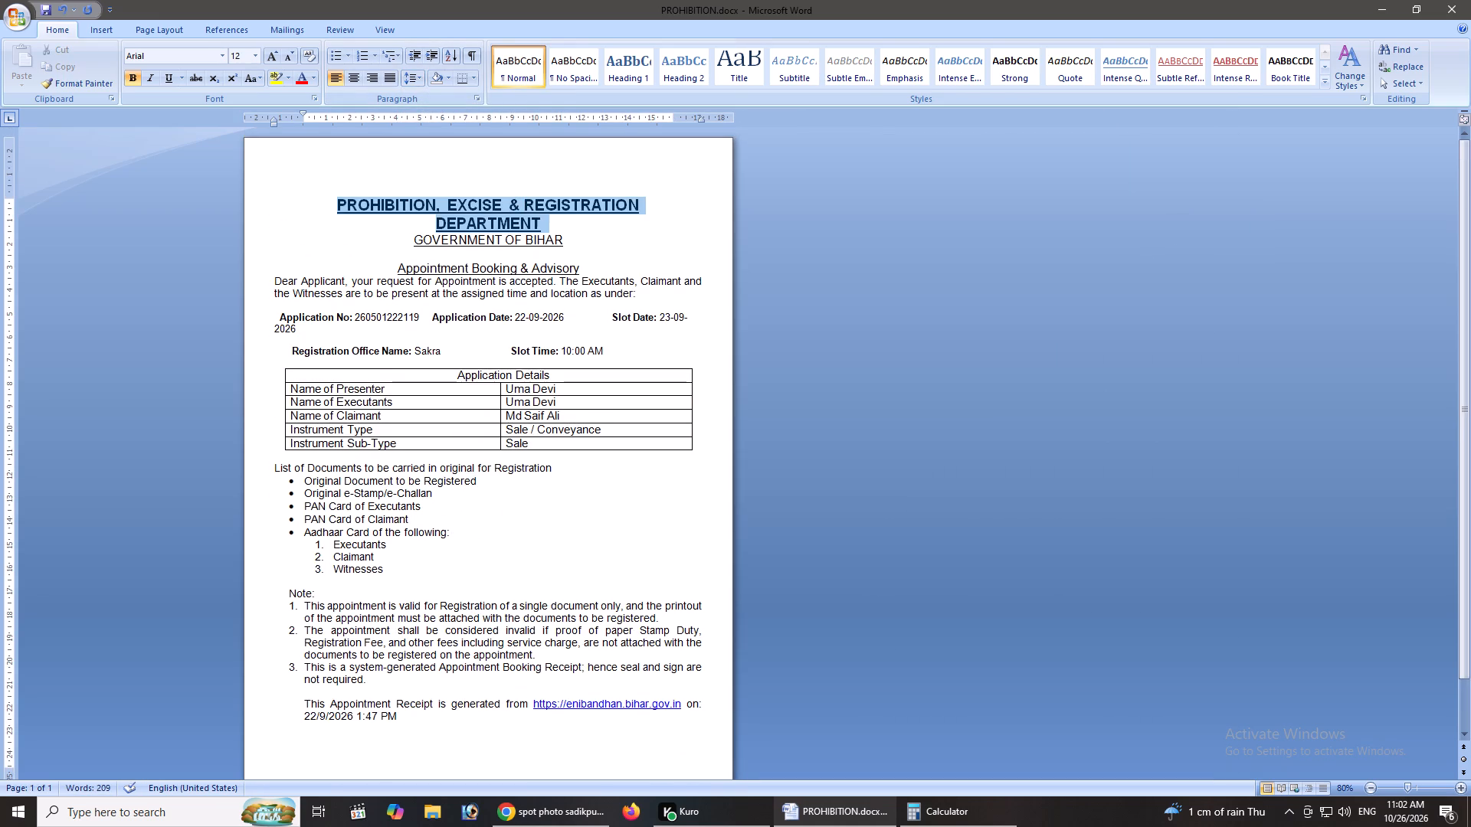
drag(572, 217, 572, 219)
key(ctrl+bracketleft)
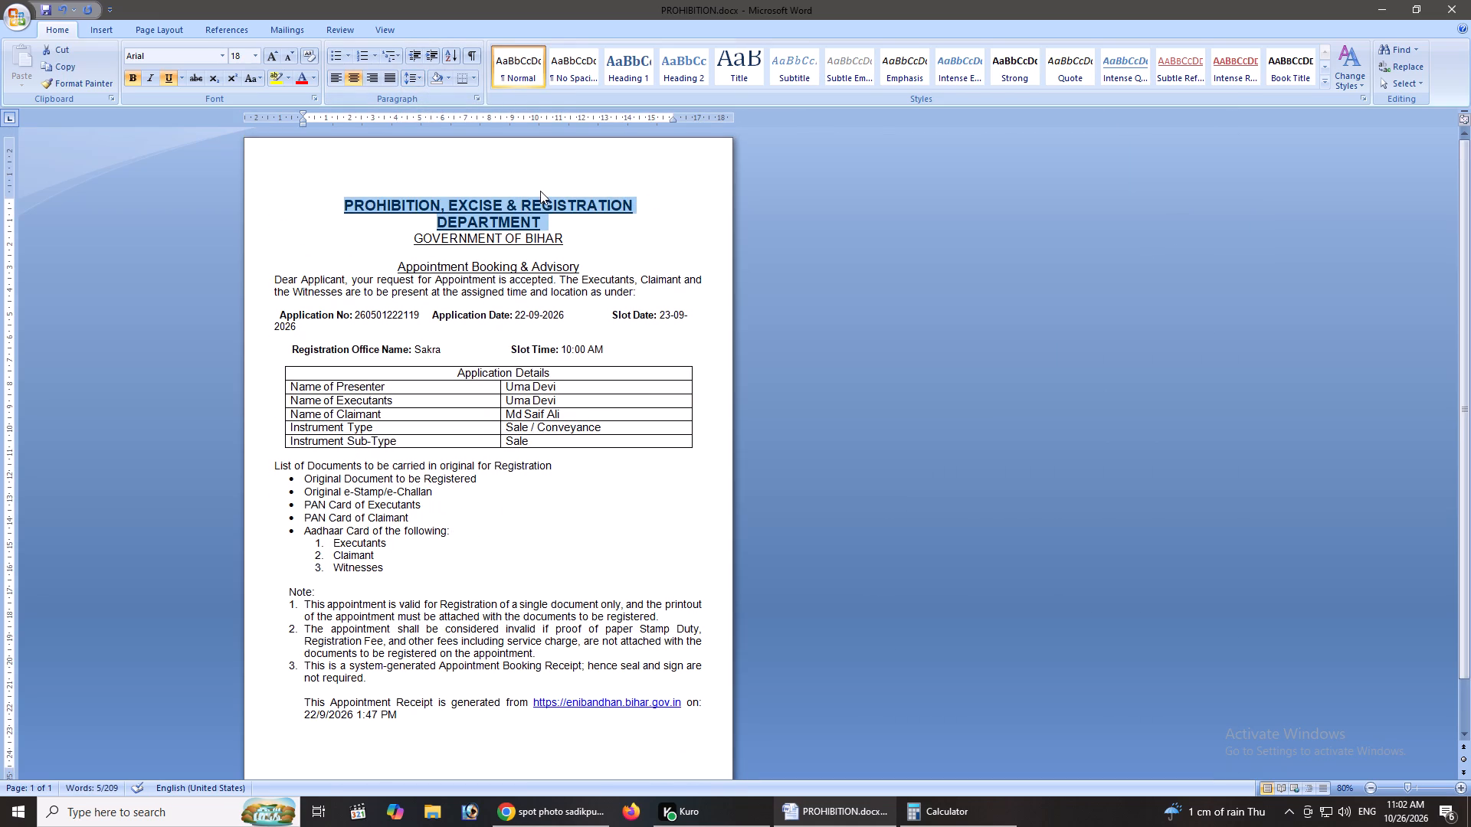
key(ctrl+bracketleft)
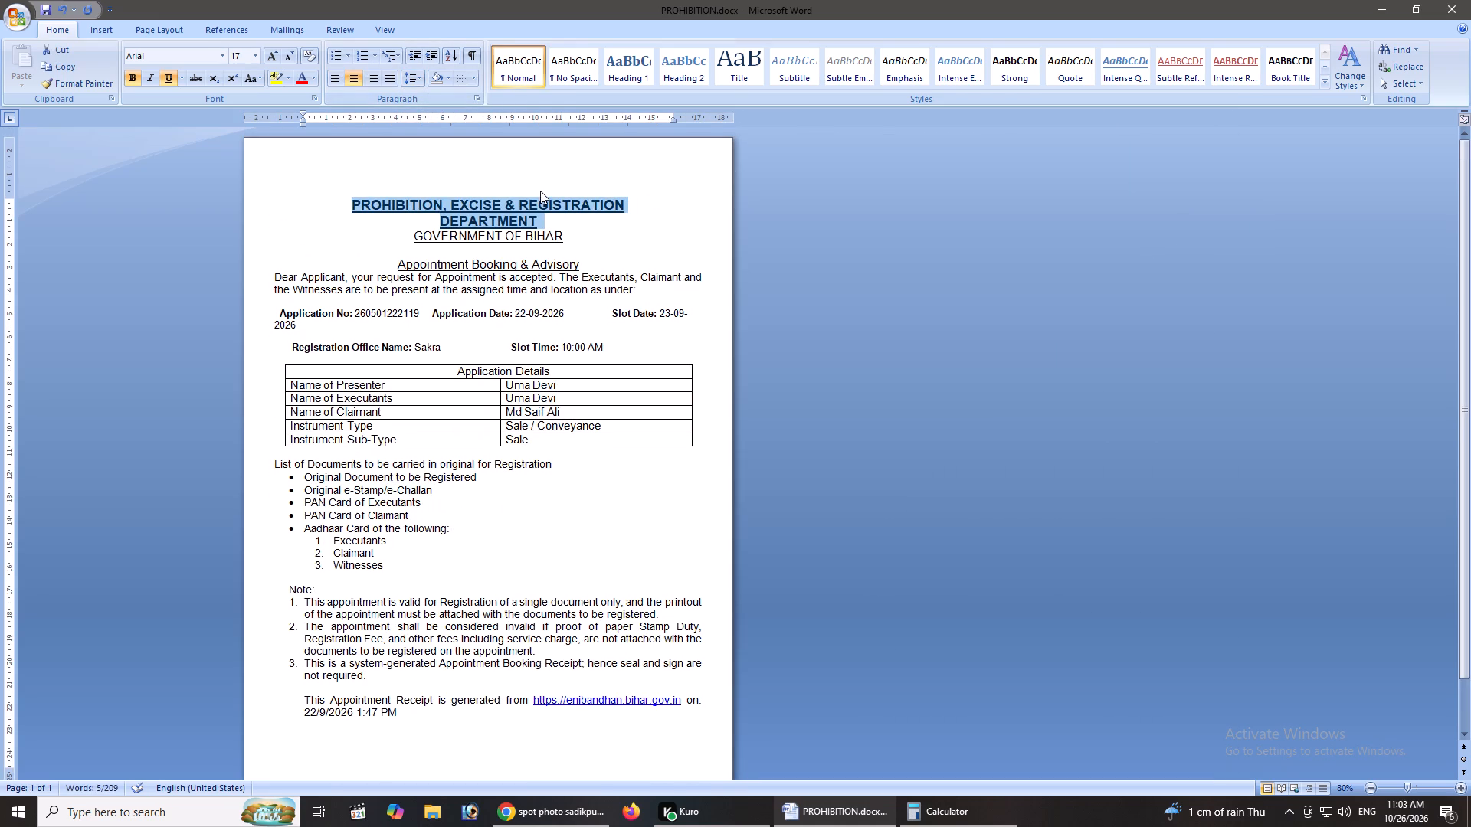
key(ctrl+bracketleft)
key(ctrl+bracketleft)
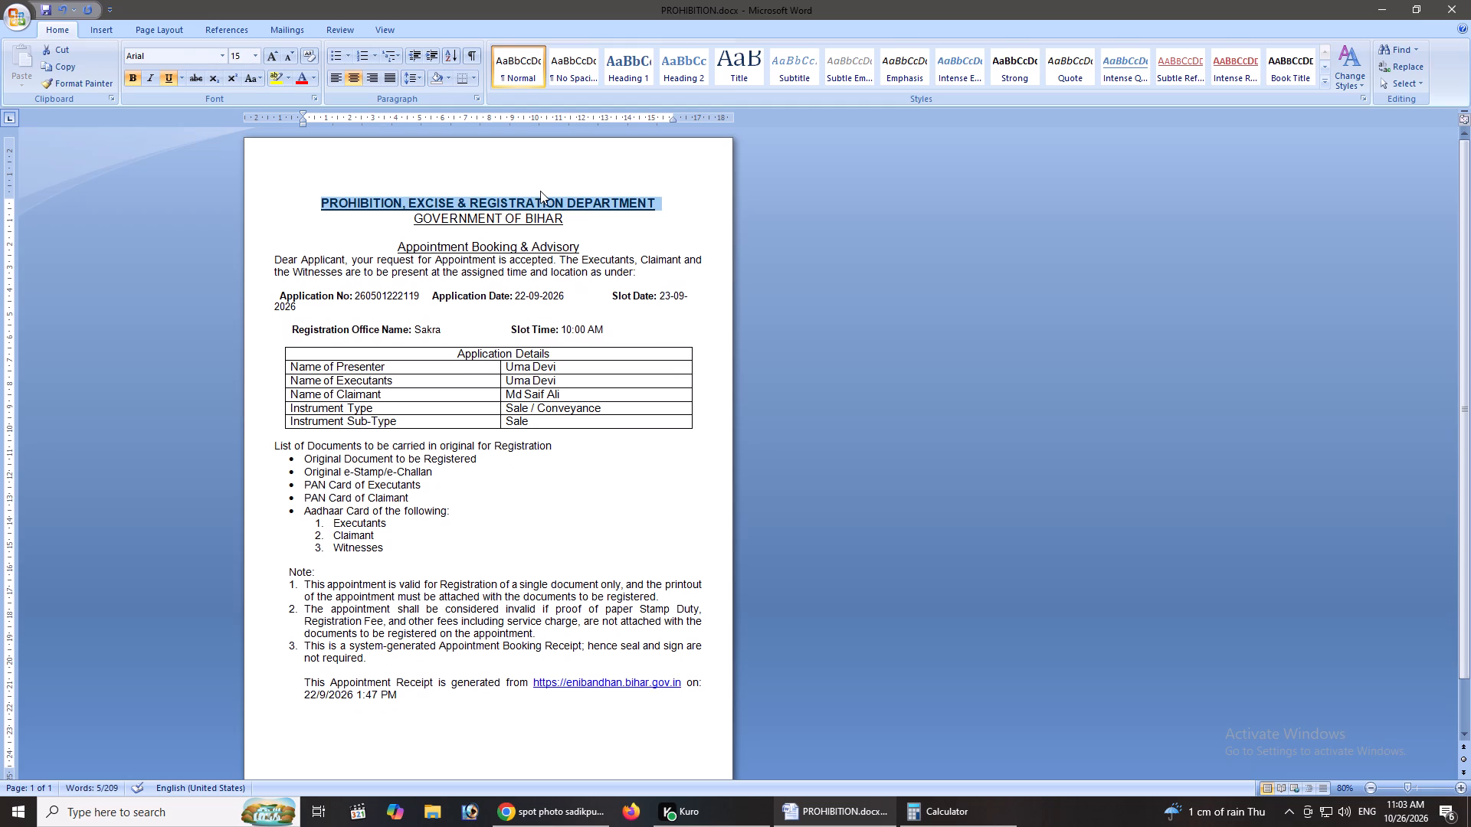
Reduce the font size of the GOVERNMENT OF BIHAR line by two points.
click(573, 217)
drag(590, 218, 434, 224)
key(ctrl+bracketleft)
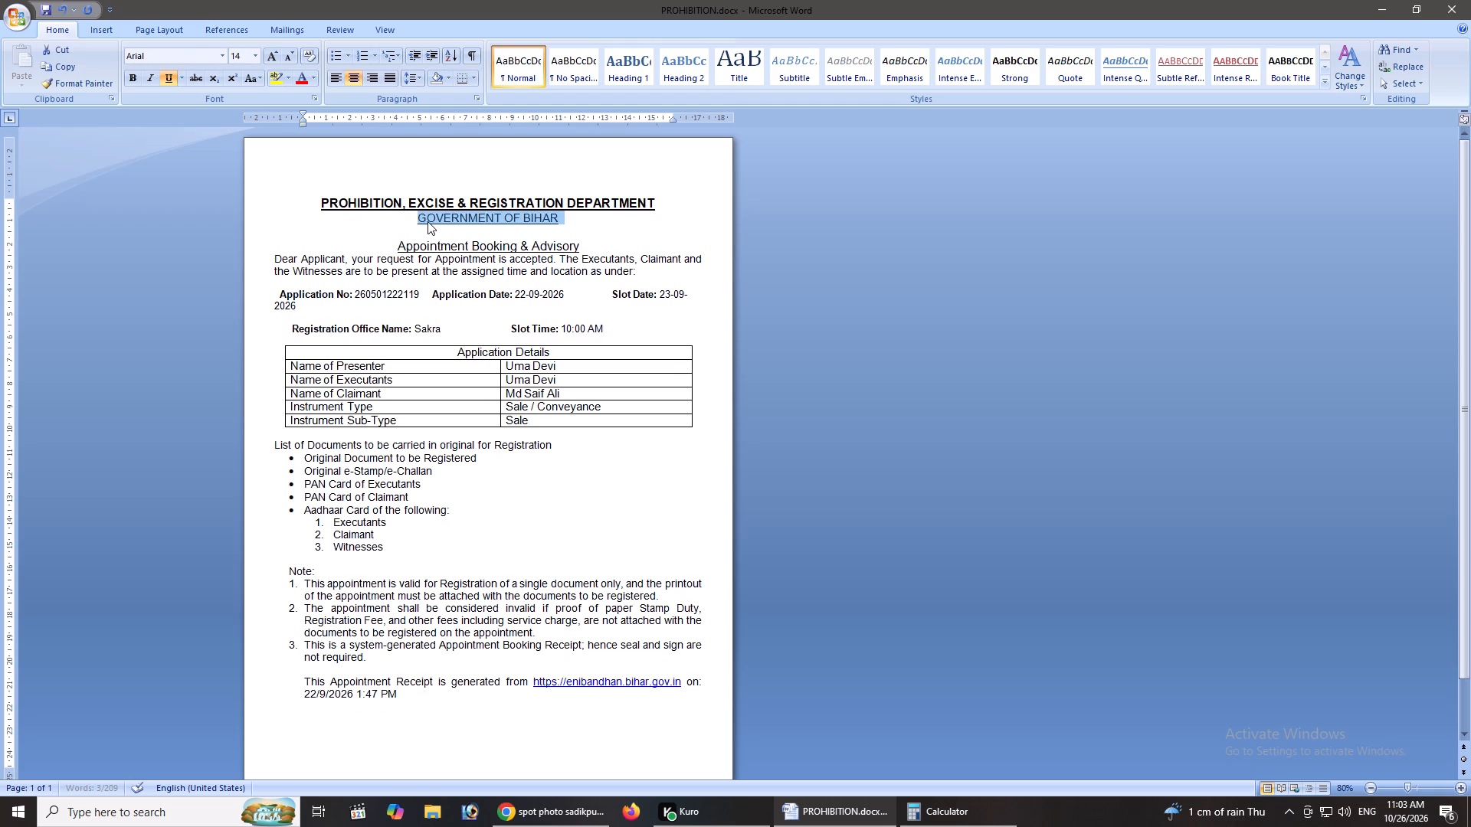
key(ctrl+bracketleft)
Reduce the Appointment Booking & Advisory subtitle to 13 pt and the Dear Applicant paragraph to 11 pt.
click(542, 243)
drag(647, 271, 506, 243)
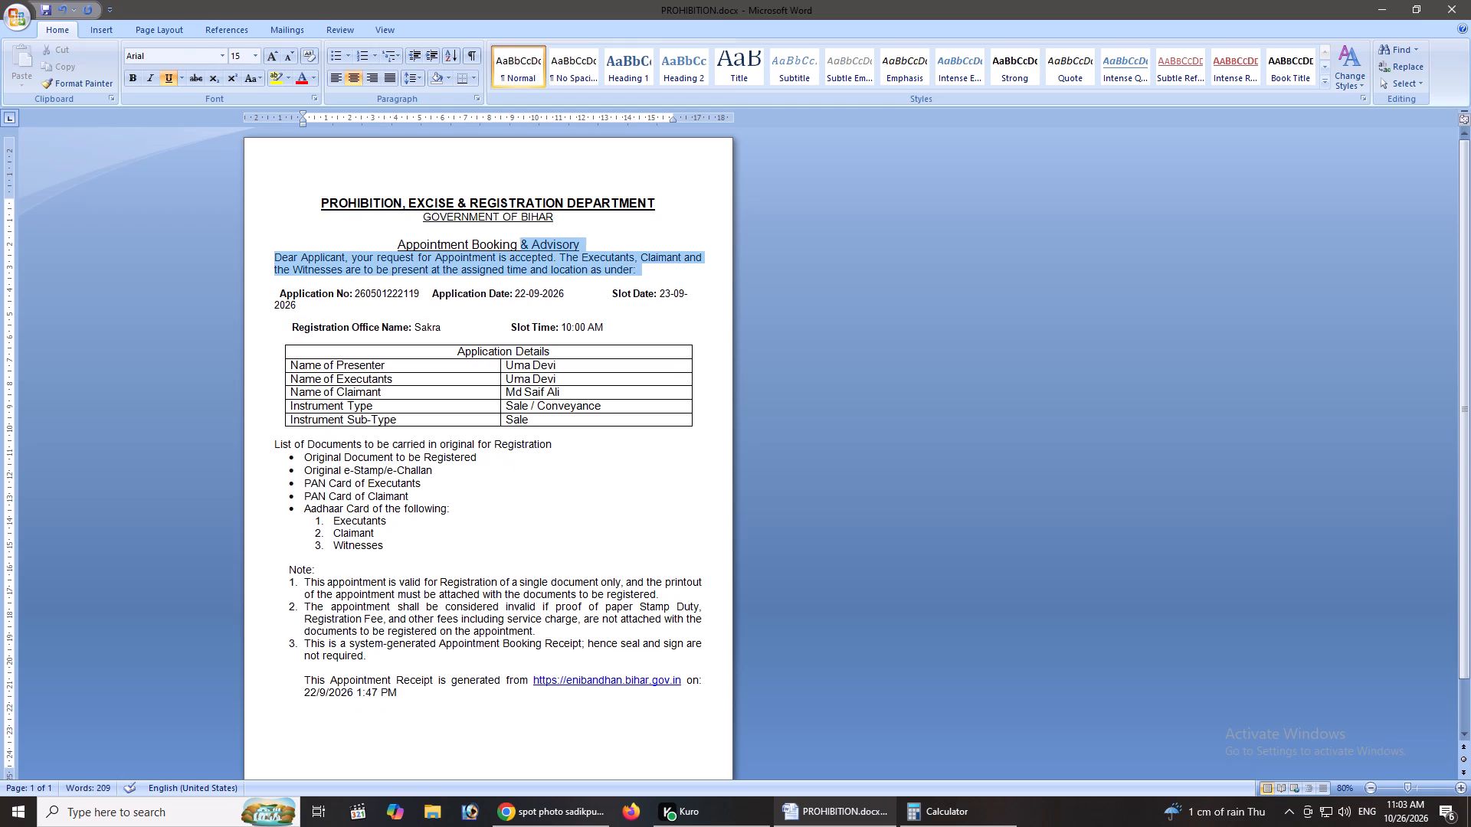
drag(506, 243, 380, 247)
key(ctrl+bracketleft)
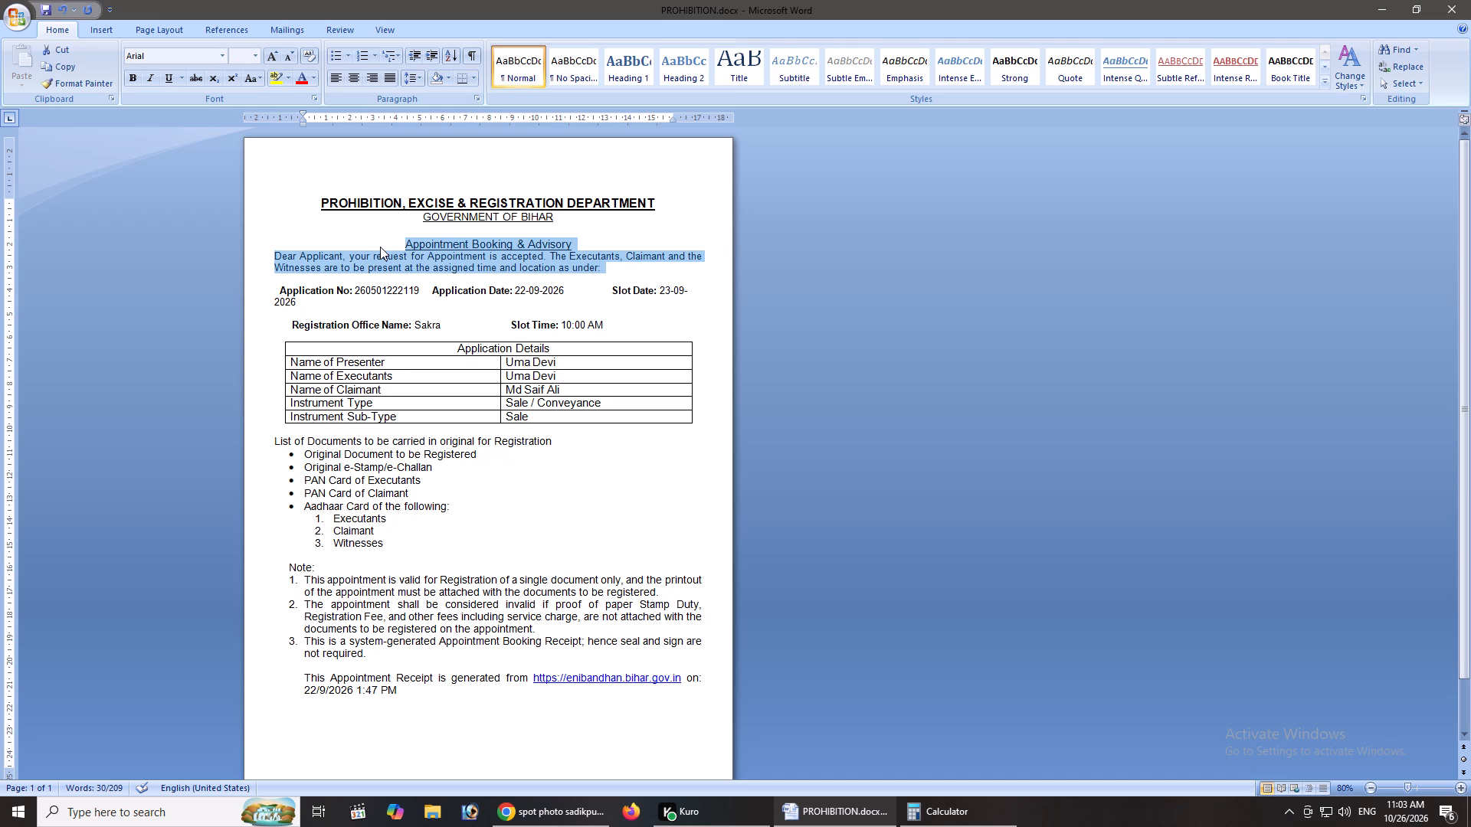
key(ctrl+bracketleft)
click(498, 262)
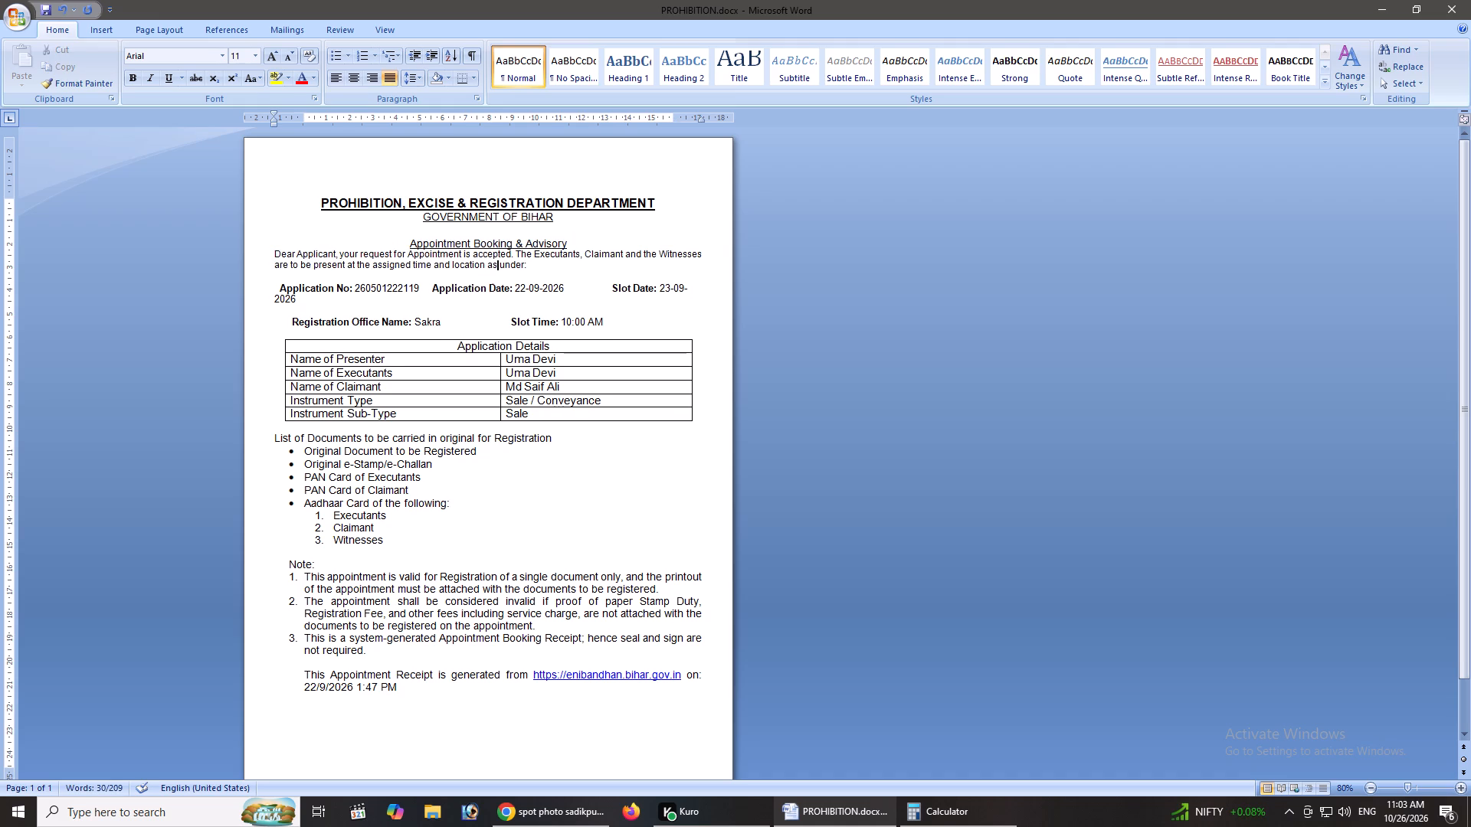
Bold the Appointment Booking & Advisory subtitle and insert a blank line below it.
drag(578, 240, 431, 239)
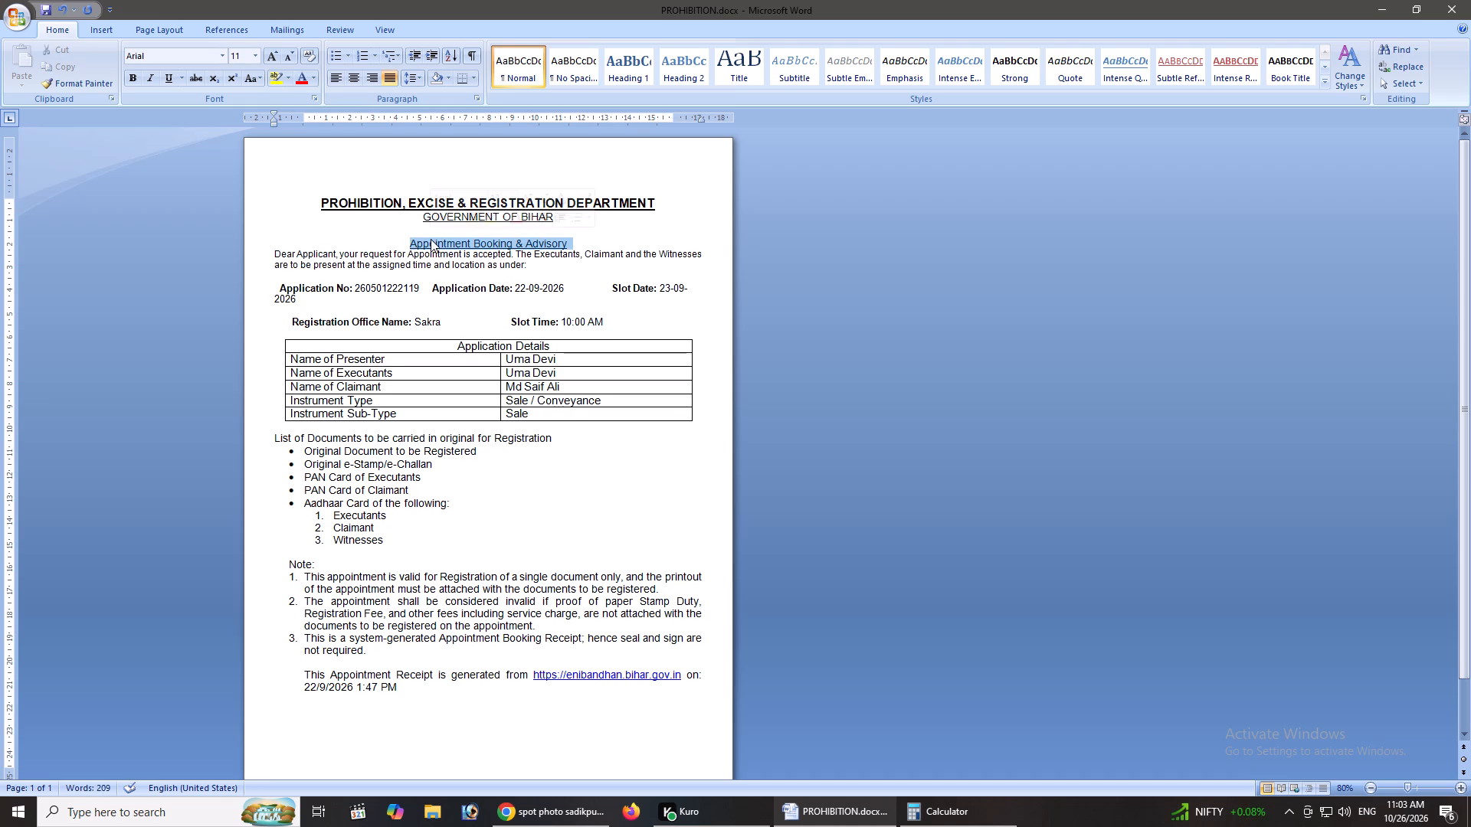
key(ctrl+b)
click(584, 234)
click(586, 244)
key(Return)
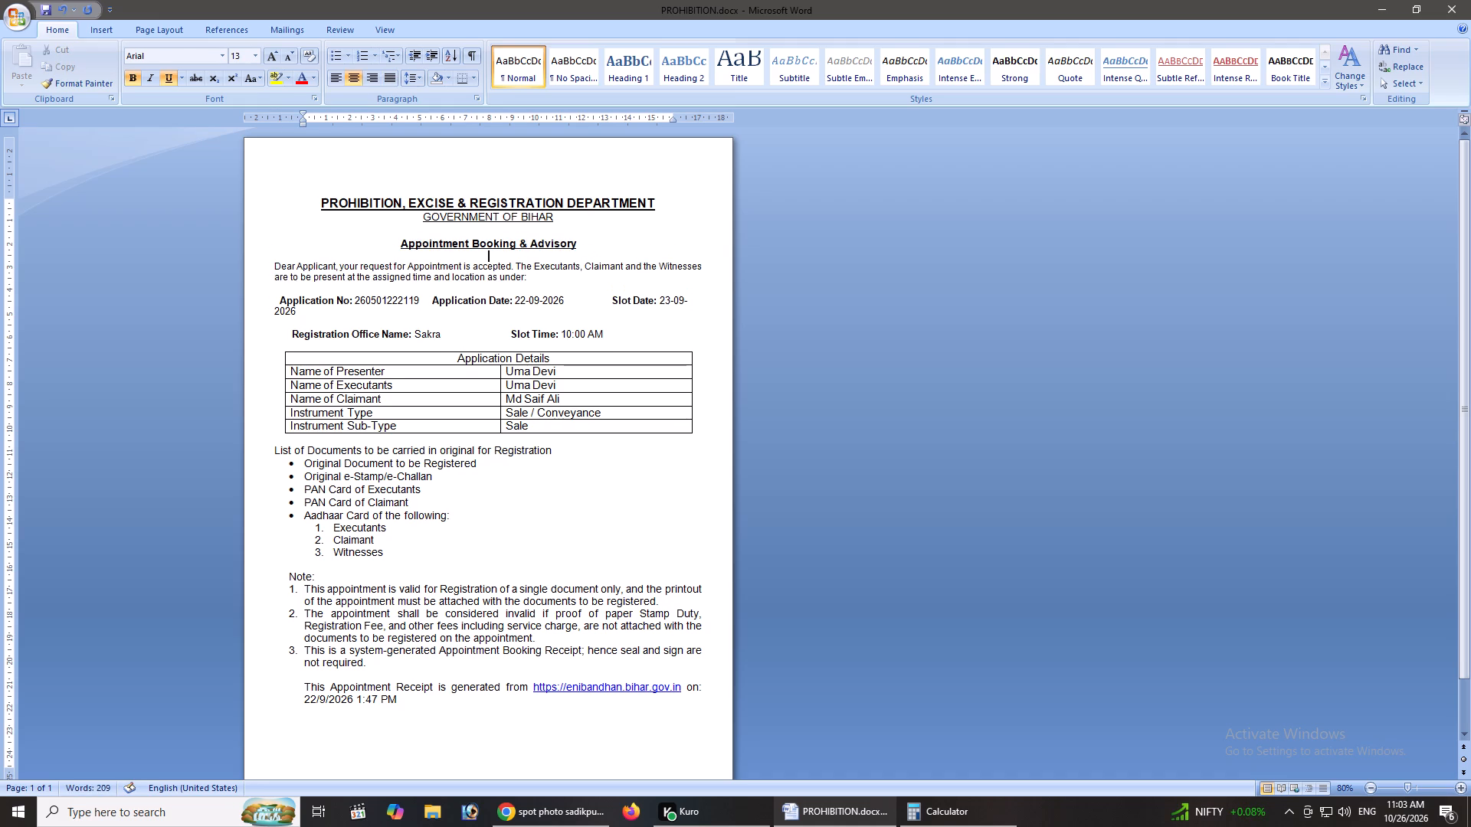
Reduce the Application No. and Registration Office Name detail lines to 11 pt so the slot date fits on one line.
scroll(535, 266, down, 1)
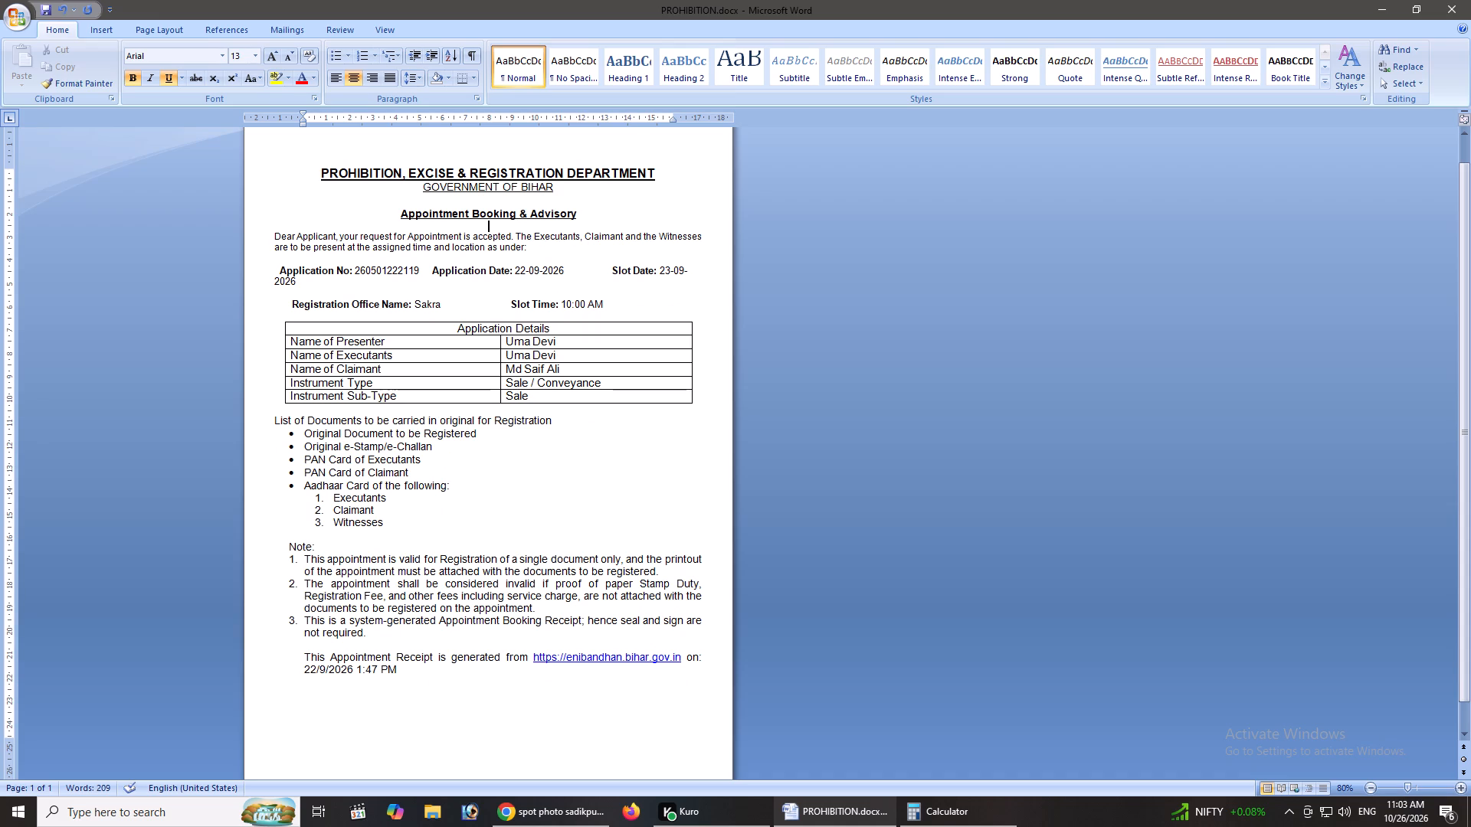
drag(621, 306, 333, 283)
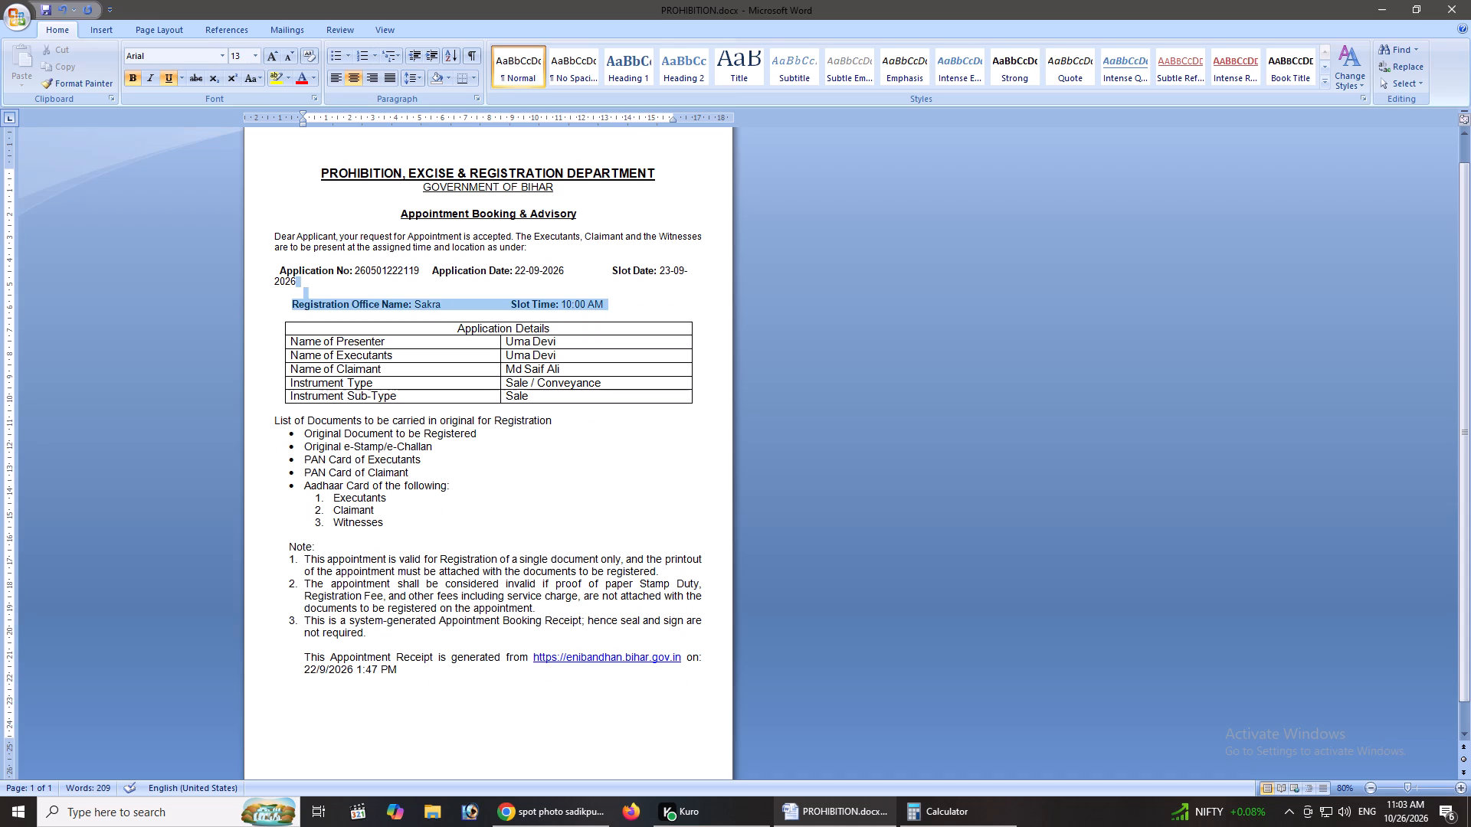
drag(333, 283, 264, 270)
key(ctrl+bracketleft)
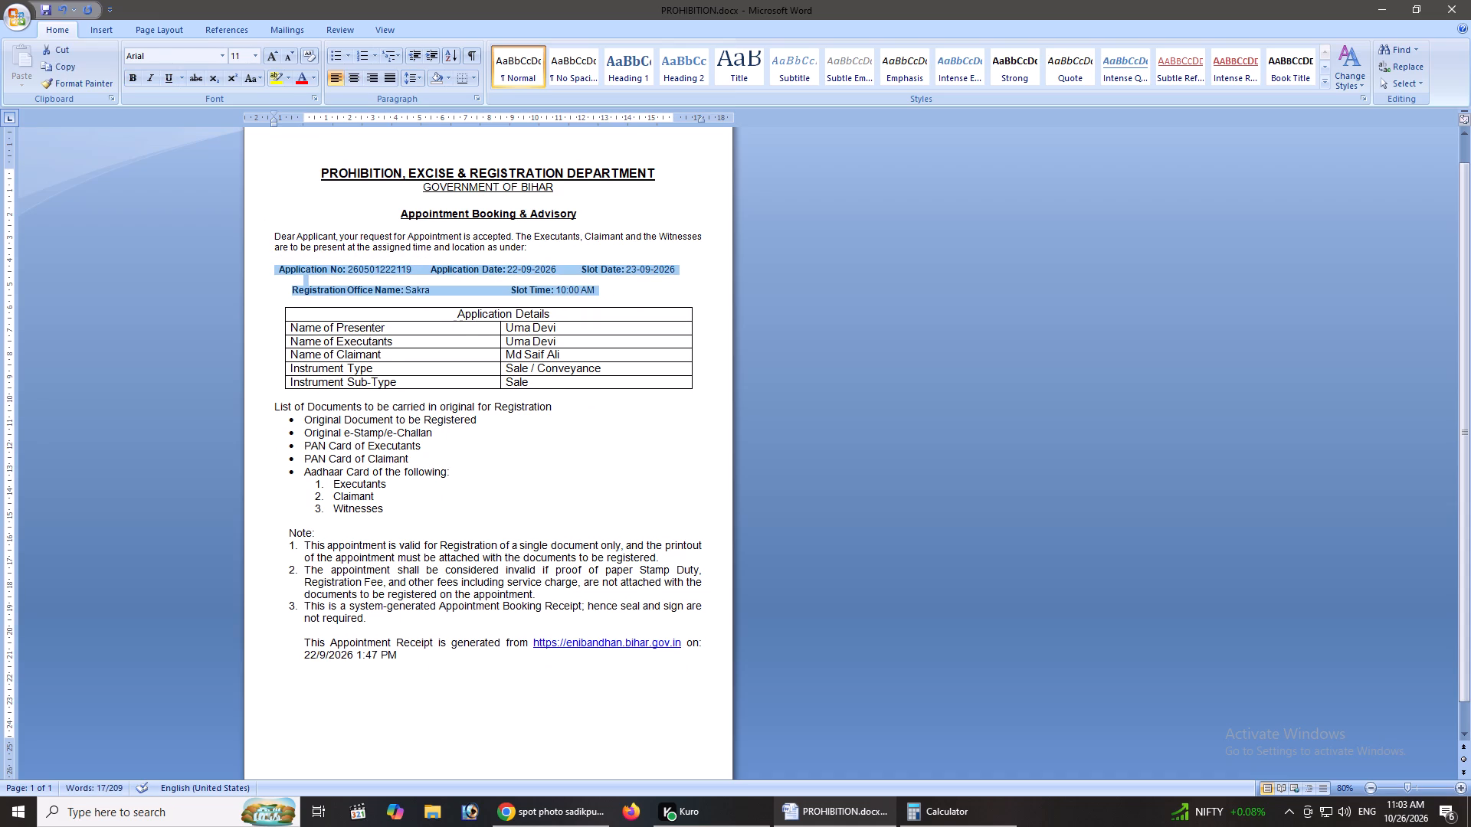
click(388, 361)
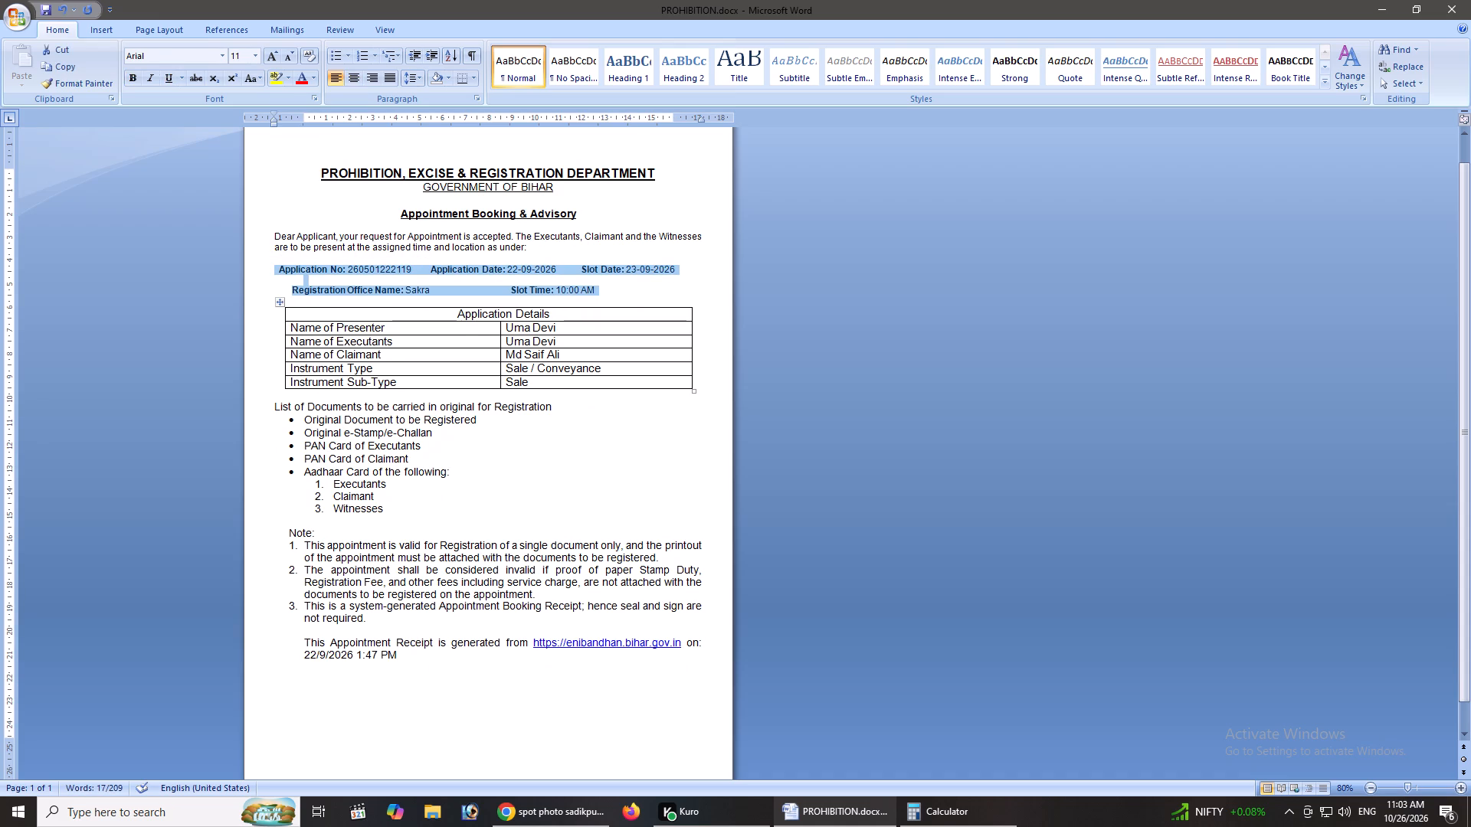
click(283, 275)
click(317, 286)
click(339, 290)
click(366, 348)
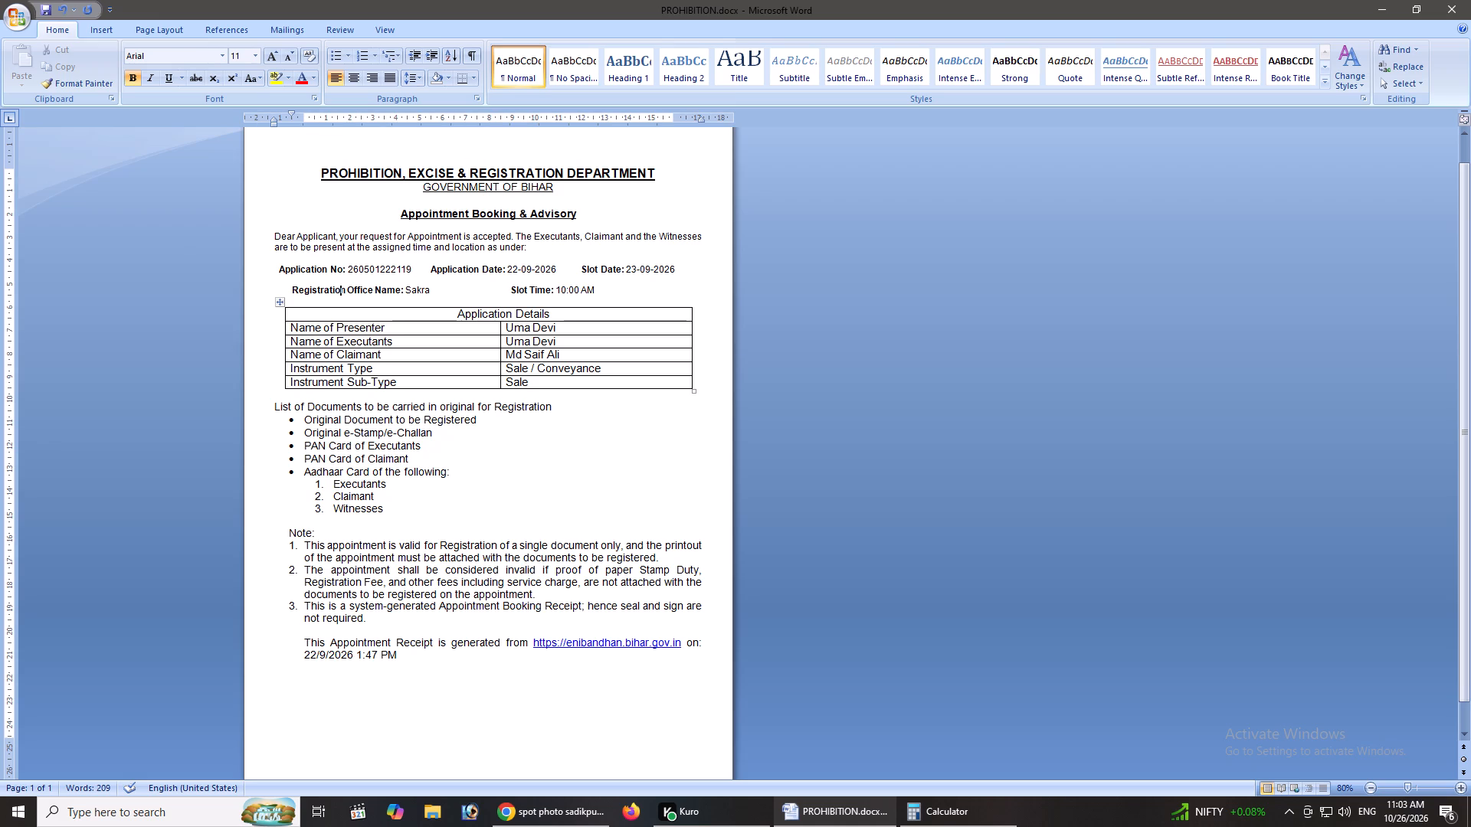
Set all text from the Application No. line to the end of the document to 11 pt.
drag(276, 266, 352, 338)
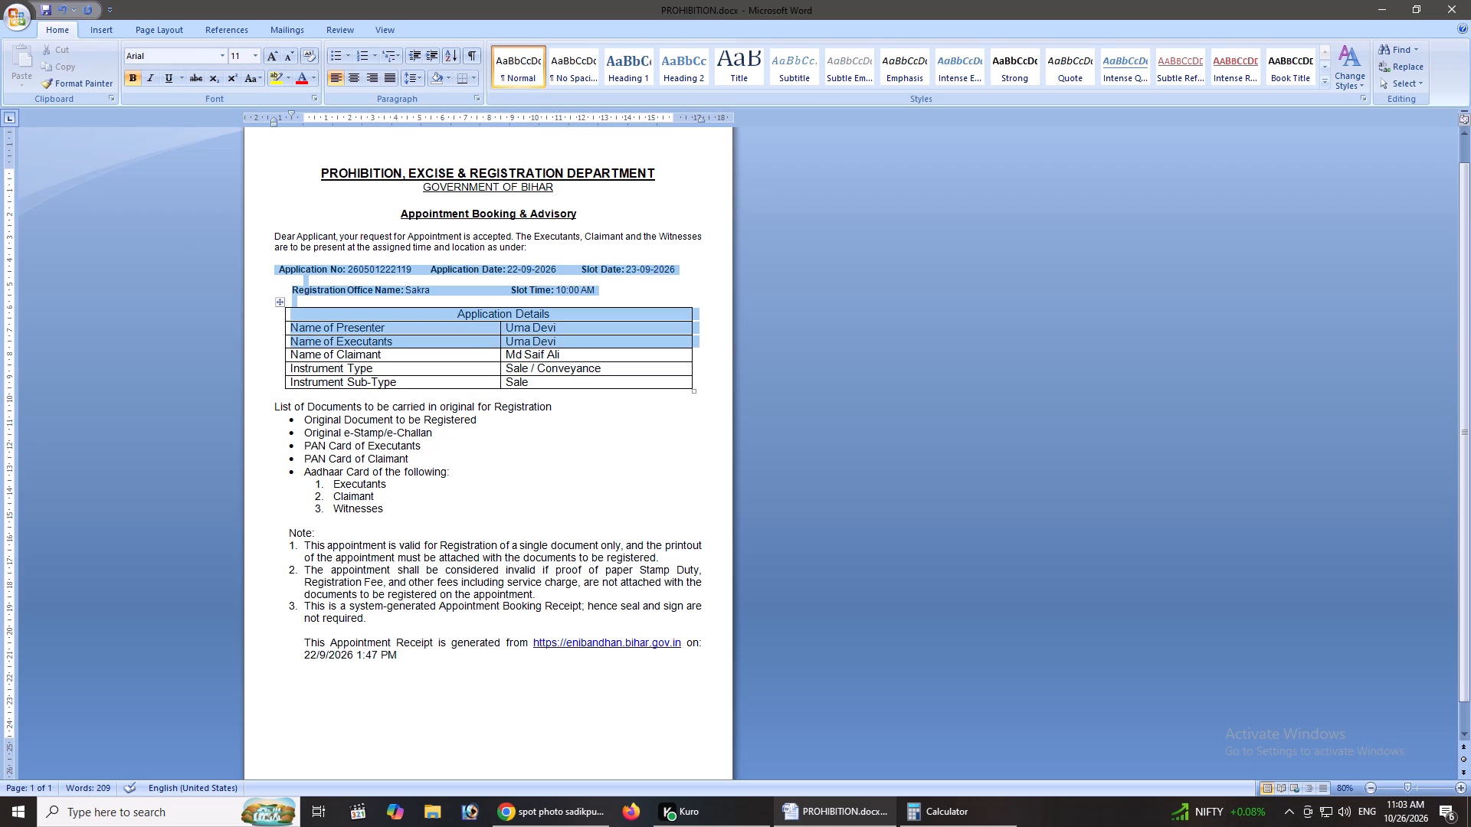
drag(352, 338, 693, 725)
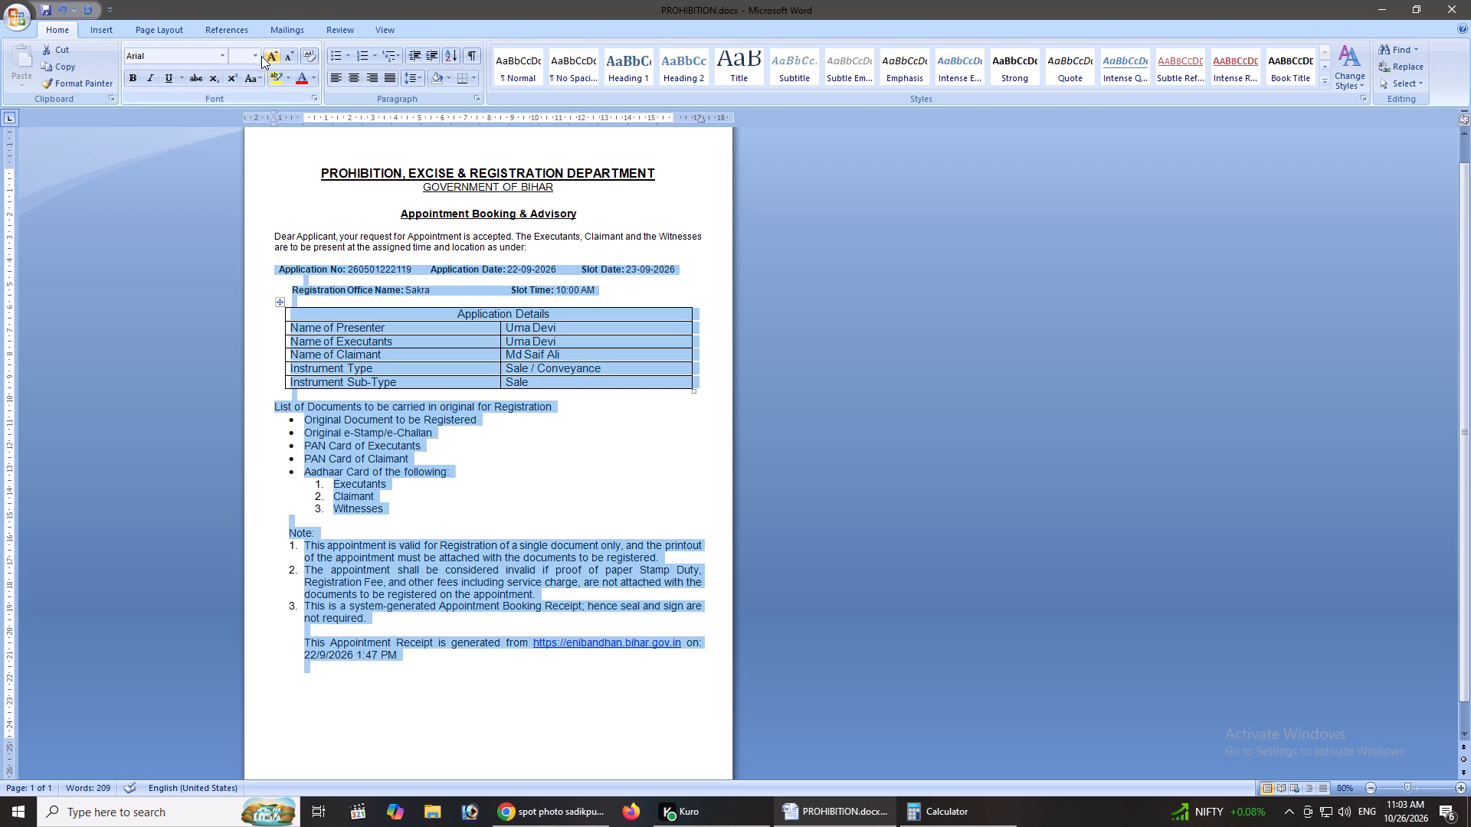
click(235, 57)
text(11)
key(Return)
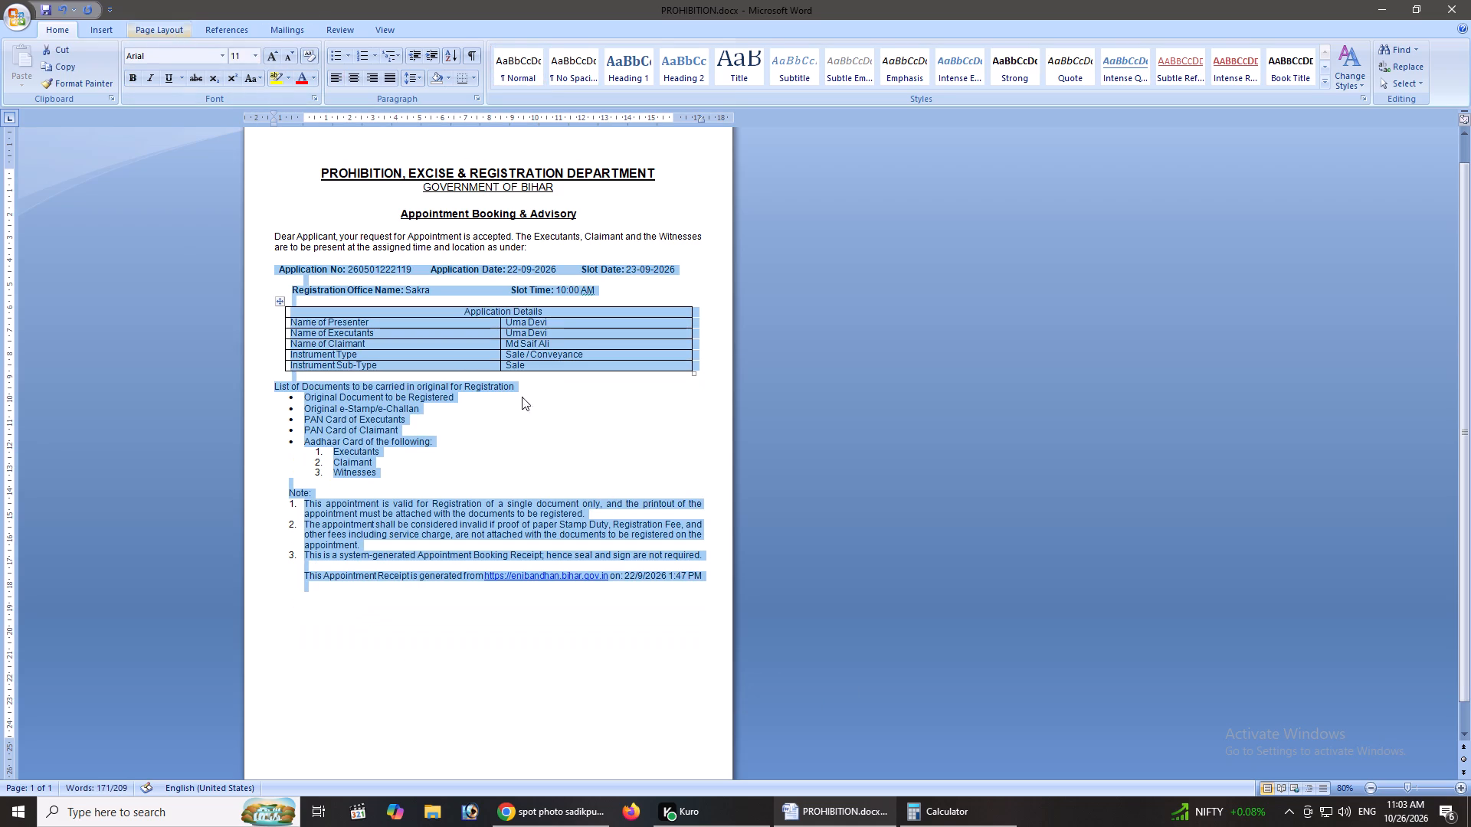
click(577, 439)
ctrl+scroll(589, 485, up, 4)
scroll(690, 379, down, 1)
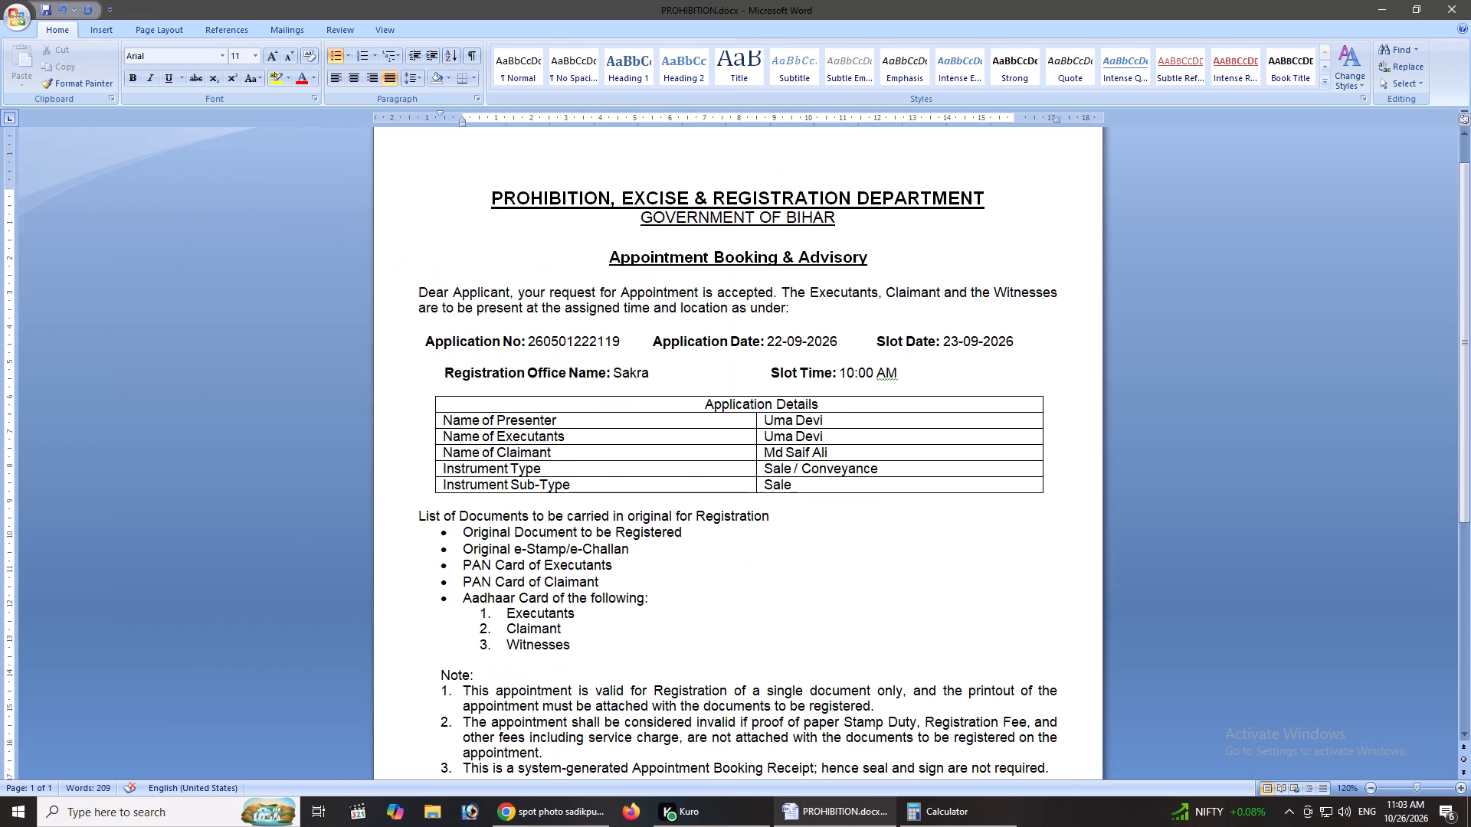
scroll(639, 412, down, 2)
scroll(535, 369, up, 1)
click(555, 270)
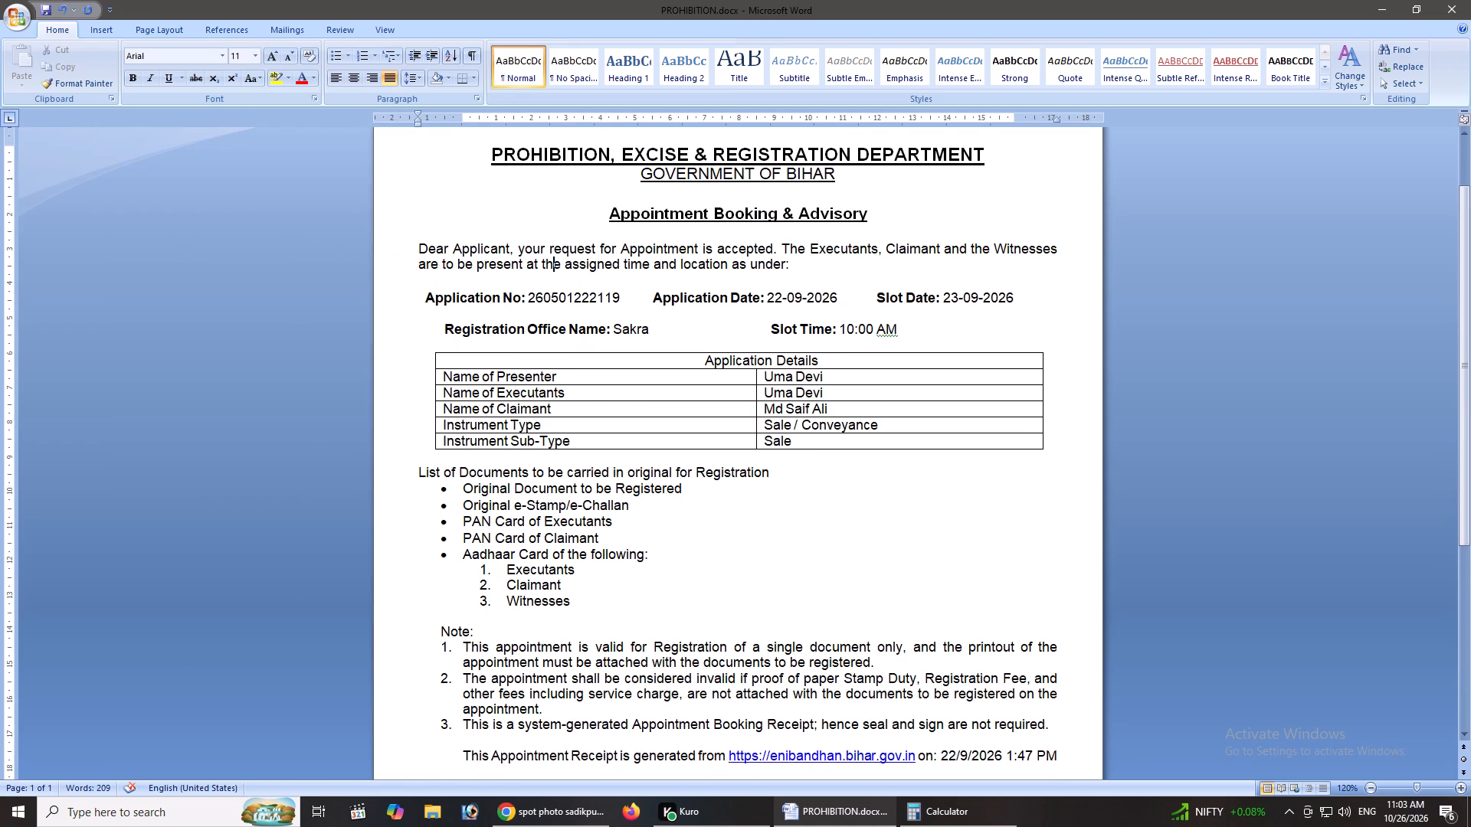
click(555, 387)
click(590, 457)
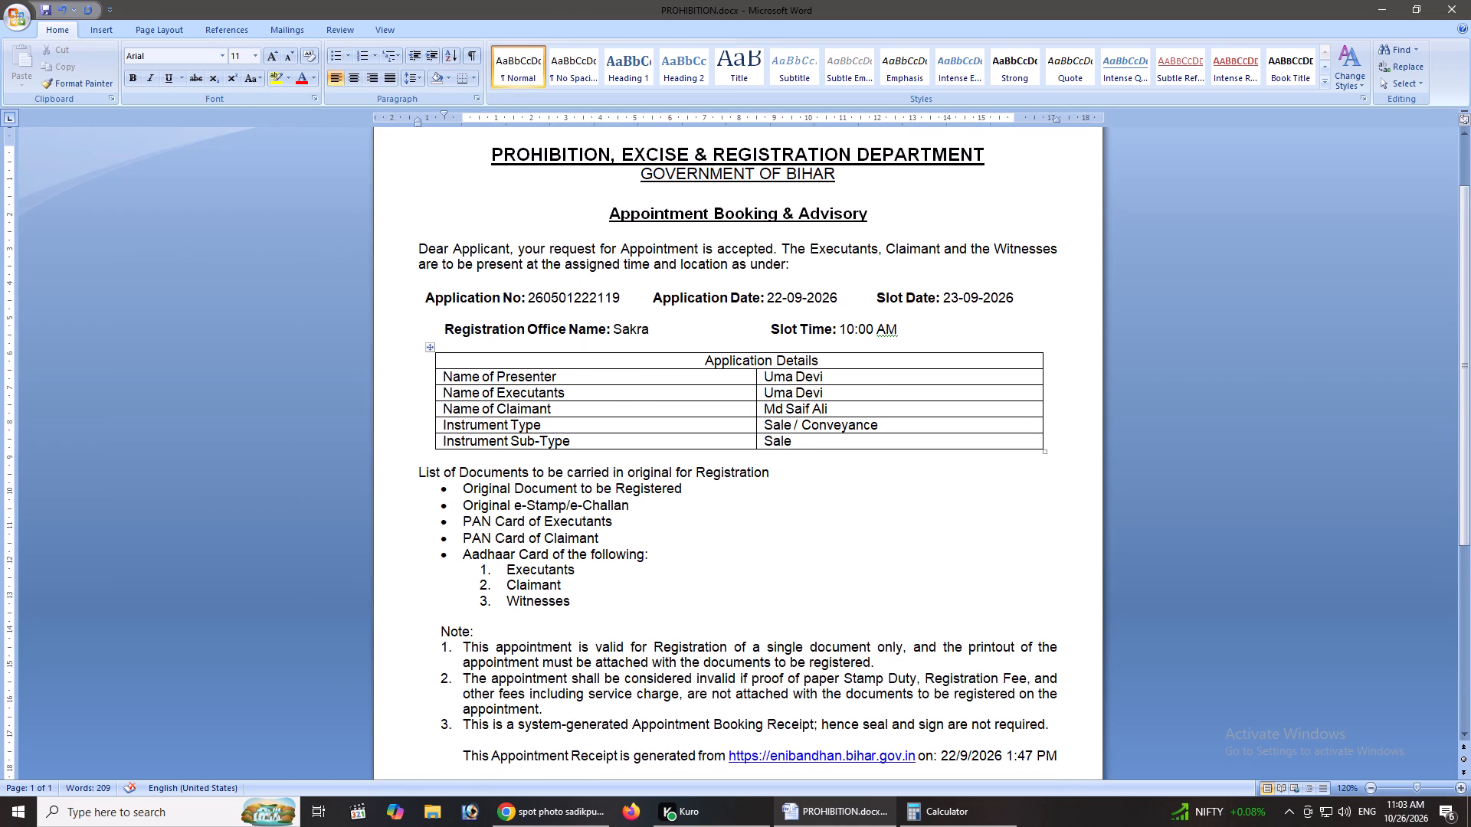
Set the line spacing of the whole document to 1.15.
drag(481, 146, 1047, 816)
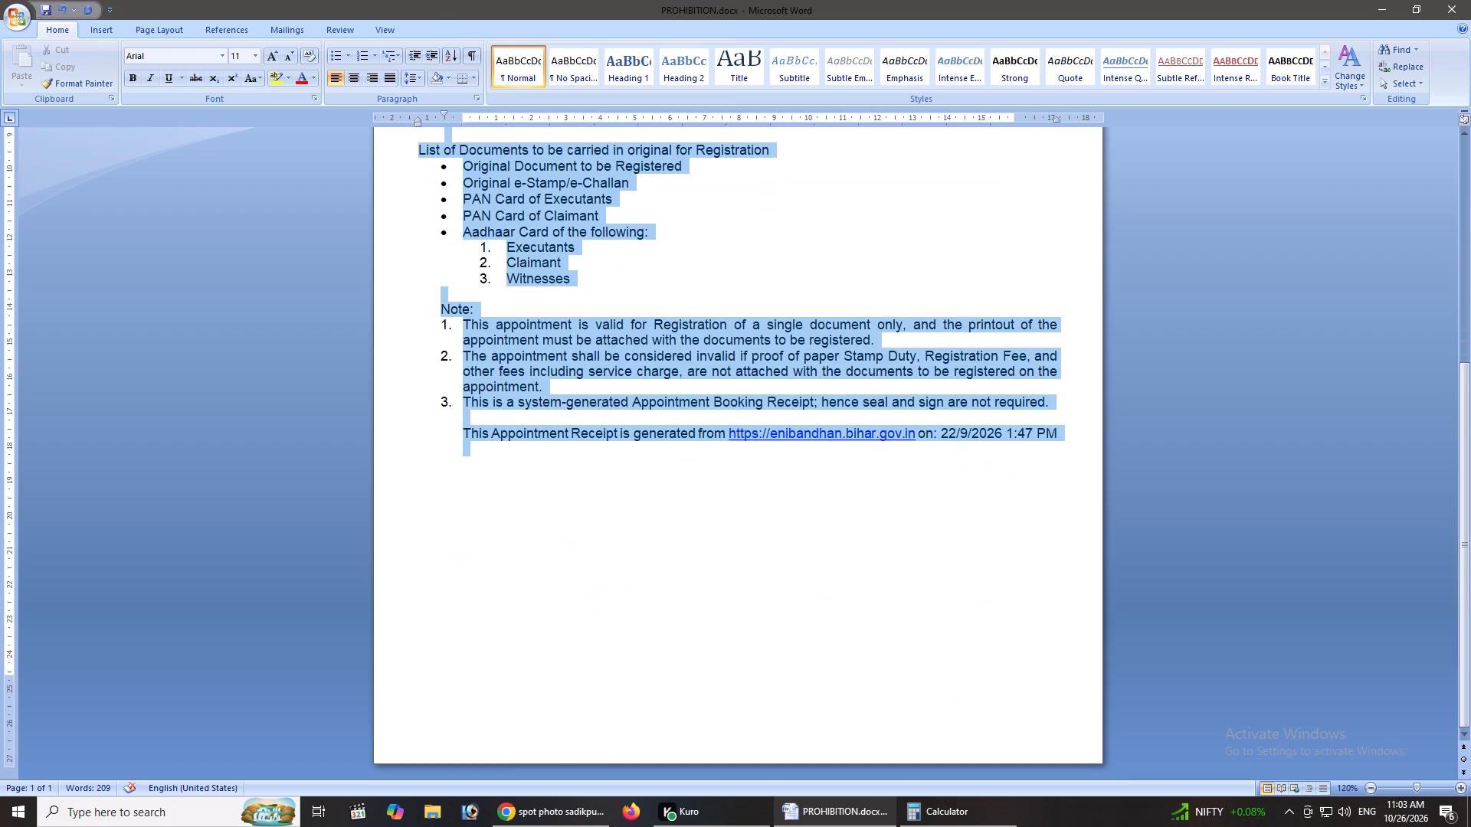
drag(1047, 816, 994, 754)
click(415, 79)
click(452, 113)
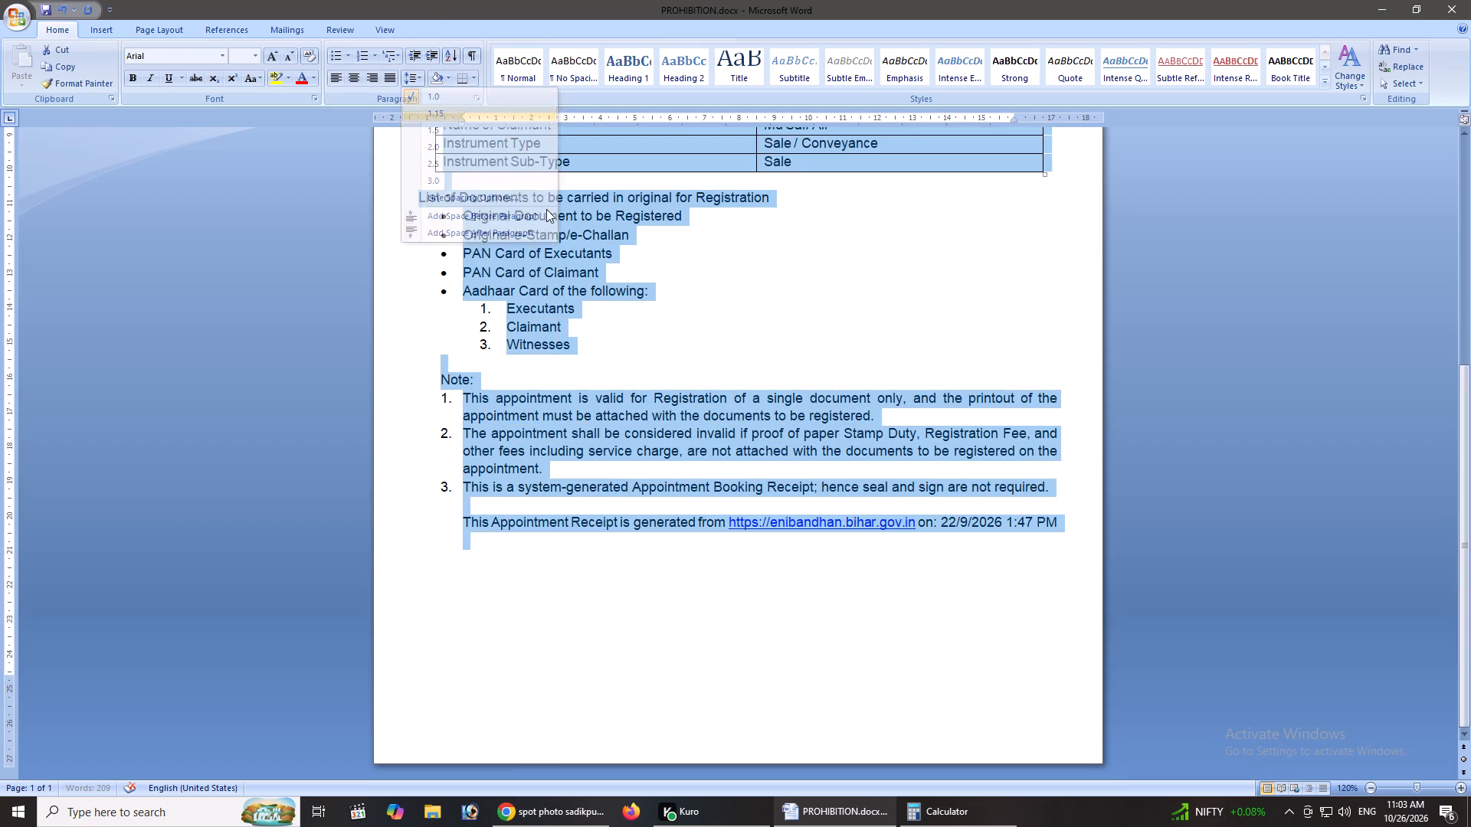
click(699, 325)
scroll(702, 329, up, 2)
scroll(702, 329, down, 1)
scroll(702, 329, up, 8)
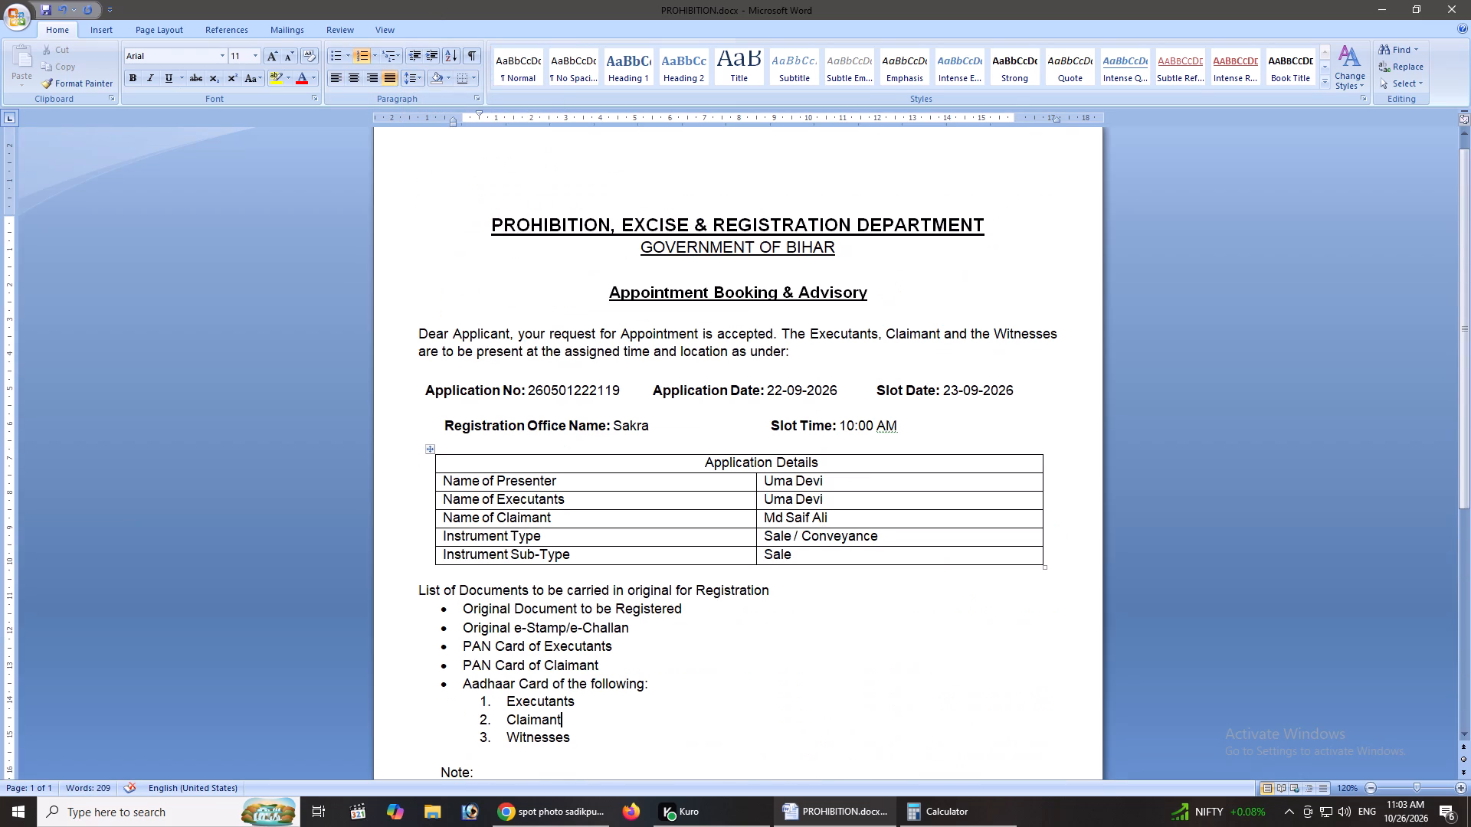
scroll(660, 289, up, 4)
Reduce the page's top margin by about 1 cm to move the content up.
click(626, 230)
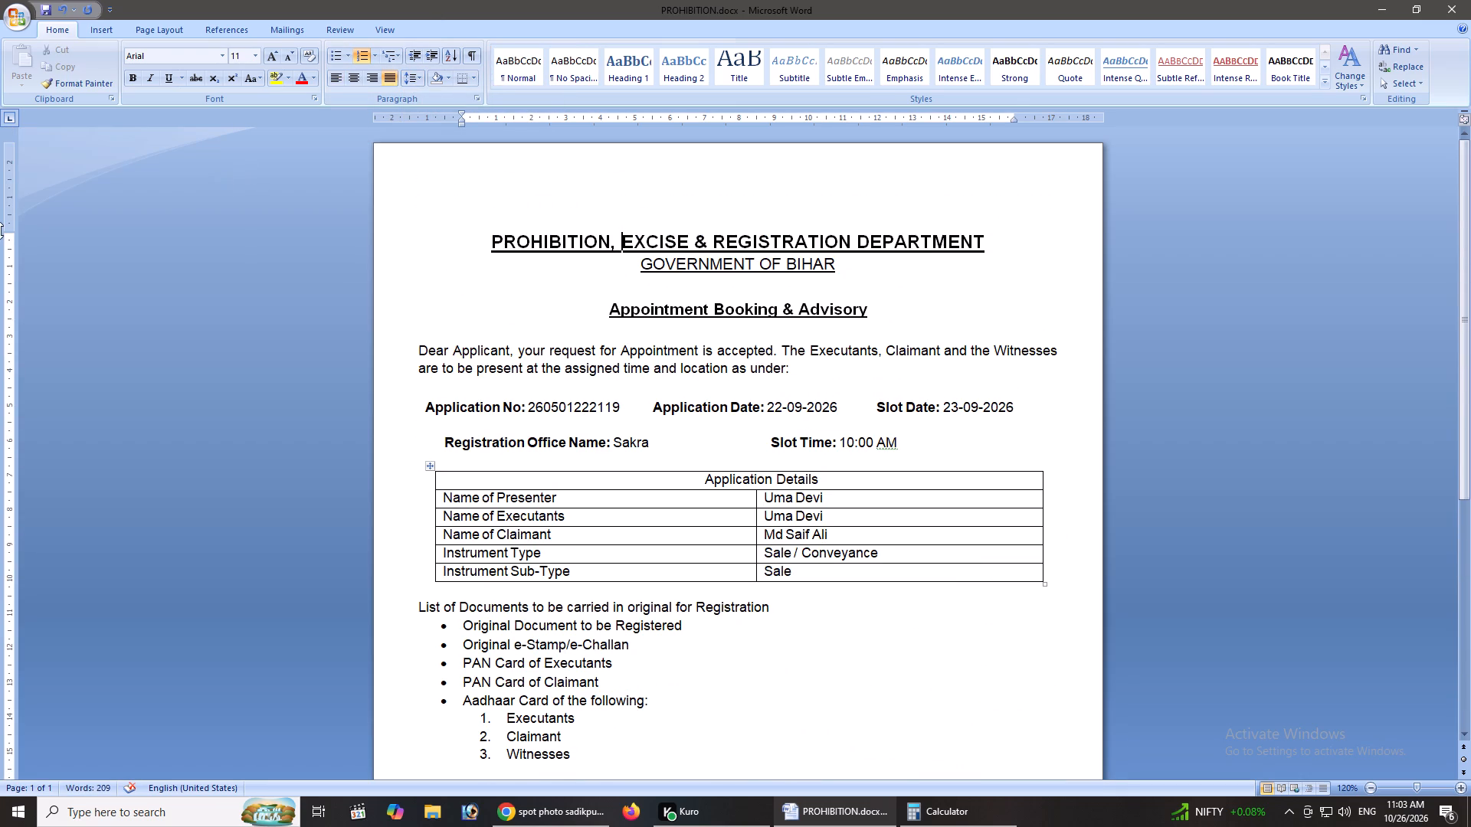
click(14, 239)
drag(4, 234, 15, 197)
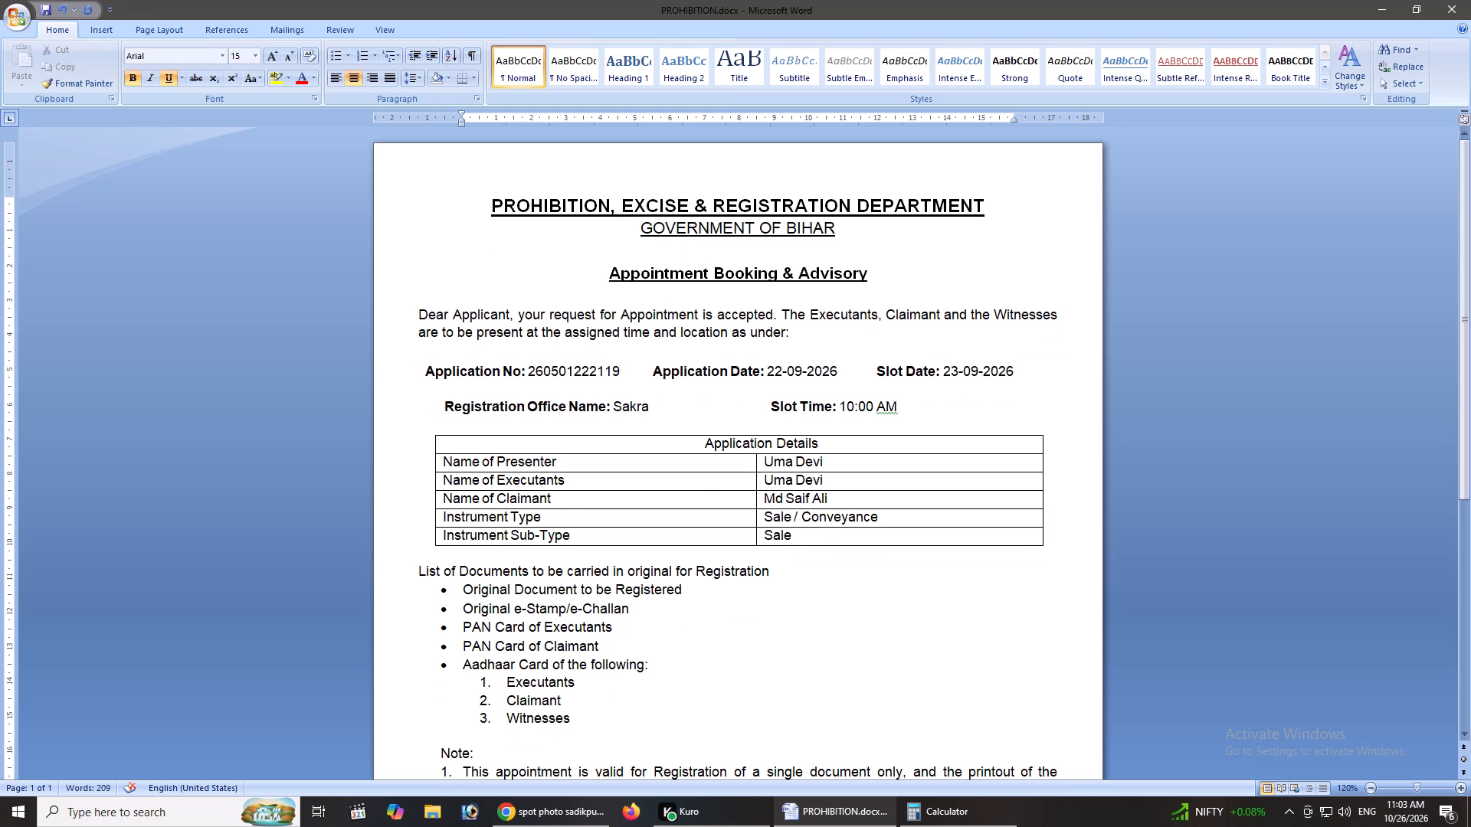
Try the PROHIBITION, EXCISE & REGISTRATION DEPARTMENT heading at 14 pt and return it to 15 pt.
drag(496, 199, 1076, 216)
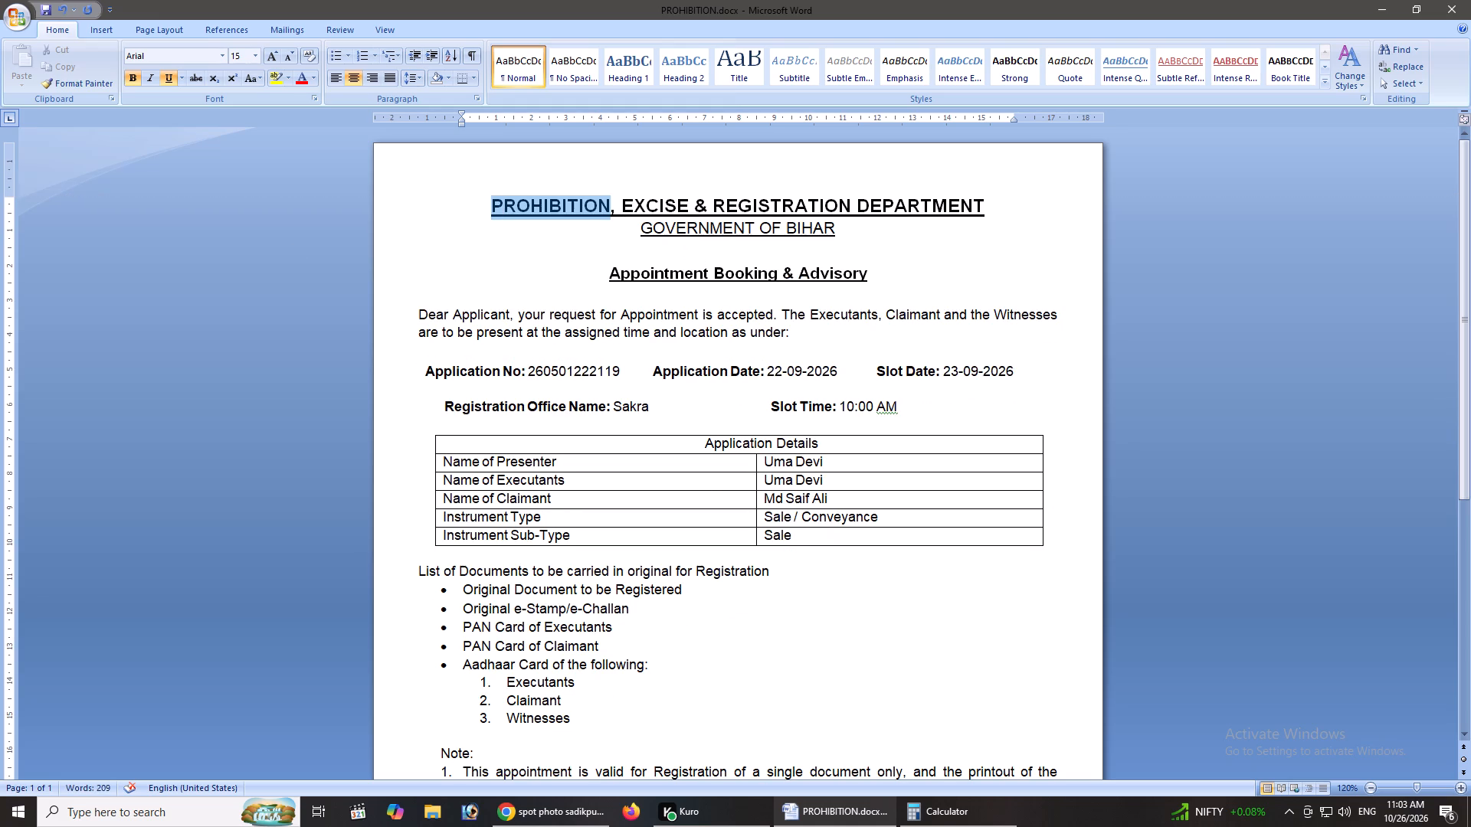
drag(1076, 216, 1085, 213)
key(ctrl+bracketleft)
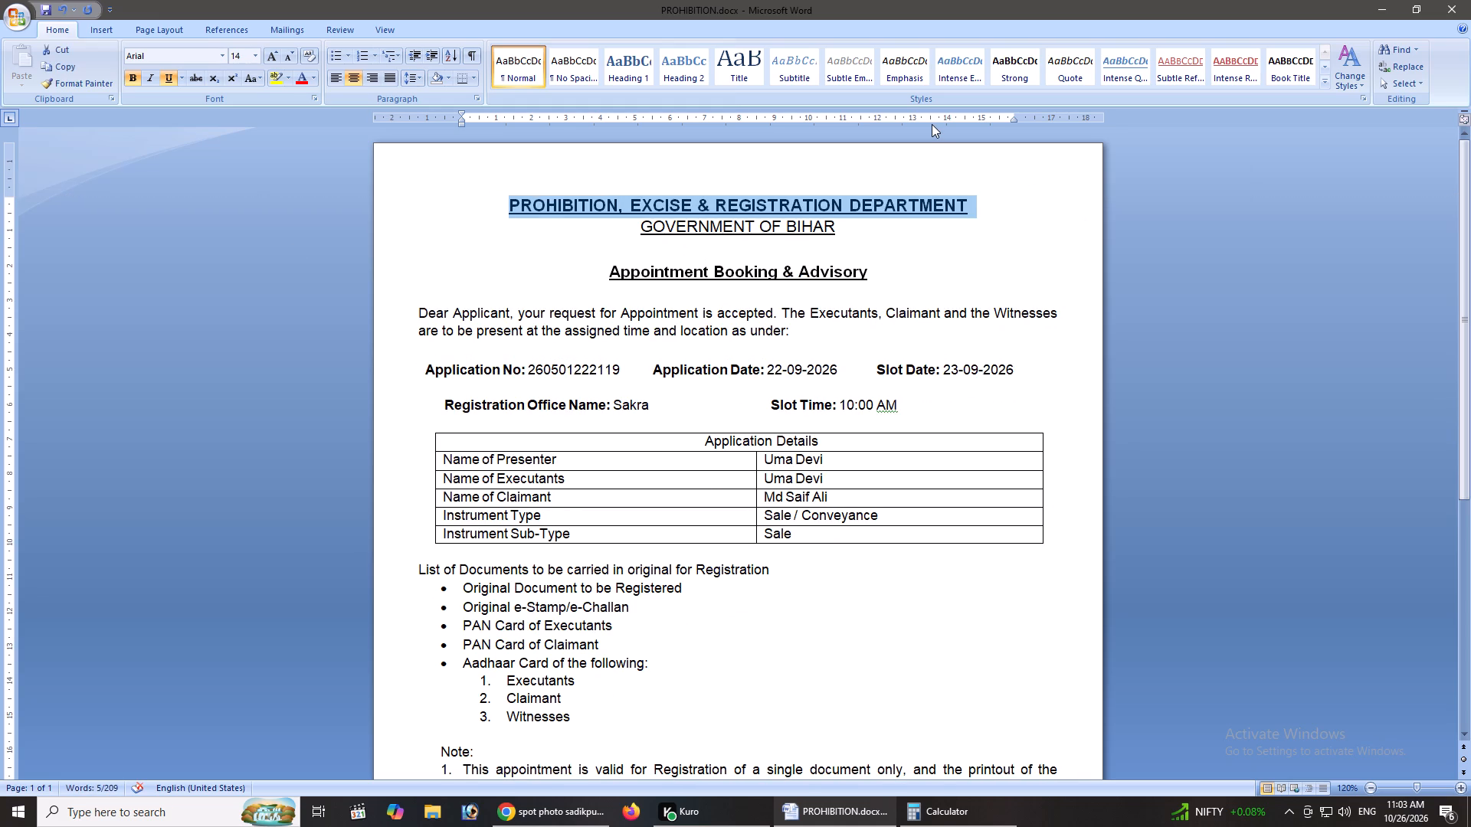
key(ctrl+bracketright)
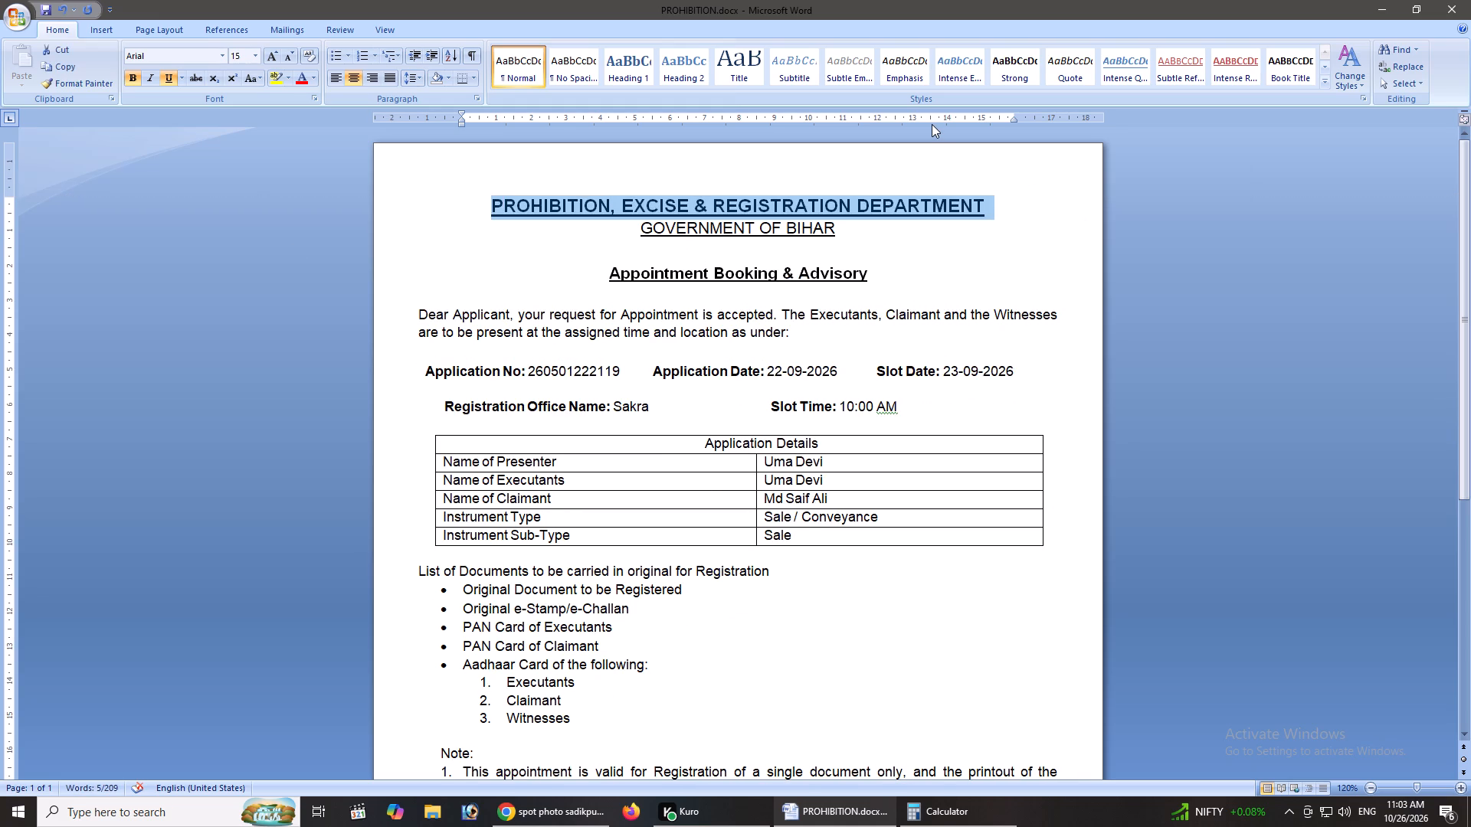
Insert seven spaces before the PROHIBITION, EXCISE & REGISTRATION DEPARTMENT heading to shift it right.
click(467, 202)
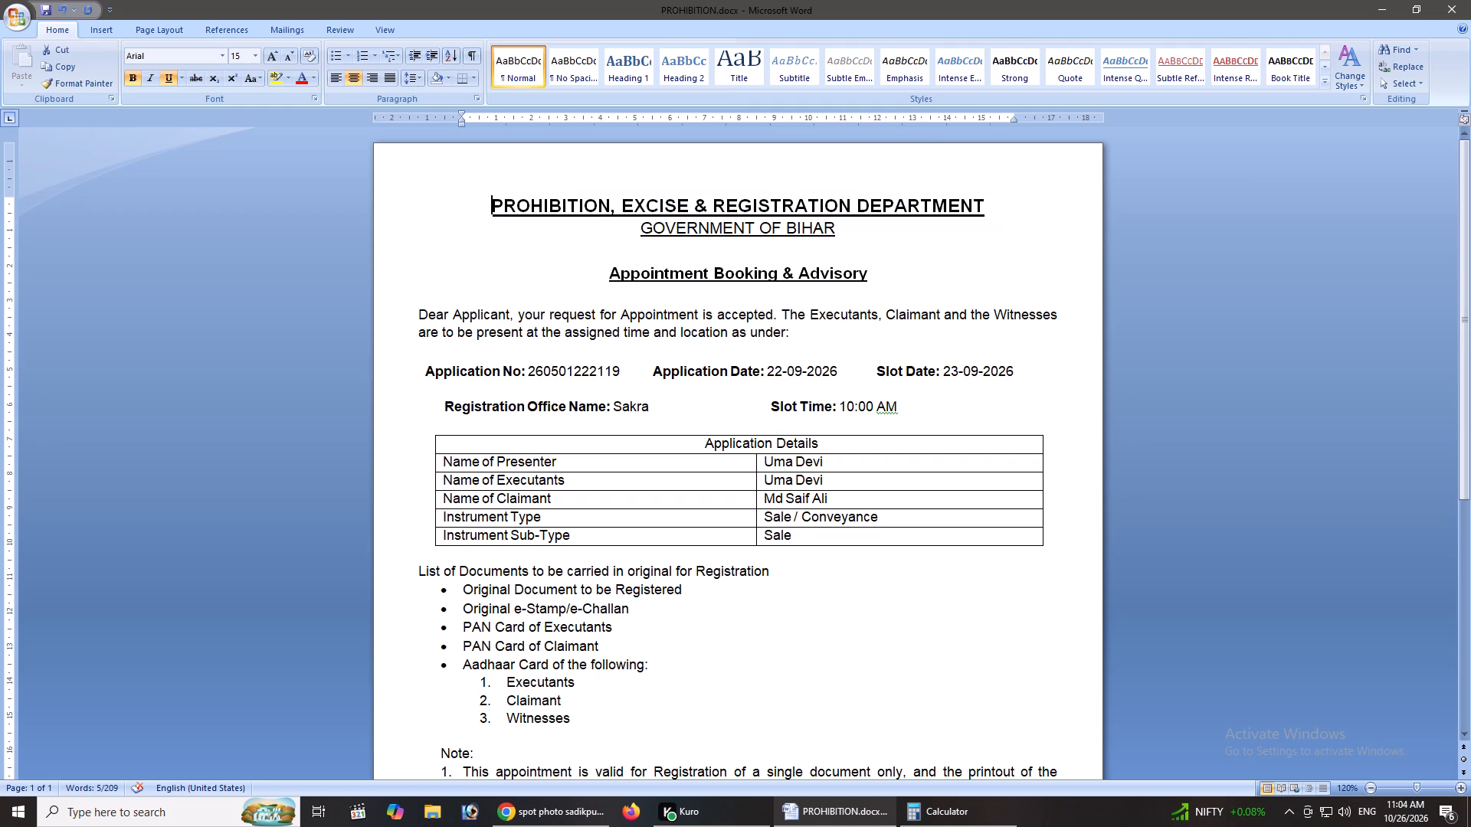
key(space)
key(space)
key(space)
key(space)
key(space)
key(space)
key(space)
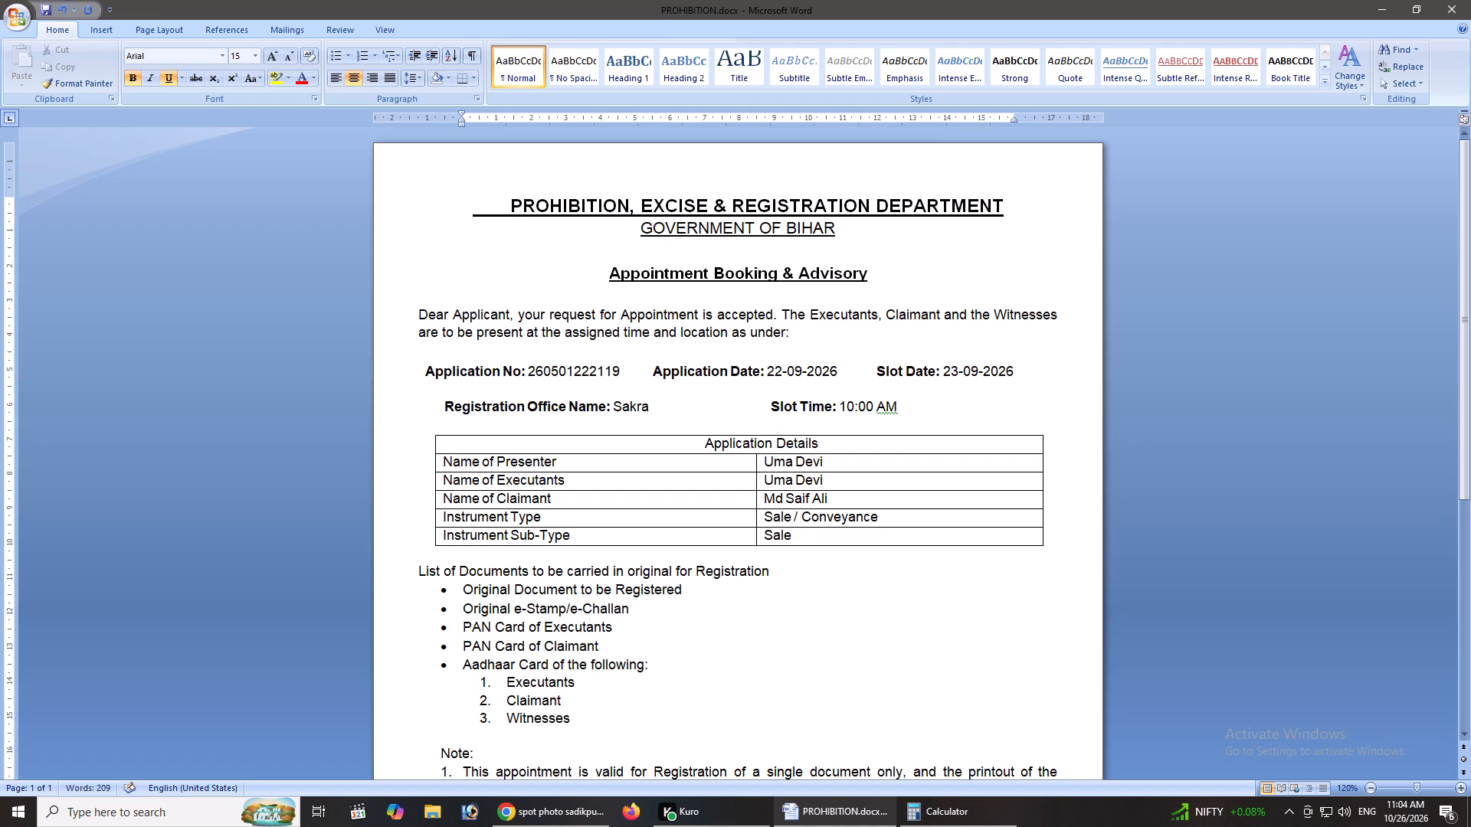
Remove the underline from the spaces in front of the department heading.
key(shift+Left)
key(shift+Left)
key(shift+Left)
key(shift+Left)
key(shift+Left)
key(shift+Left)
key(ctrl+u)
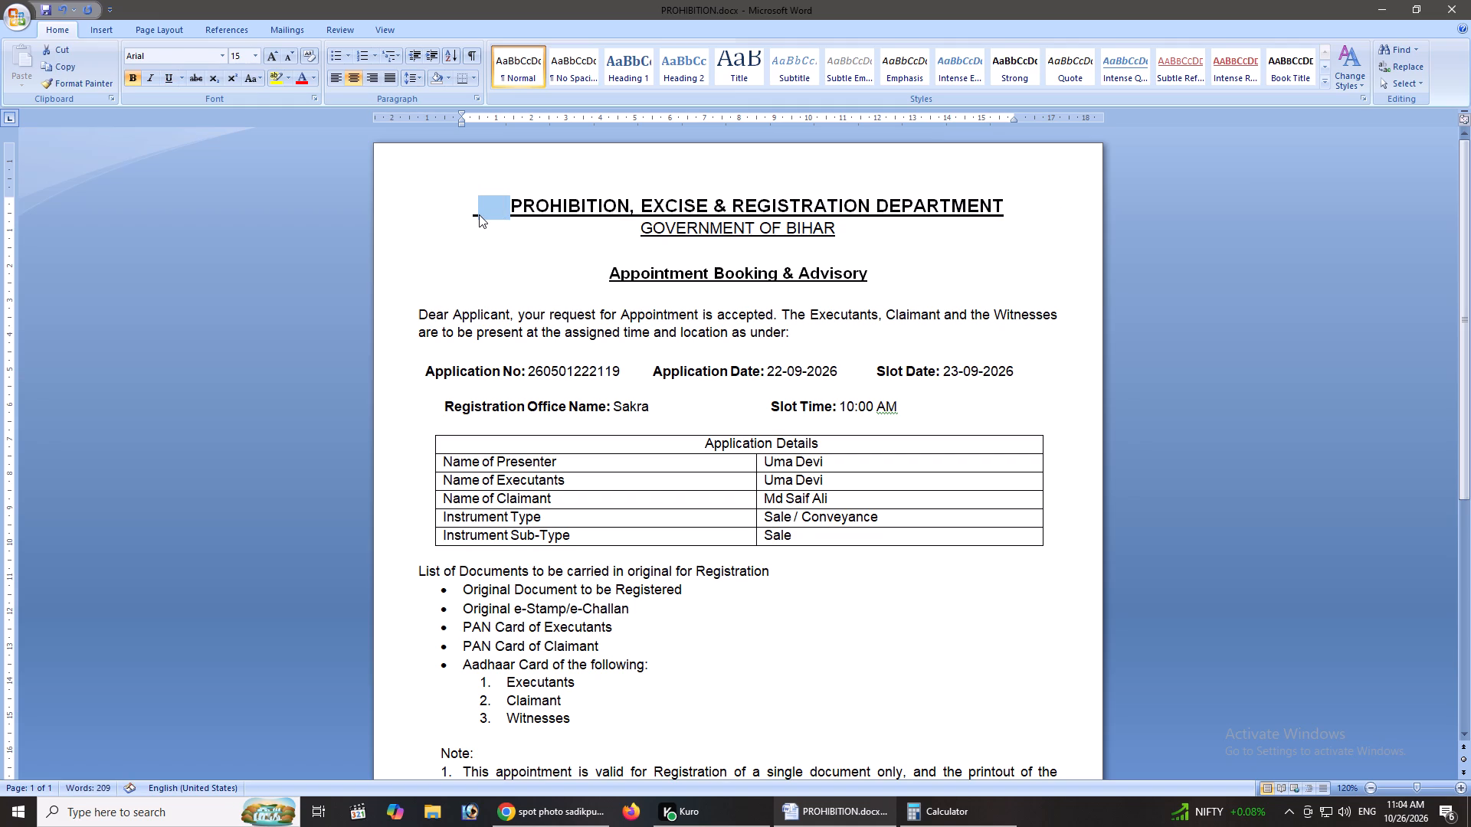
key(shift+Left)
key(ctrl+u)
click(545, 205)
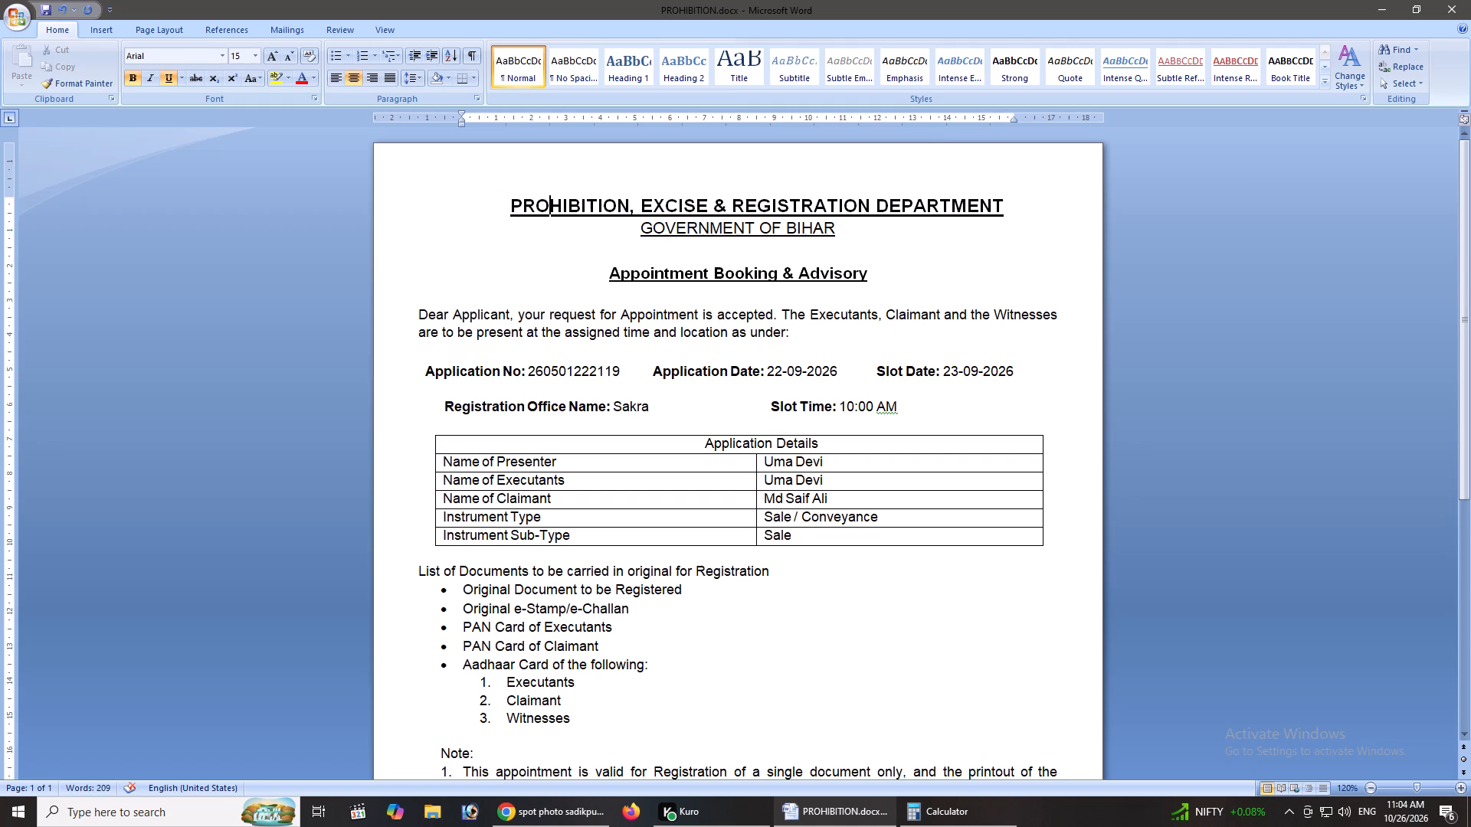
Reduce the font size of the department heading and the GOVERNMENT OF BIHAR line by one point.
click(885, 238)
drag(880, 235, 545, 191)
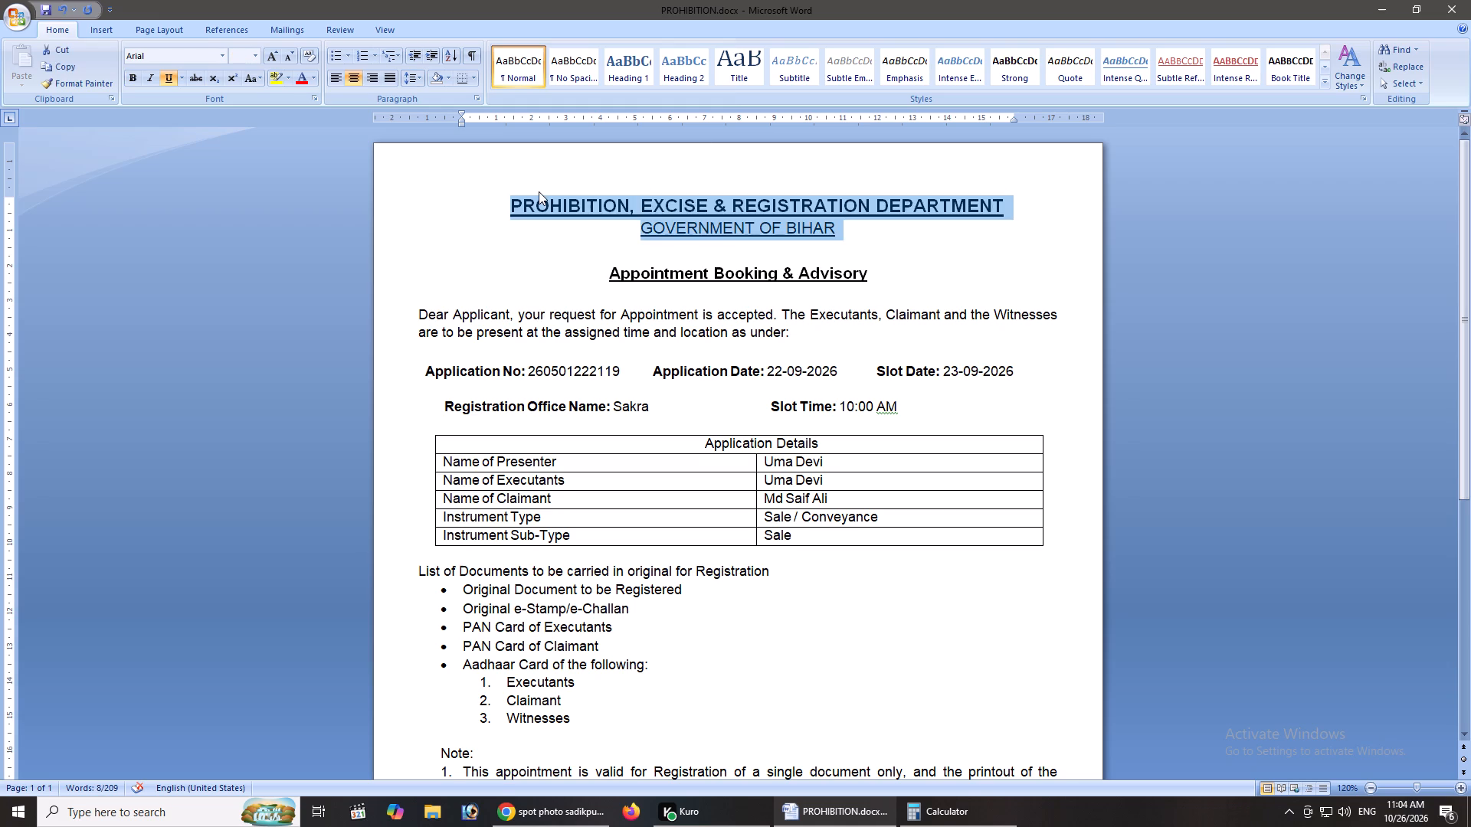
key(ctrl+bracketleft)
click(644, 339)
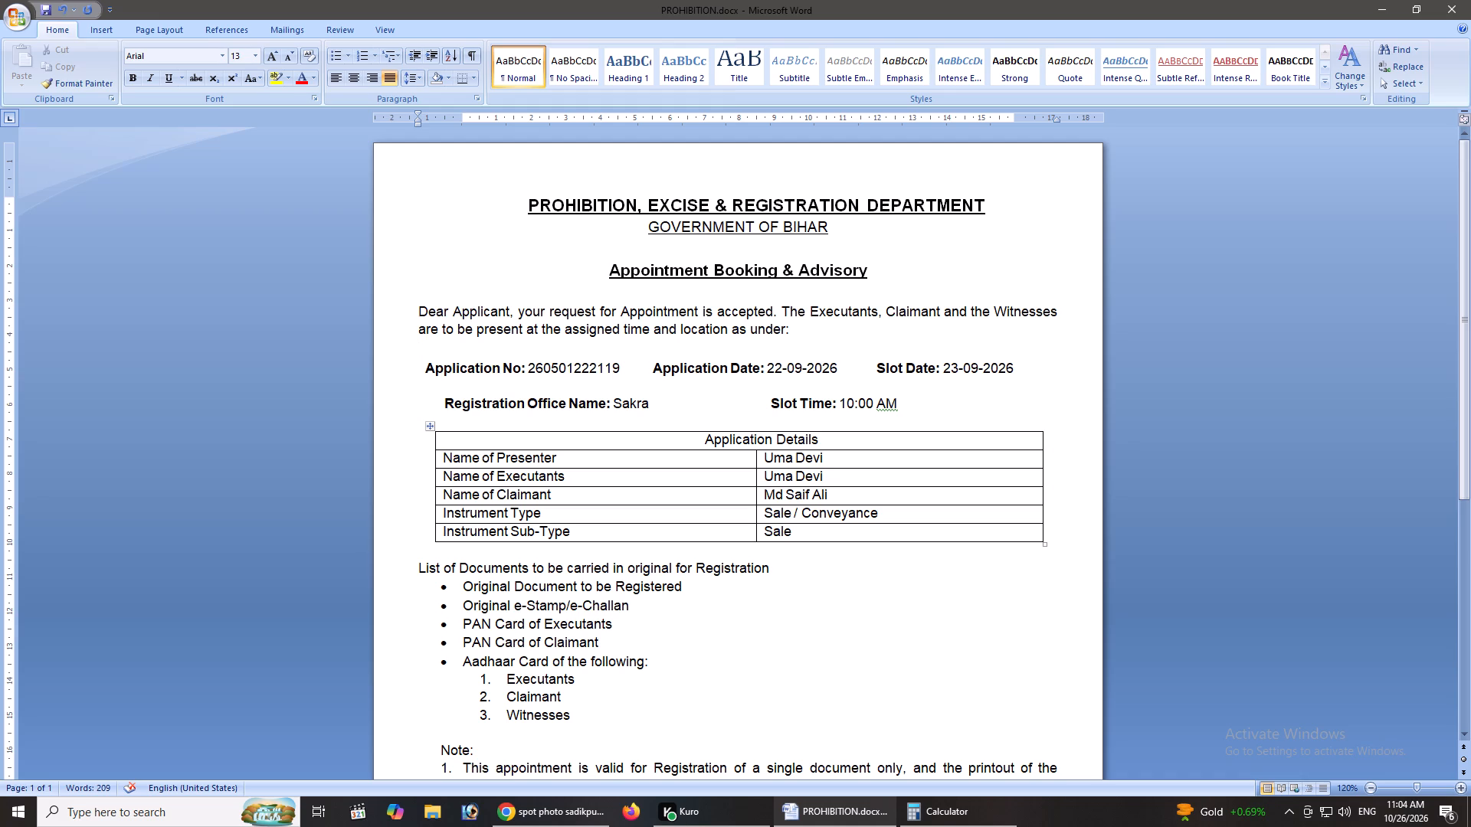
Bold the Application Details heading in the table's first row.
drag(857, 443, 690, 444)
key(ctrl+b)
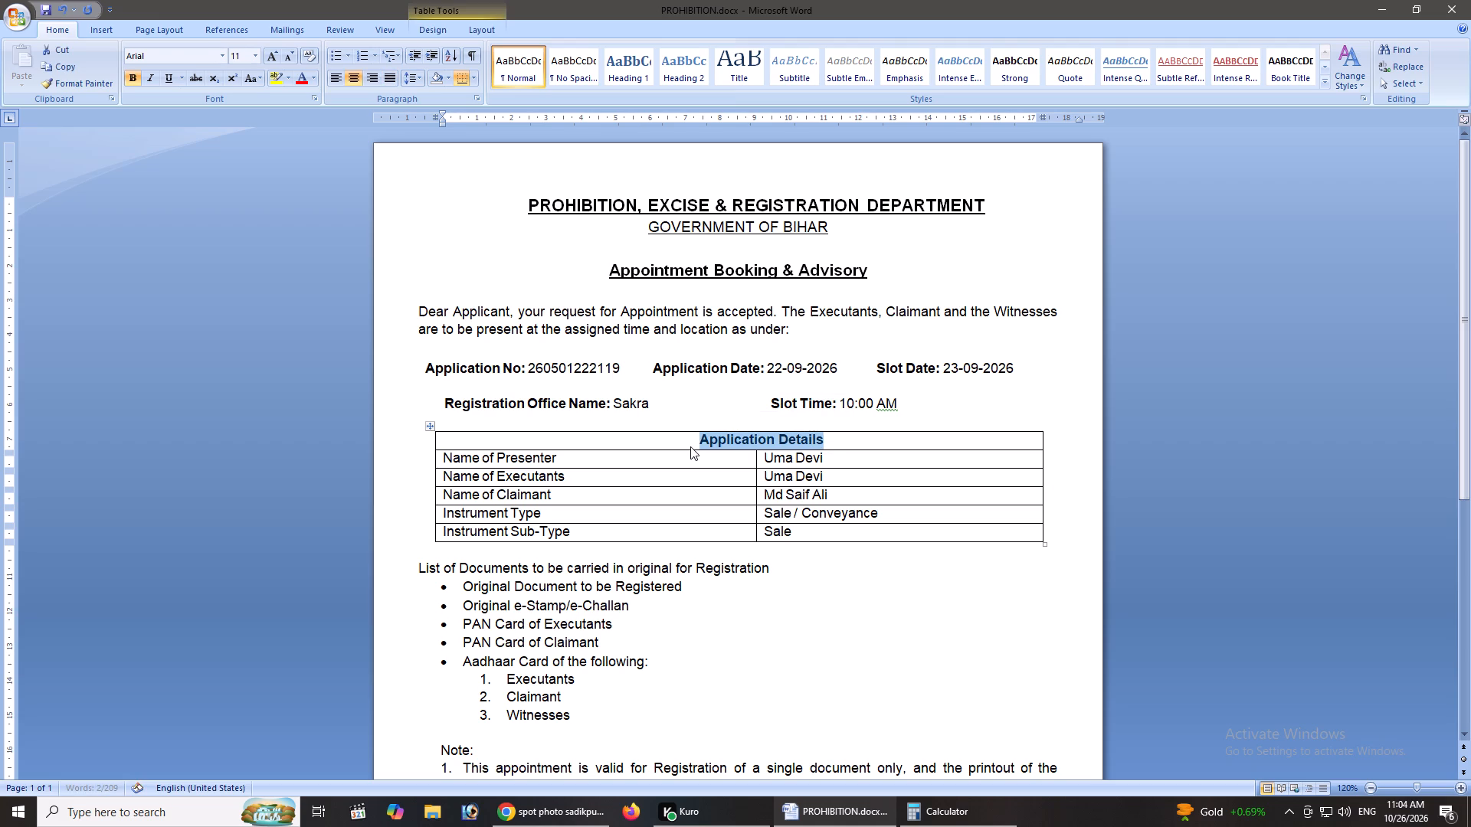
click(749, 485)
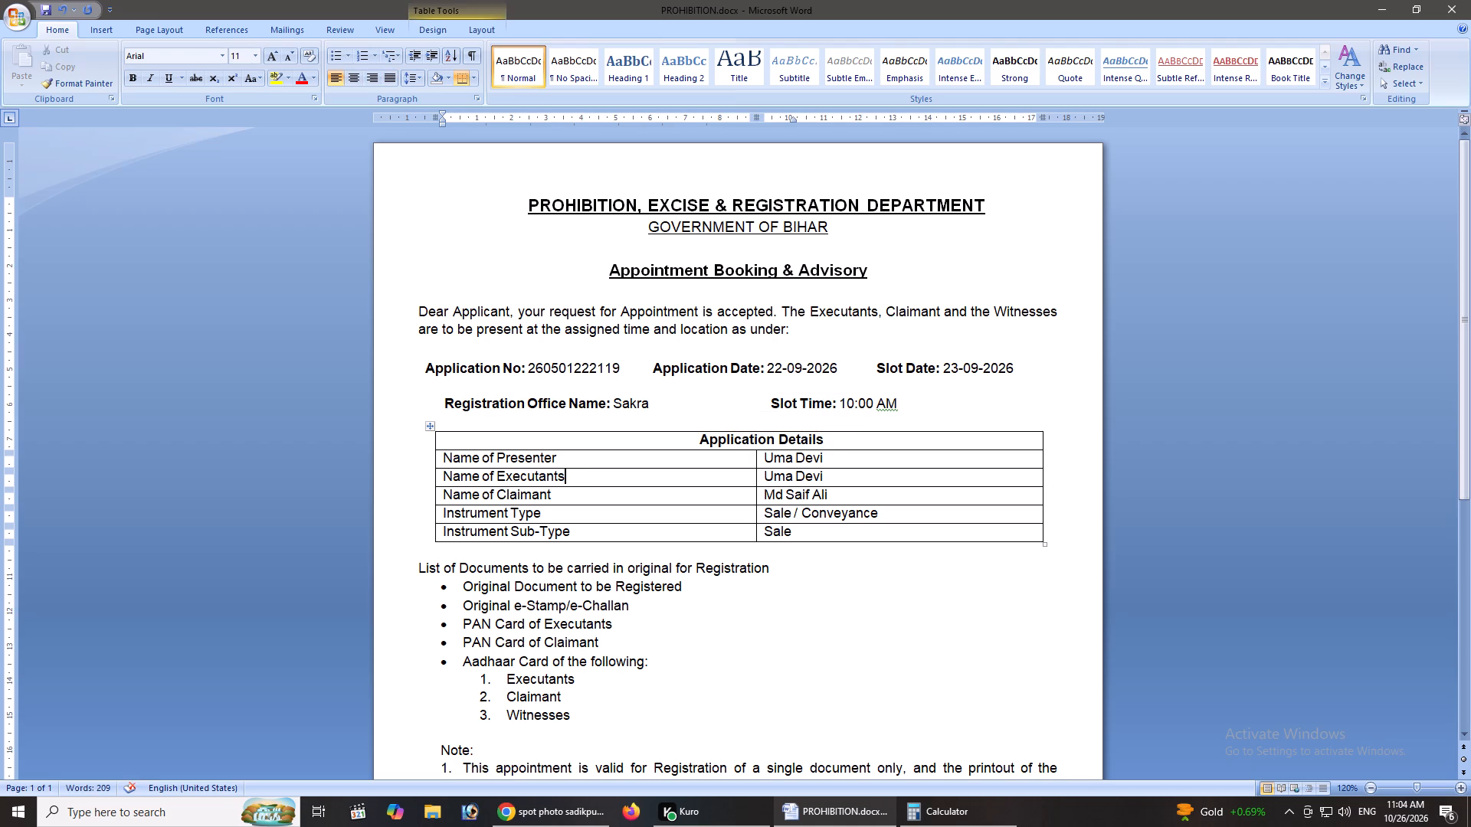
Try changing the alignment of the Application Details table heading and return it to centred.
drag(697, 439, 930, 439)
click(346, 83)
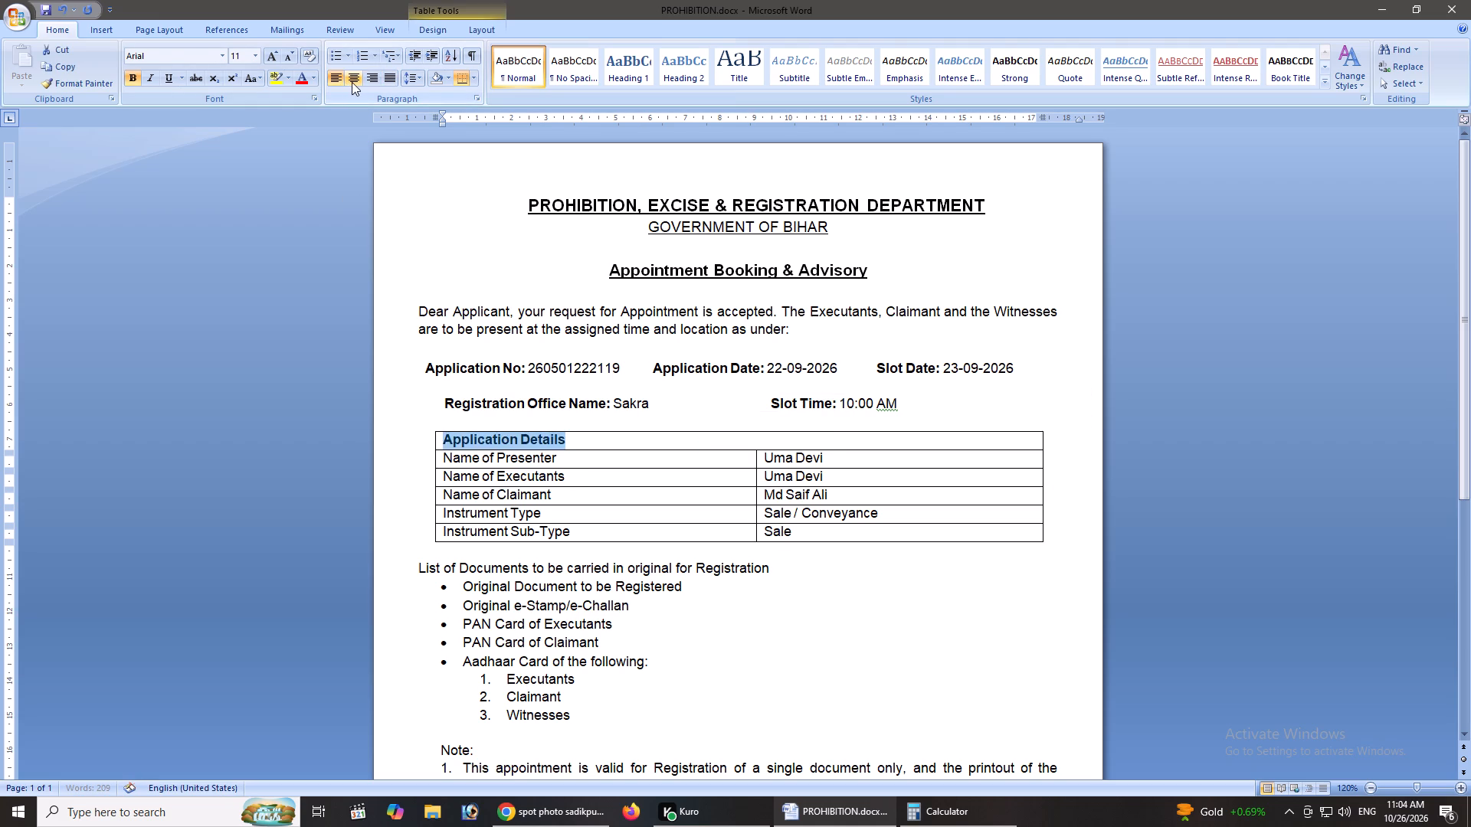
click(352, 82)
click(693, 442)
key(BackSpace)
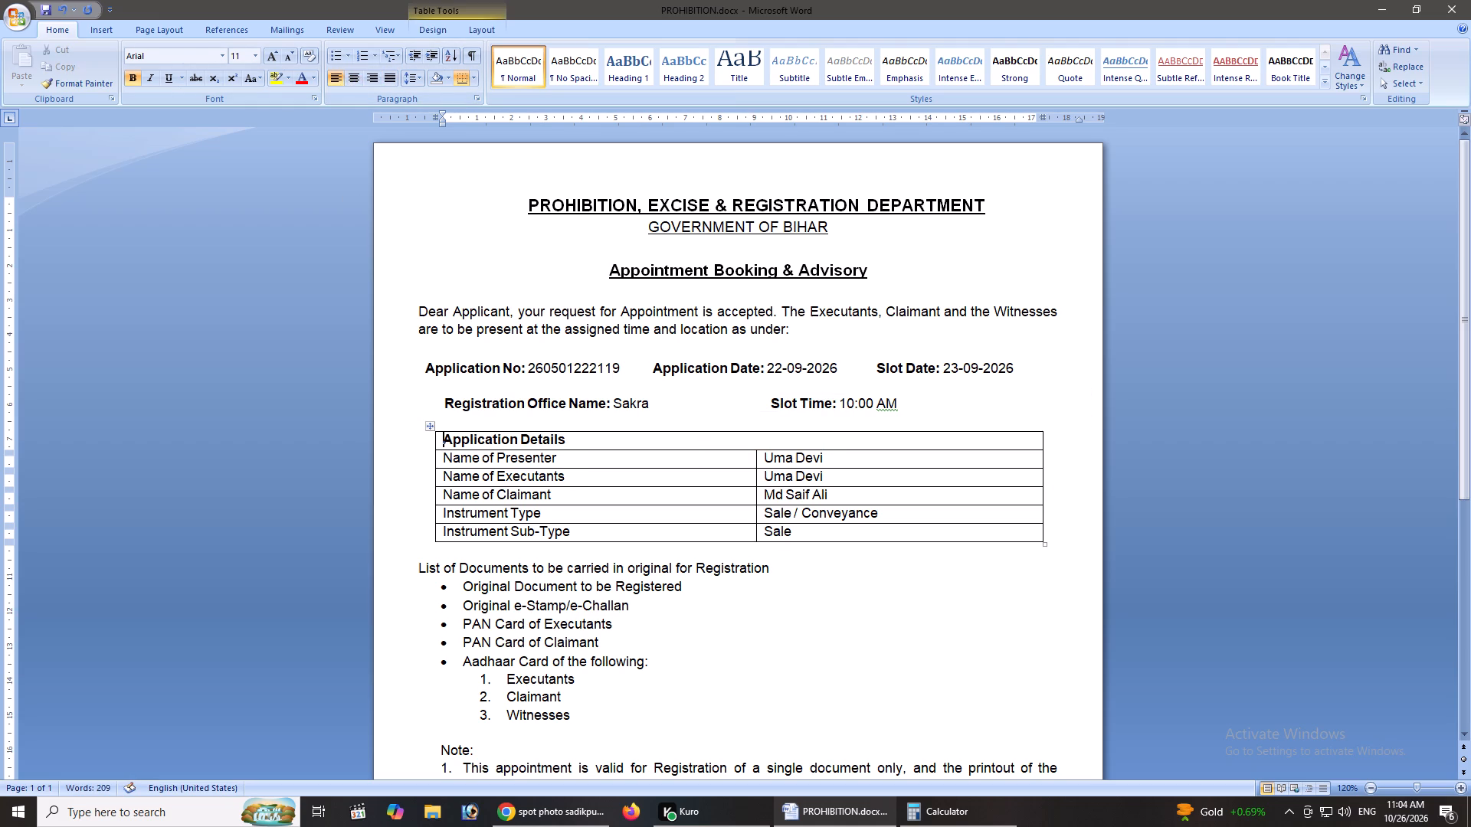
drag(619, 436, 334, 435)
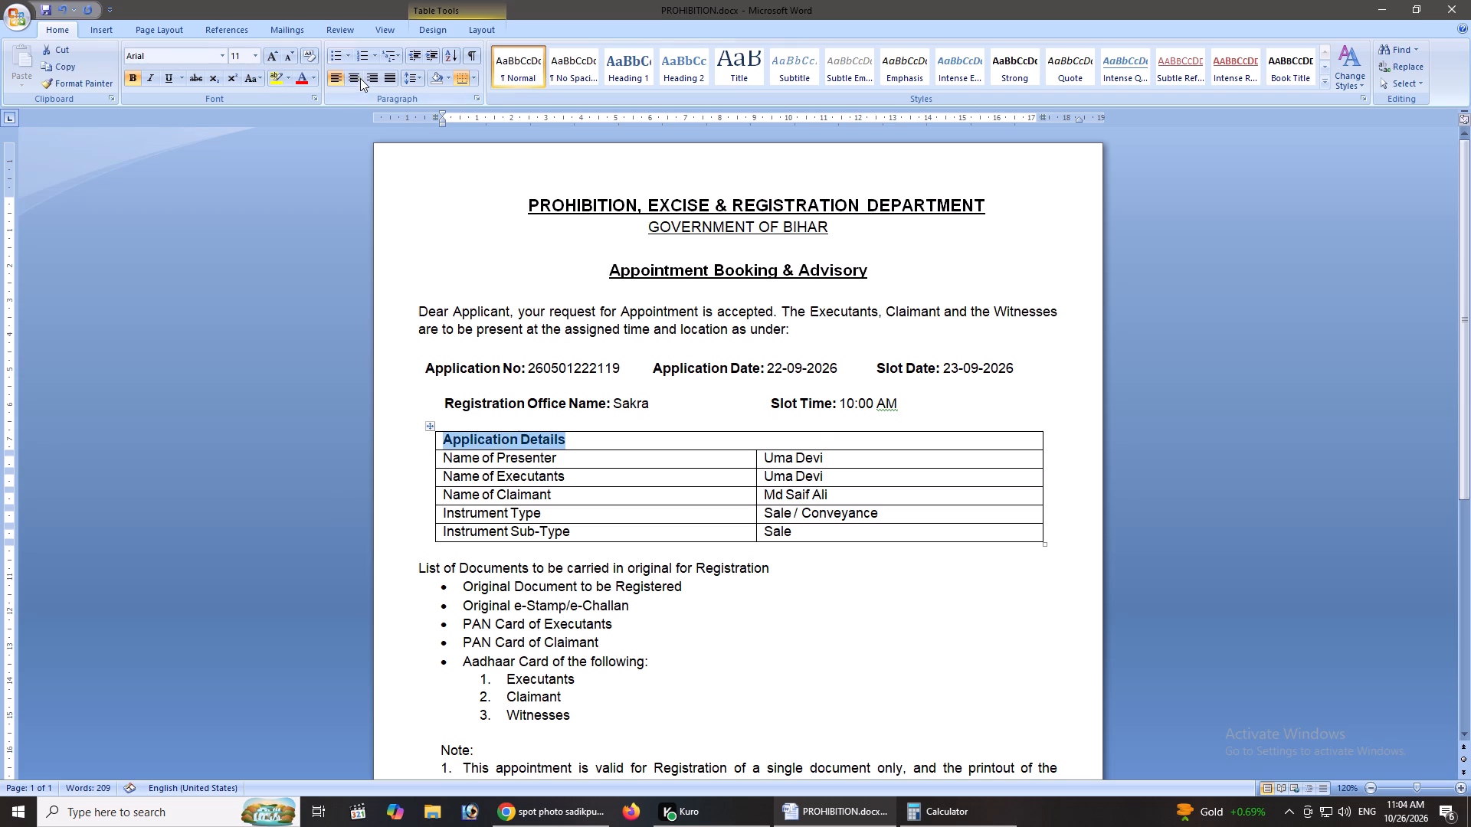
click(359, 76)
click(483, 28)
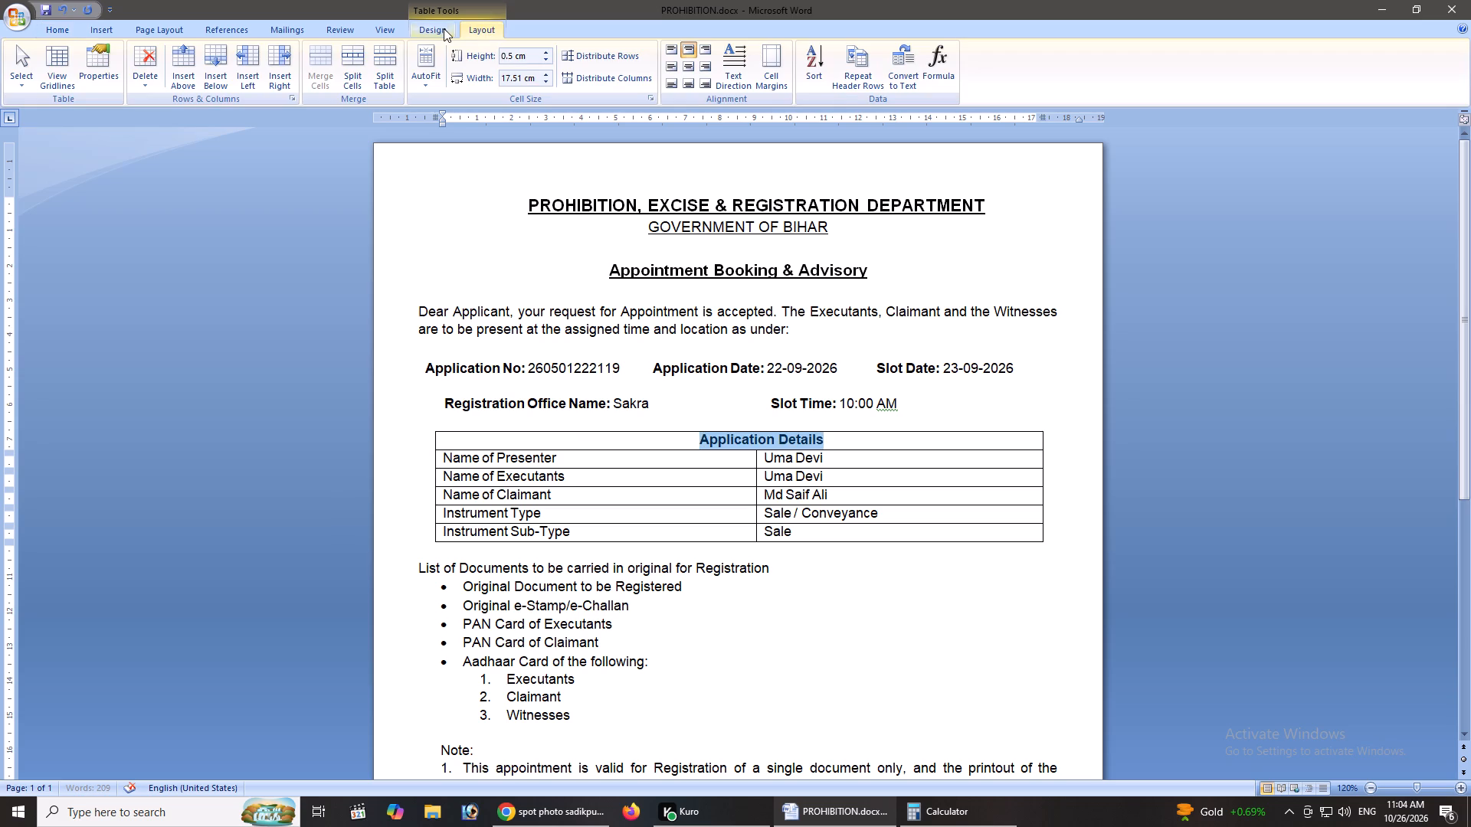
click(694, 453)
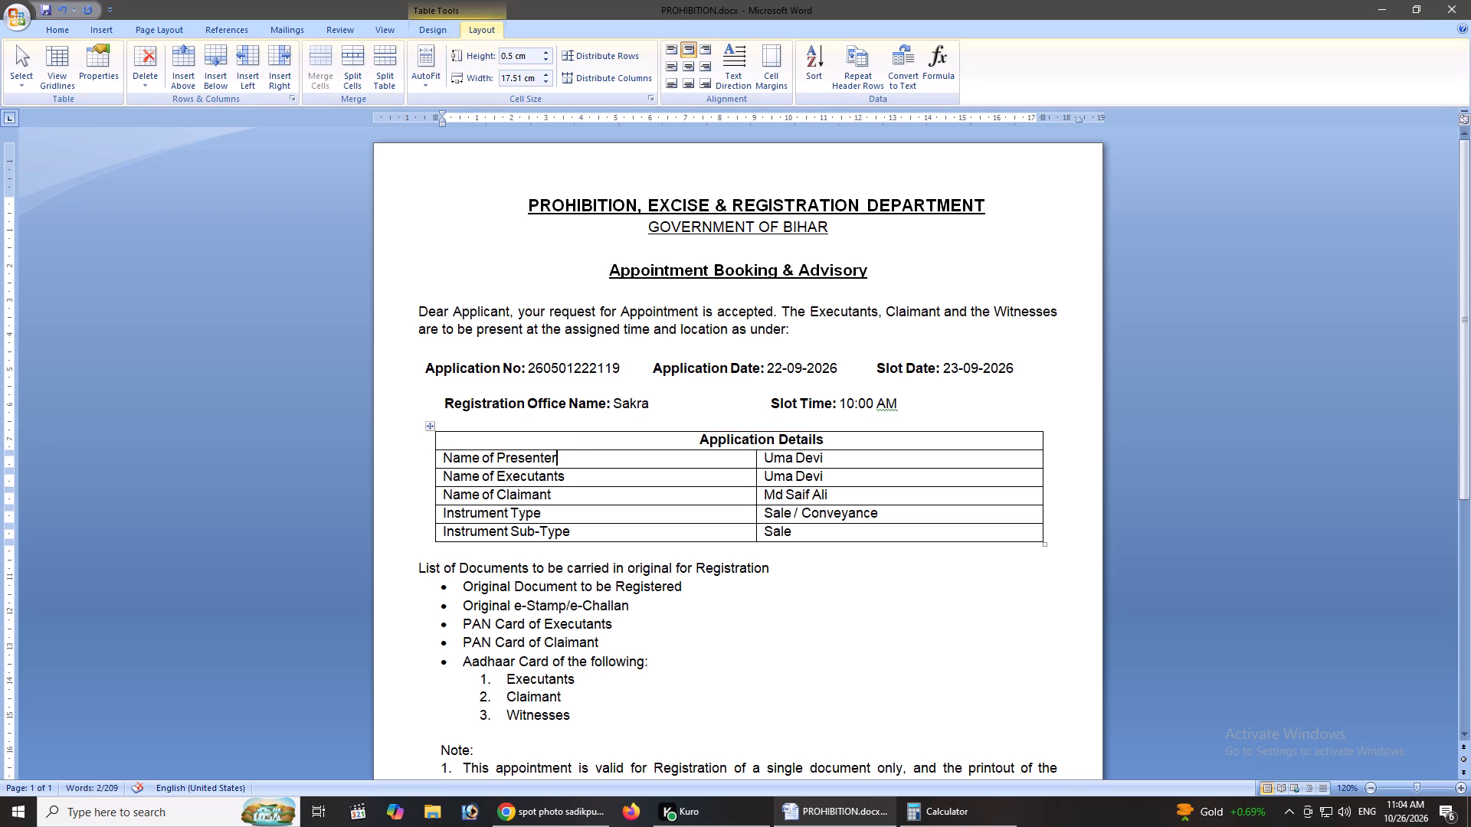
Left-align the Application Details table heading and position it near the row's middle with 28 leading spaces.
click(686, 444)
key(BackSpace)
key(space)
key(space)
key(space)
key(space)
key(space)
key(space)
key(space)
key(space)
key(space)
key(space)
key(space)
key(space)
key(space)
key(space)
key(space)
key(space)
key(space)
key(space)
key(space)
key(space)
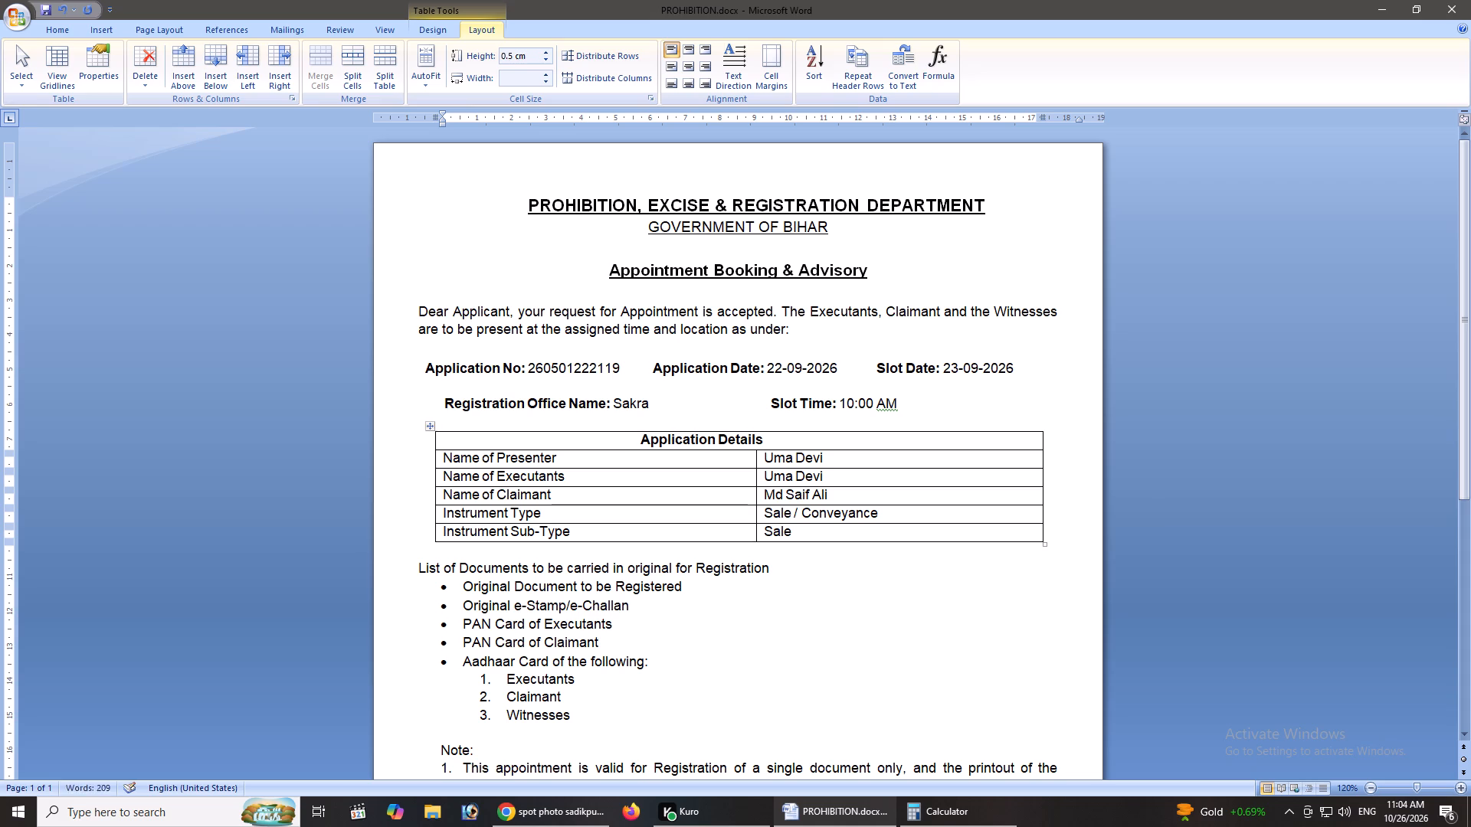
key(space)
key(space)
key(space)
key(space)
key(space)
key(space)
key(space)
key(space)
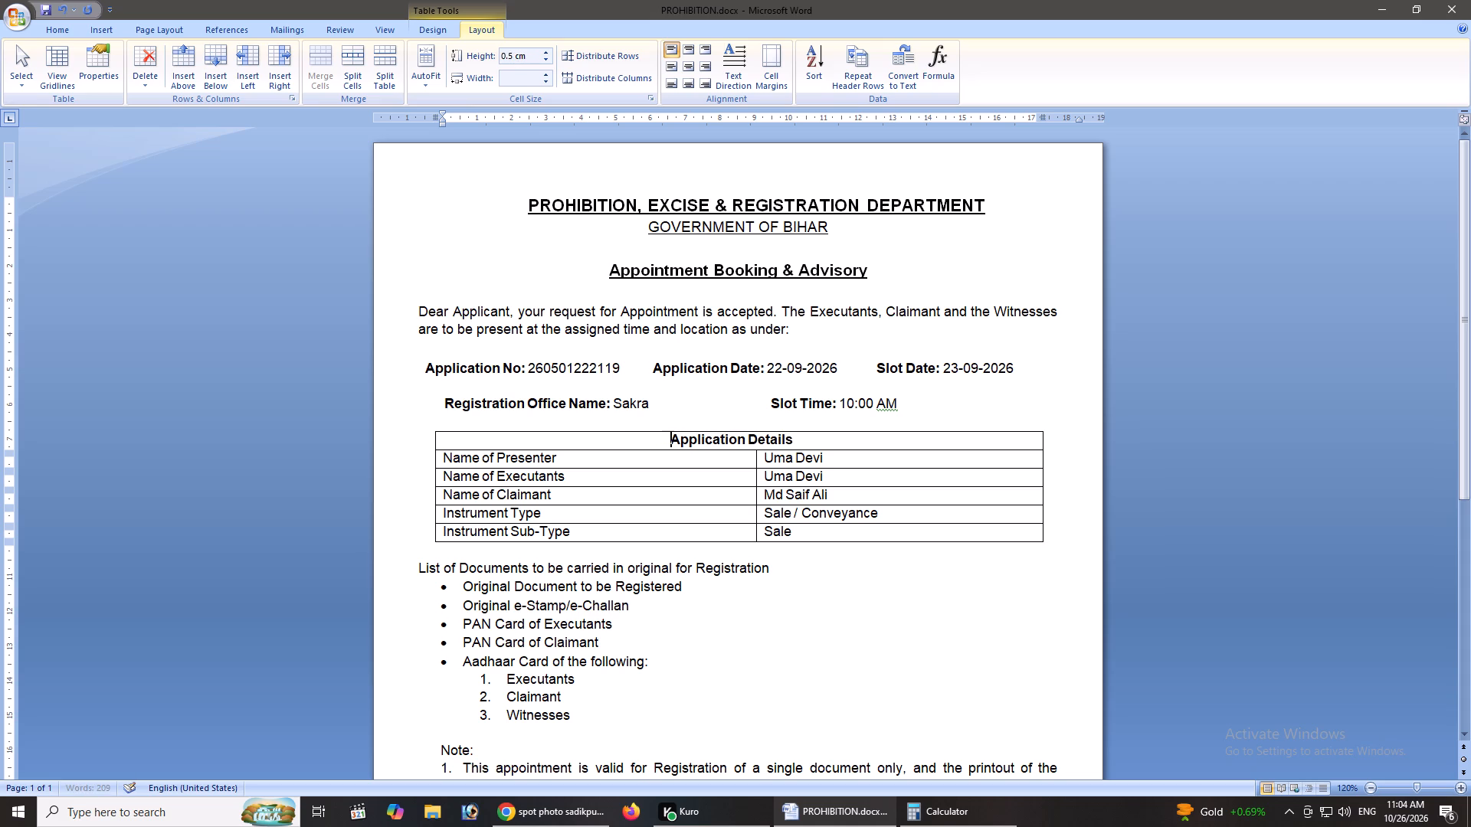
Shift the Application Details table's column divider slightly left and increase the height of the five rows below its heading.
click(754, 482)
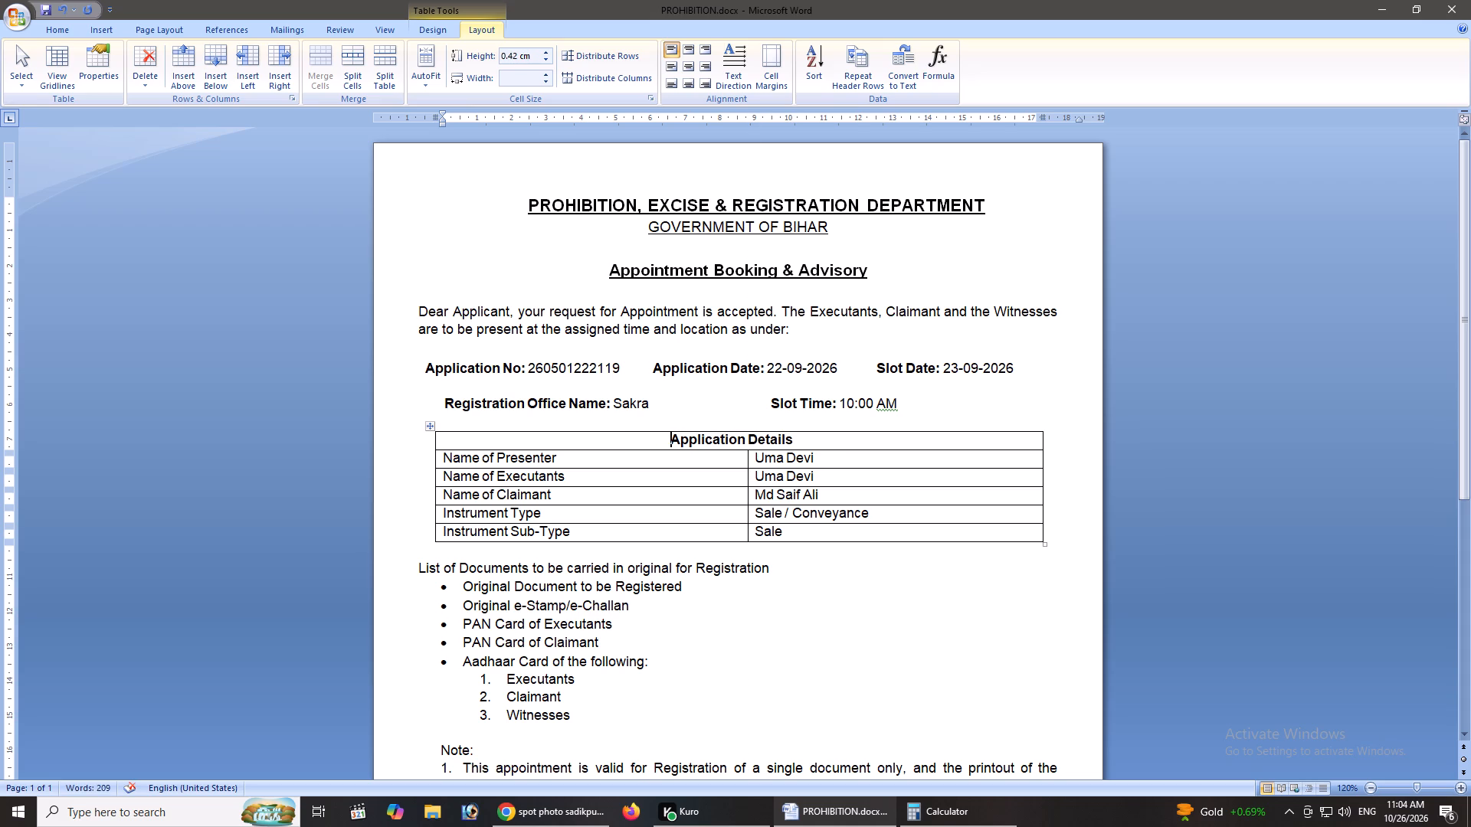
click(735, 470)
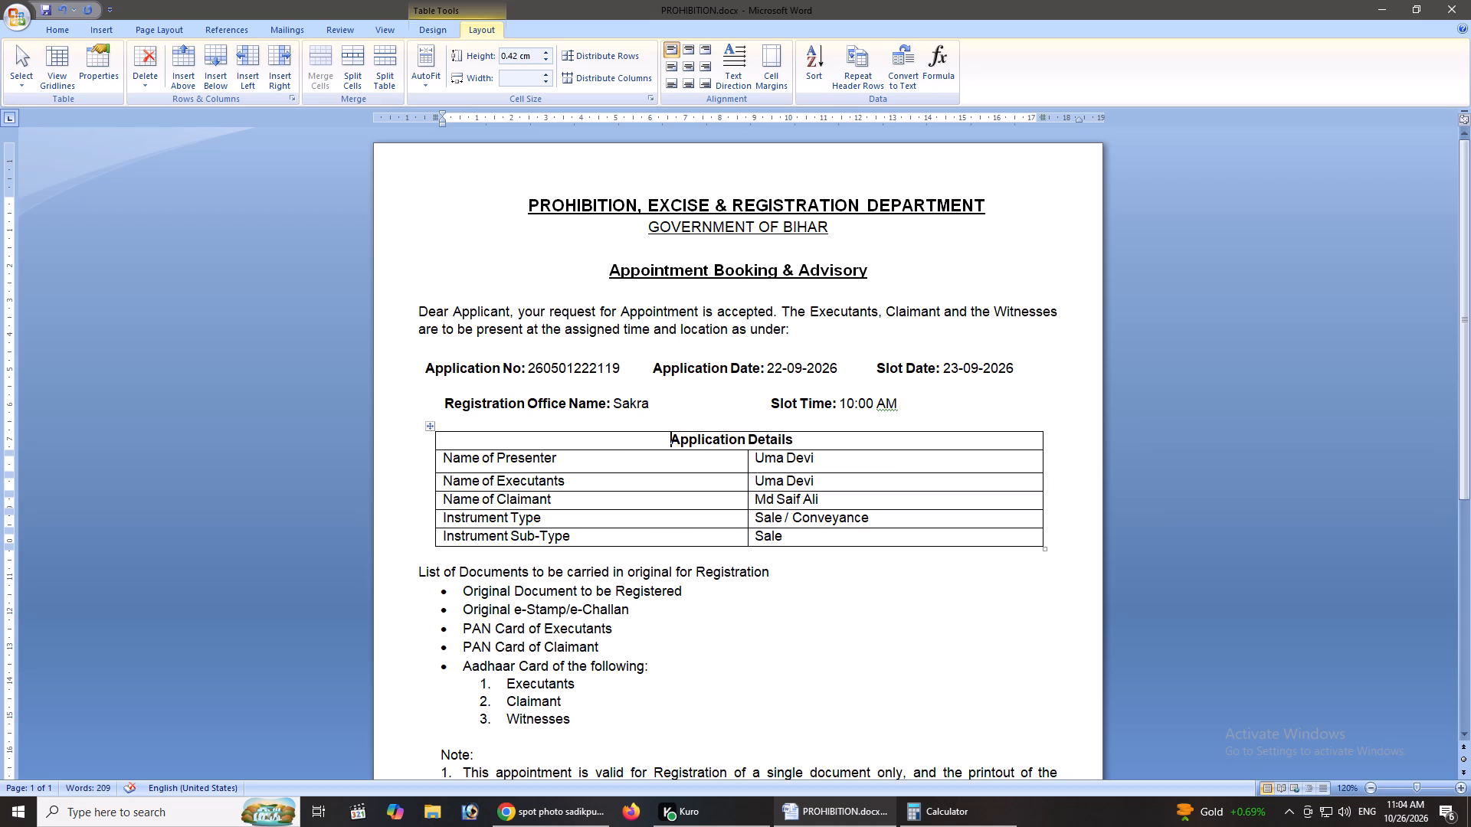
click(722, 492)
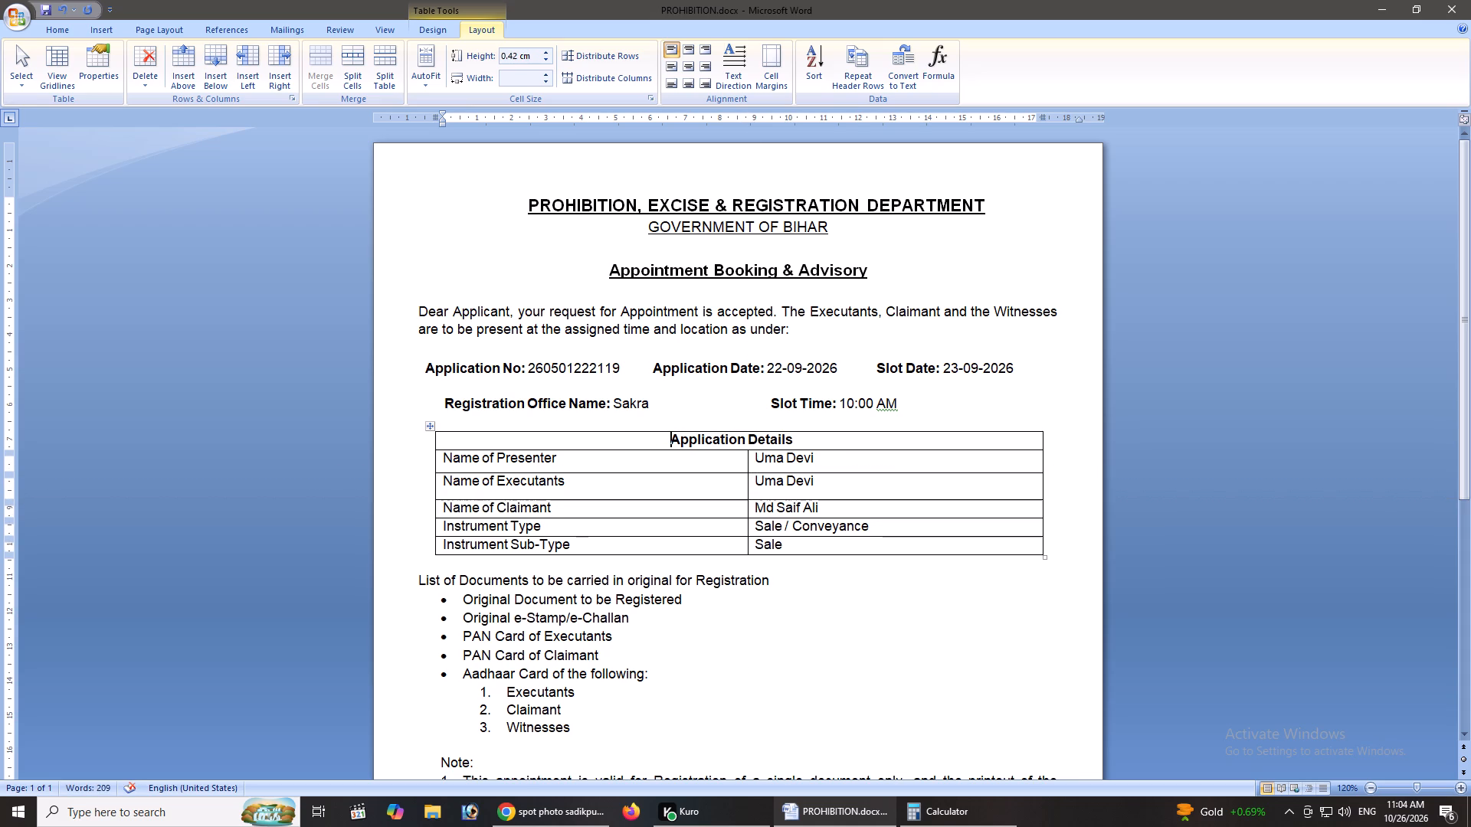
click(711, 520)
drag(714, 543, 712, 551)
drag(714, 567, 716, 580)
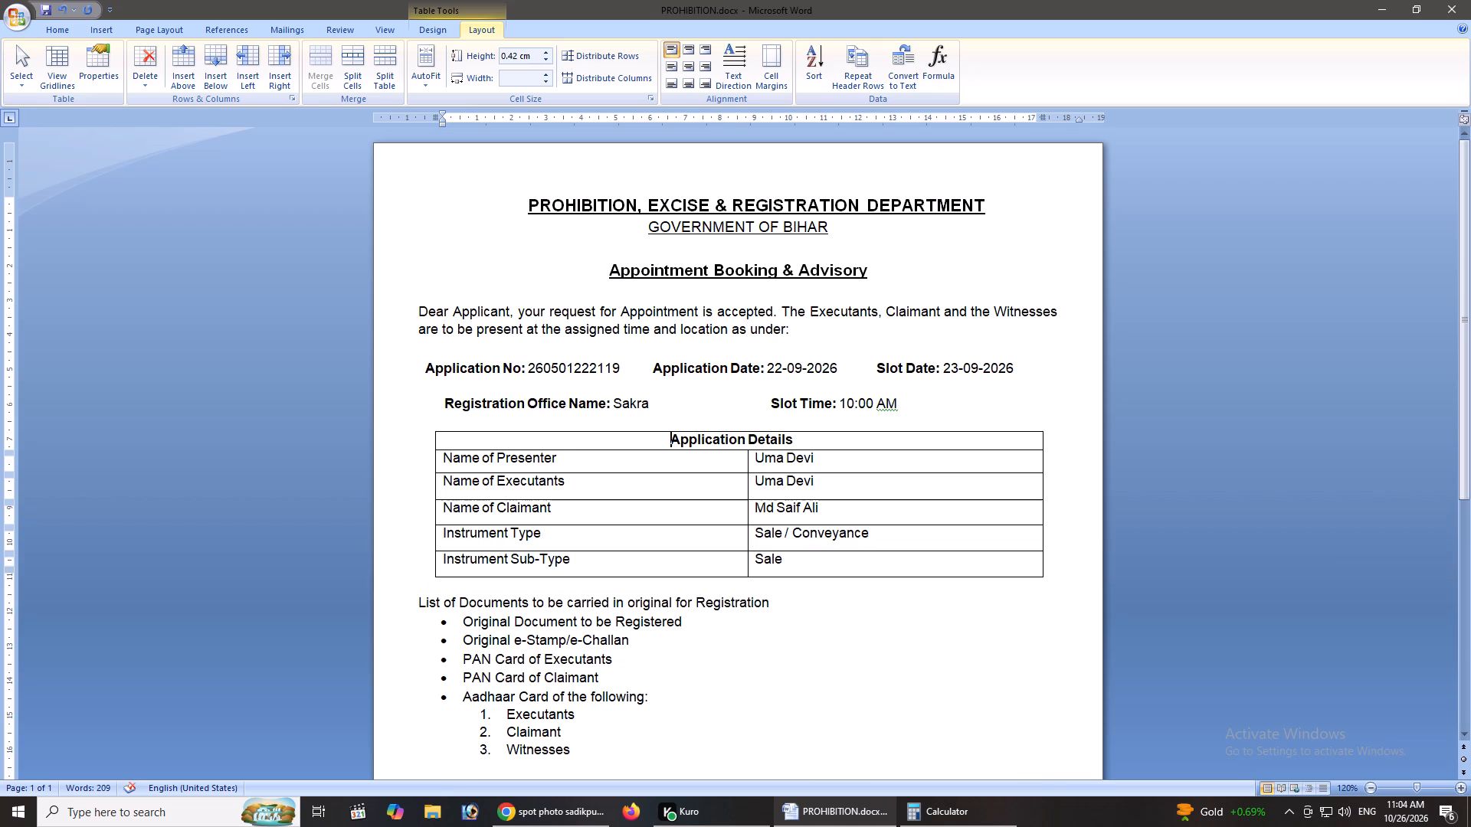
Widen the Application Details table on both sides to line up roughly with the edges of the body text.
scroll(716, 582, down, 2)
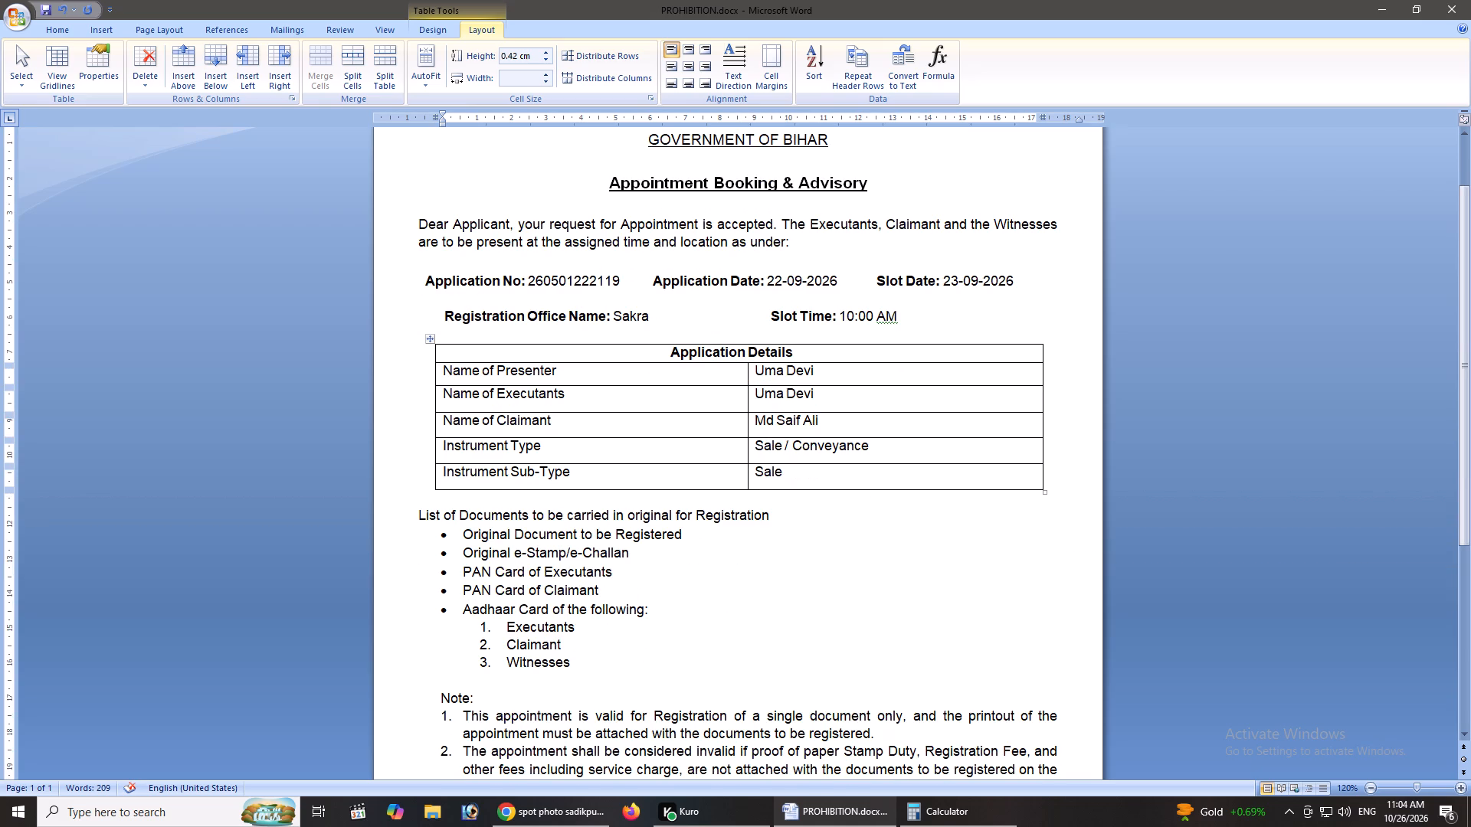
drag(1041, 410, 1048, 408)
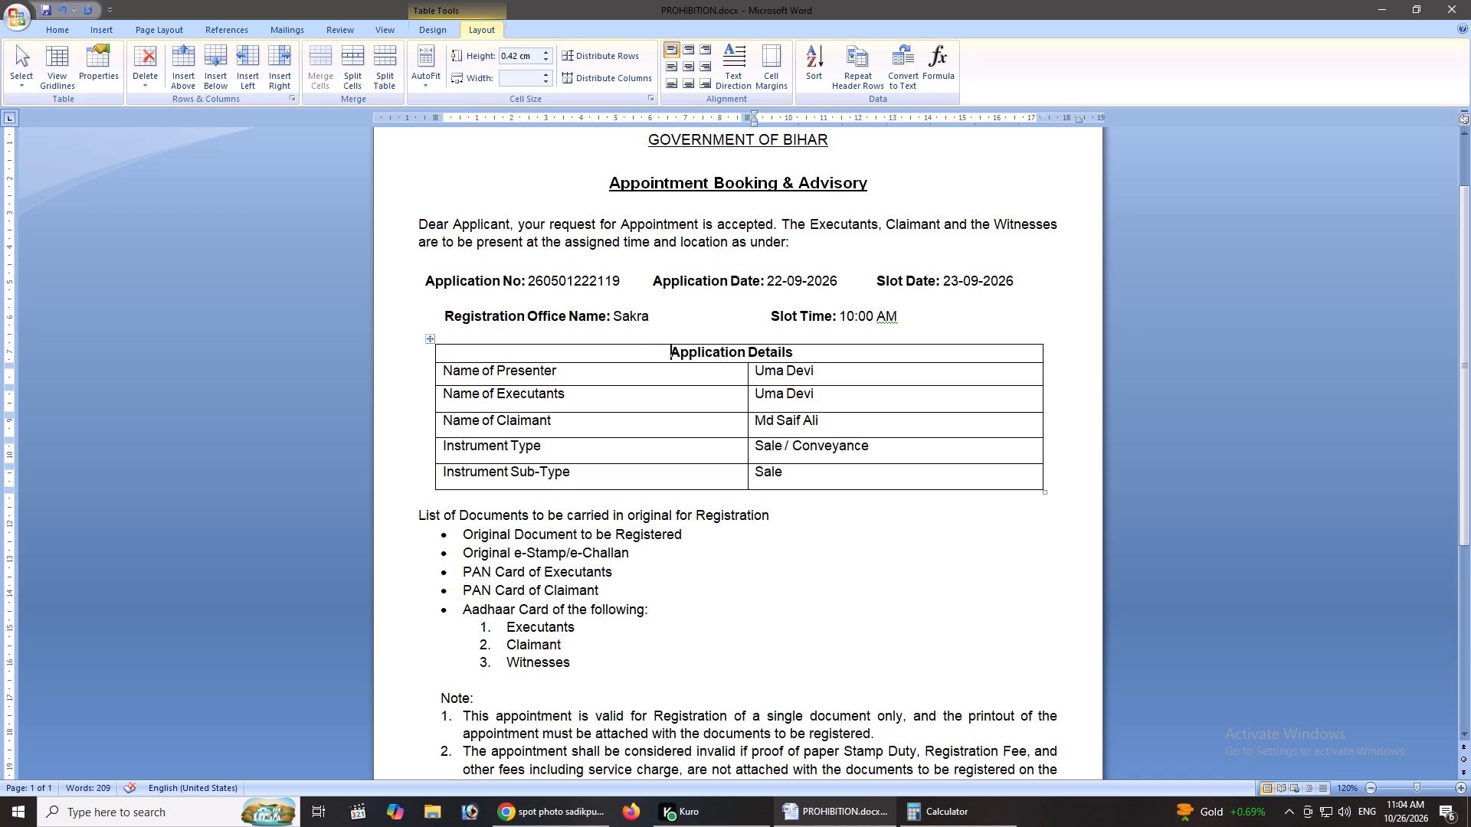
drag(1048, 408, 1056, 409)
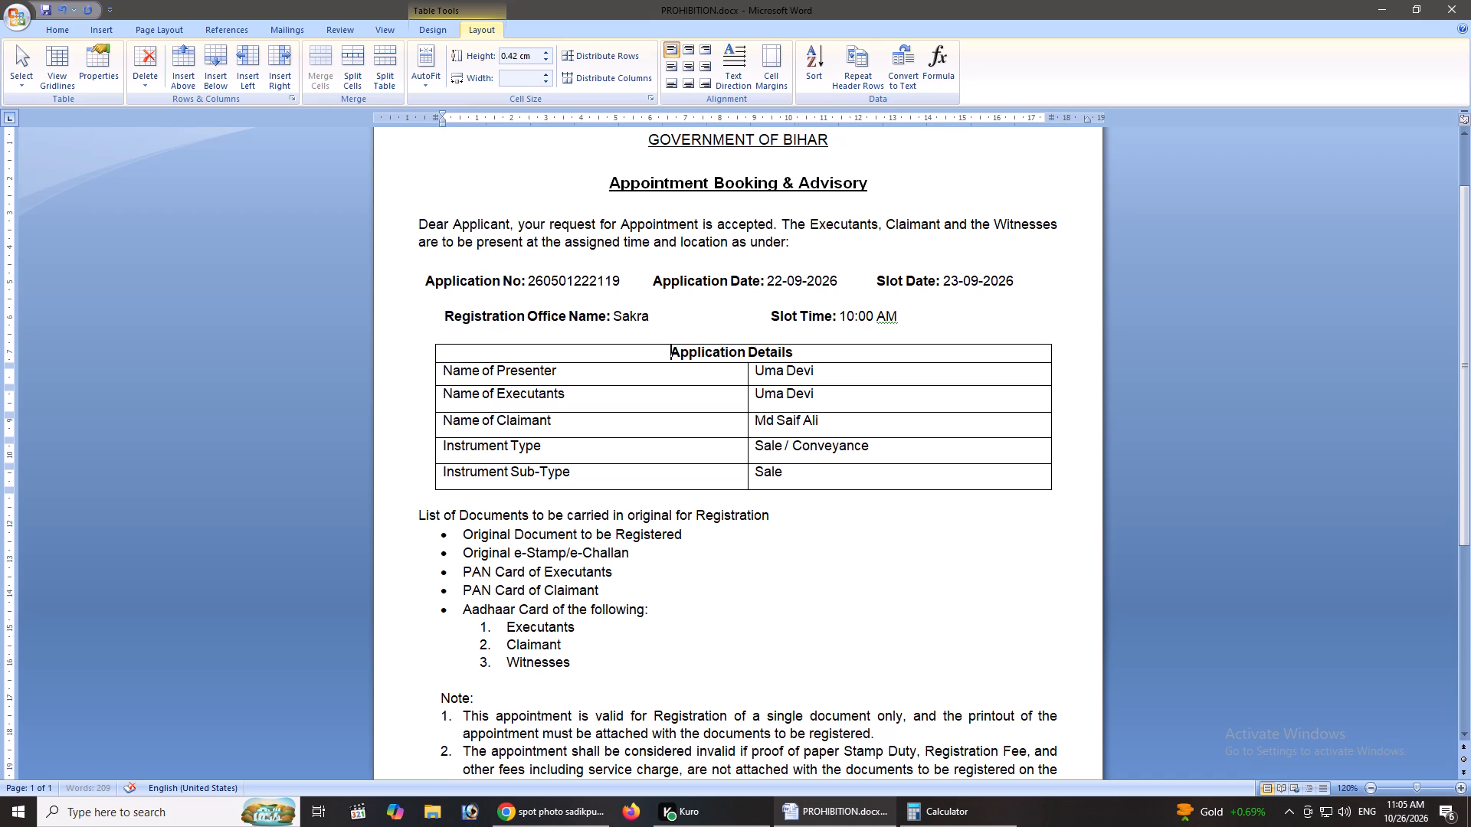
drag(435, 384, 424, 382)
drag(424, 382, 421, 381)
click(535, 478)
Increase the font size to 12 for all text from "Dear Applicant" through the end of the document.
click(809, 538)
scroll(592, 538, down, 3)
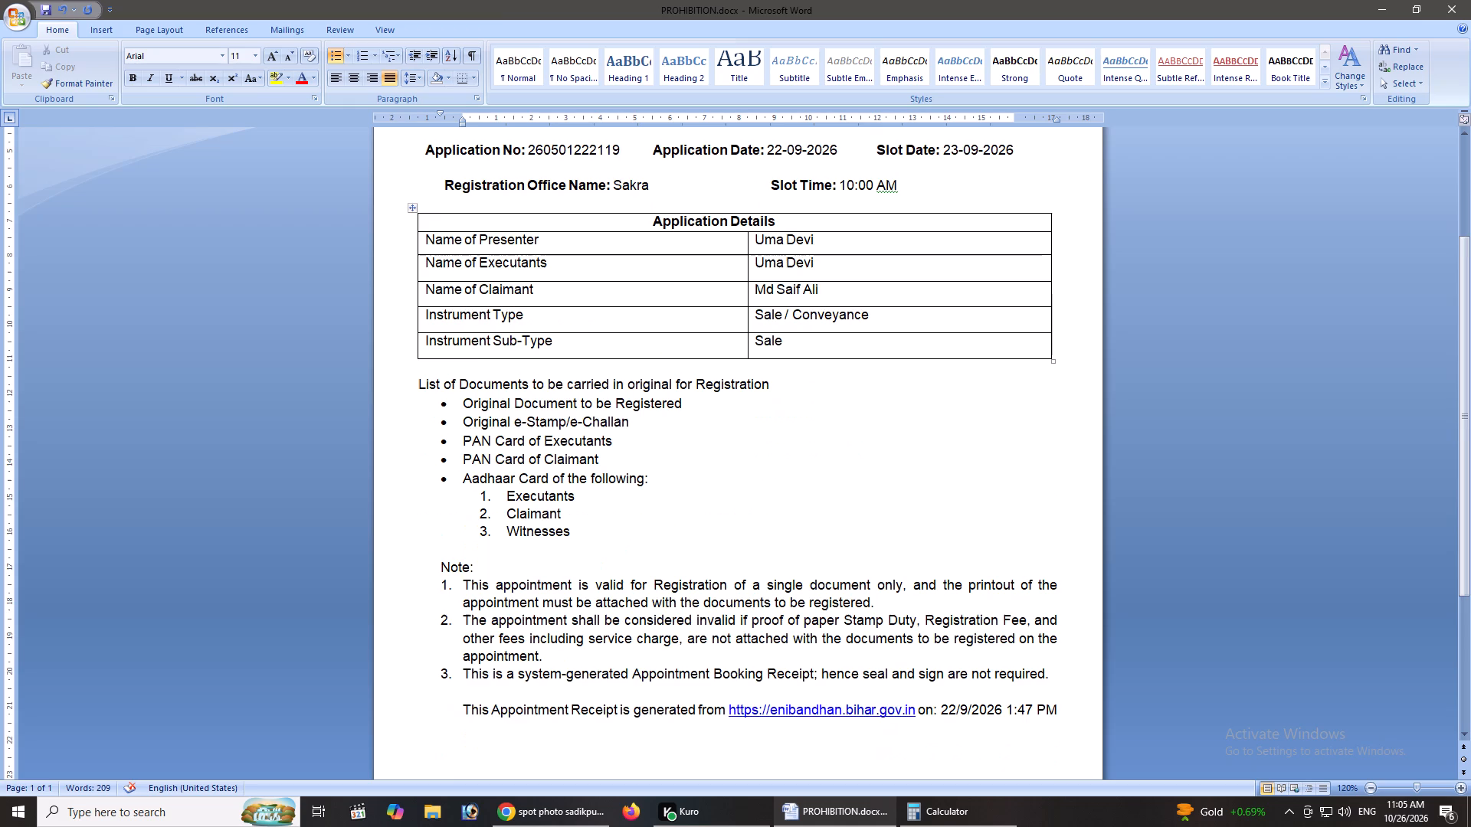
scroll(578, 544, down, 4)
scroll(1056, 667, down, 3)
drag(1078, 568, 342, 268)
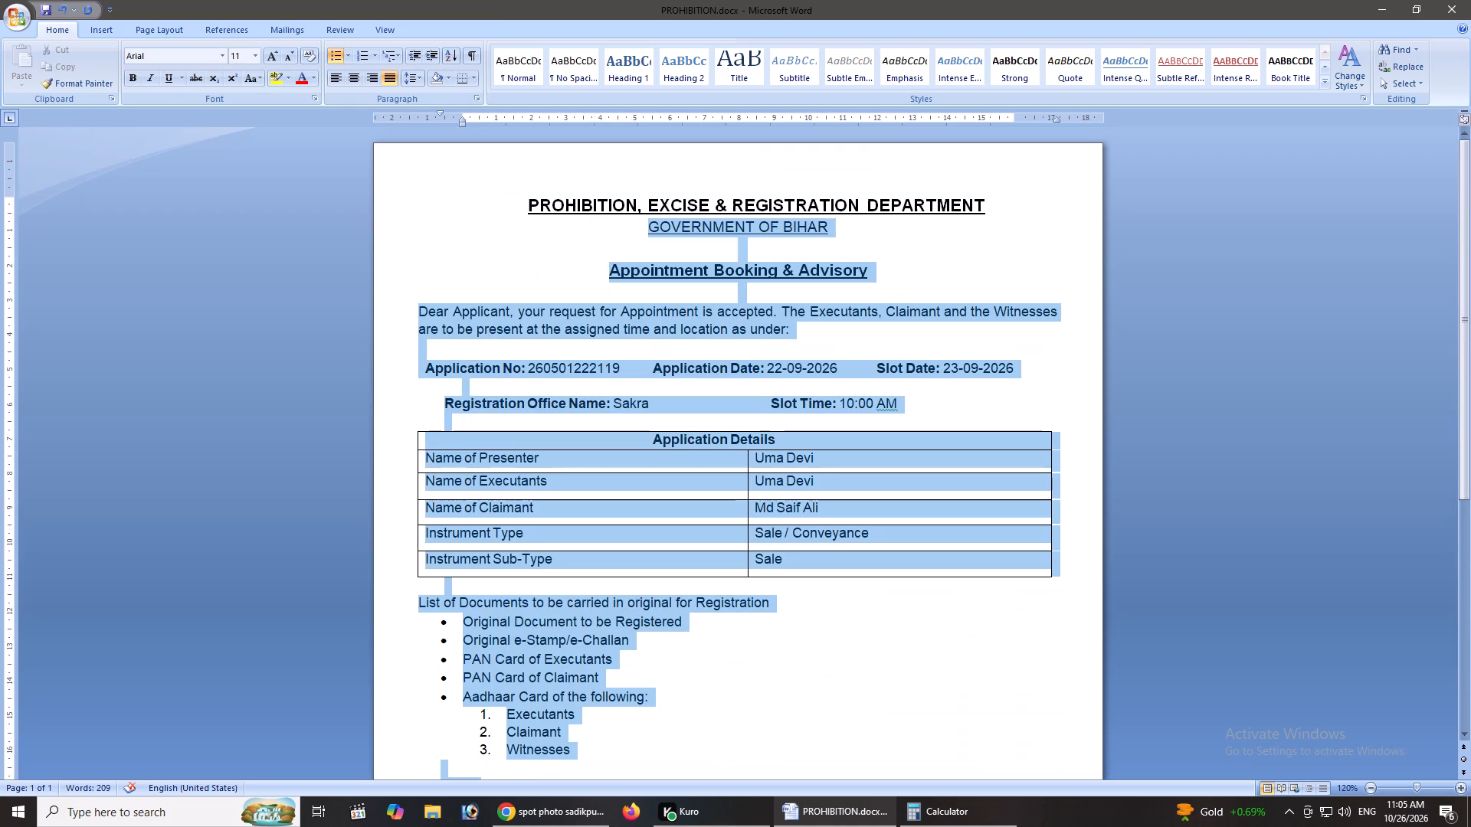
drag(342, 268, 303, 311)
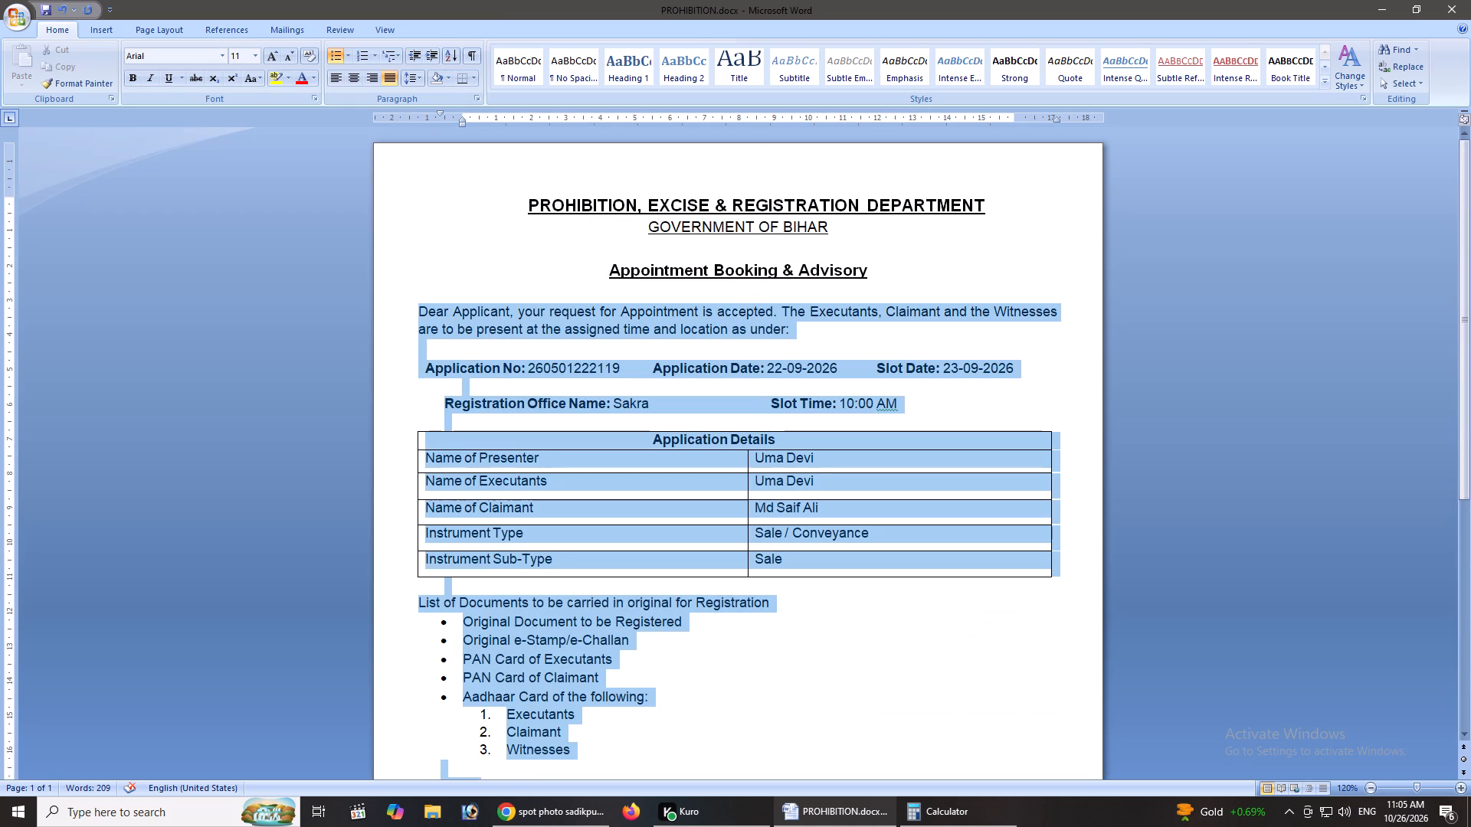
drag(303, 311, 296, 311)
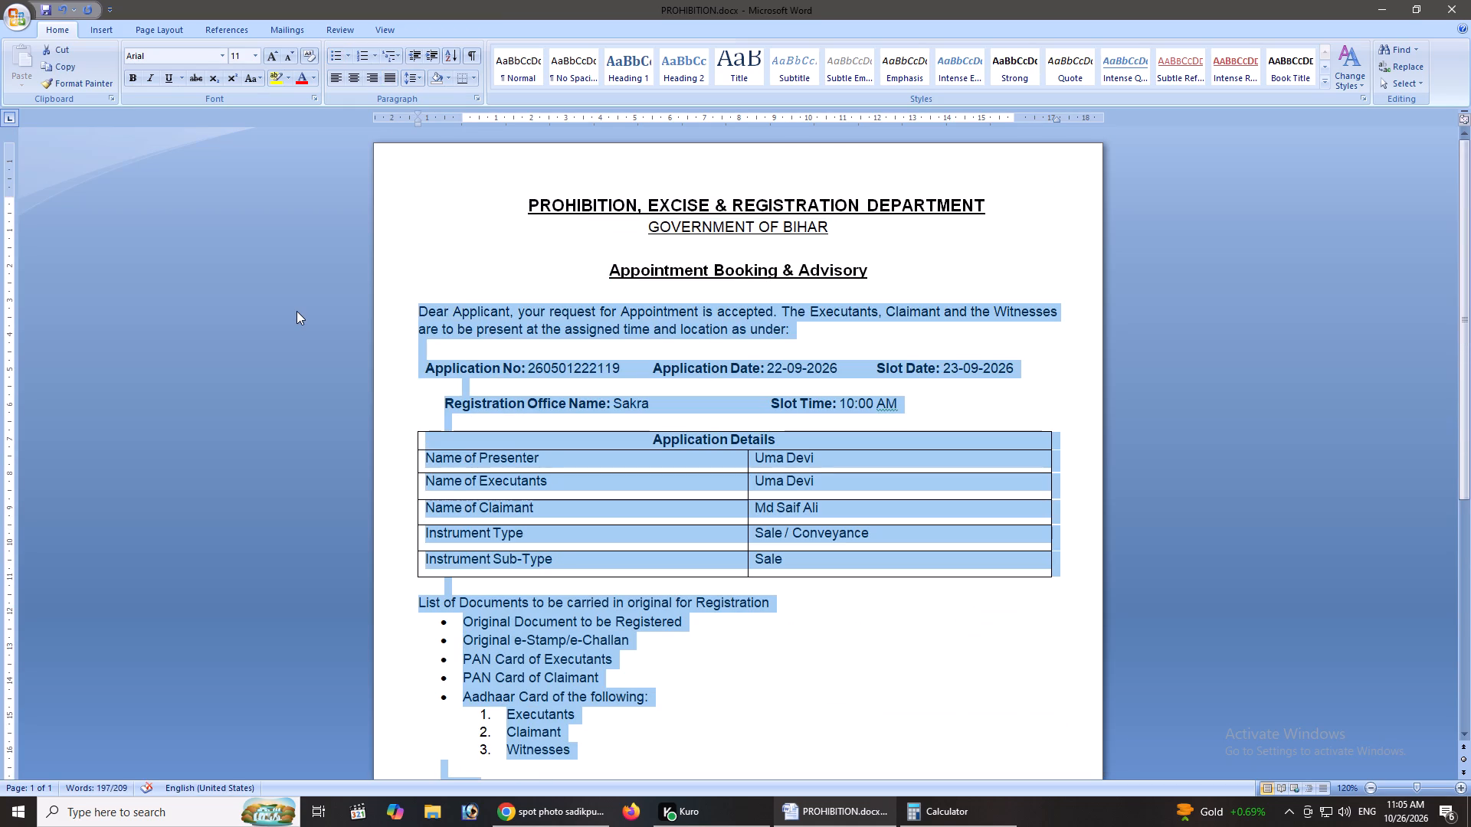
key(ctrl+bracketright)
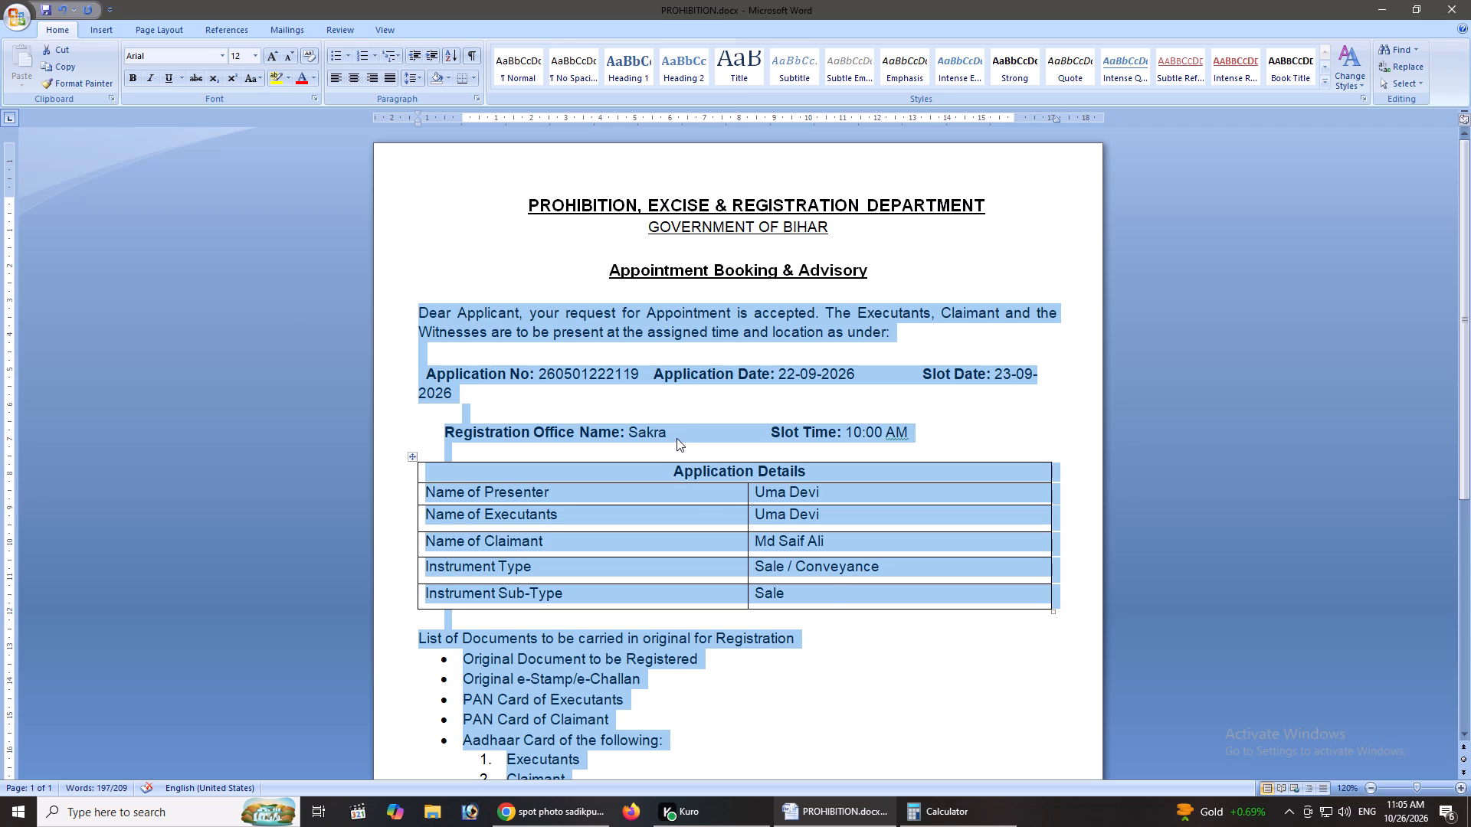
click(680, 418)
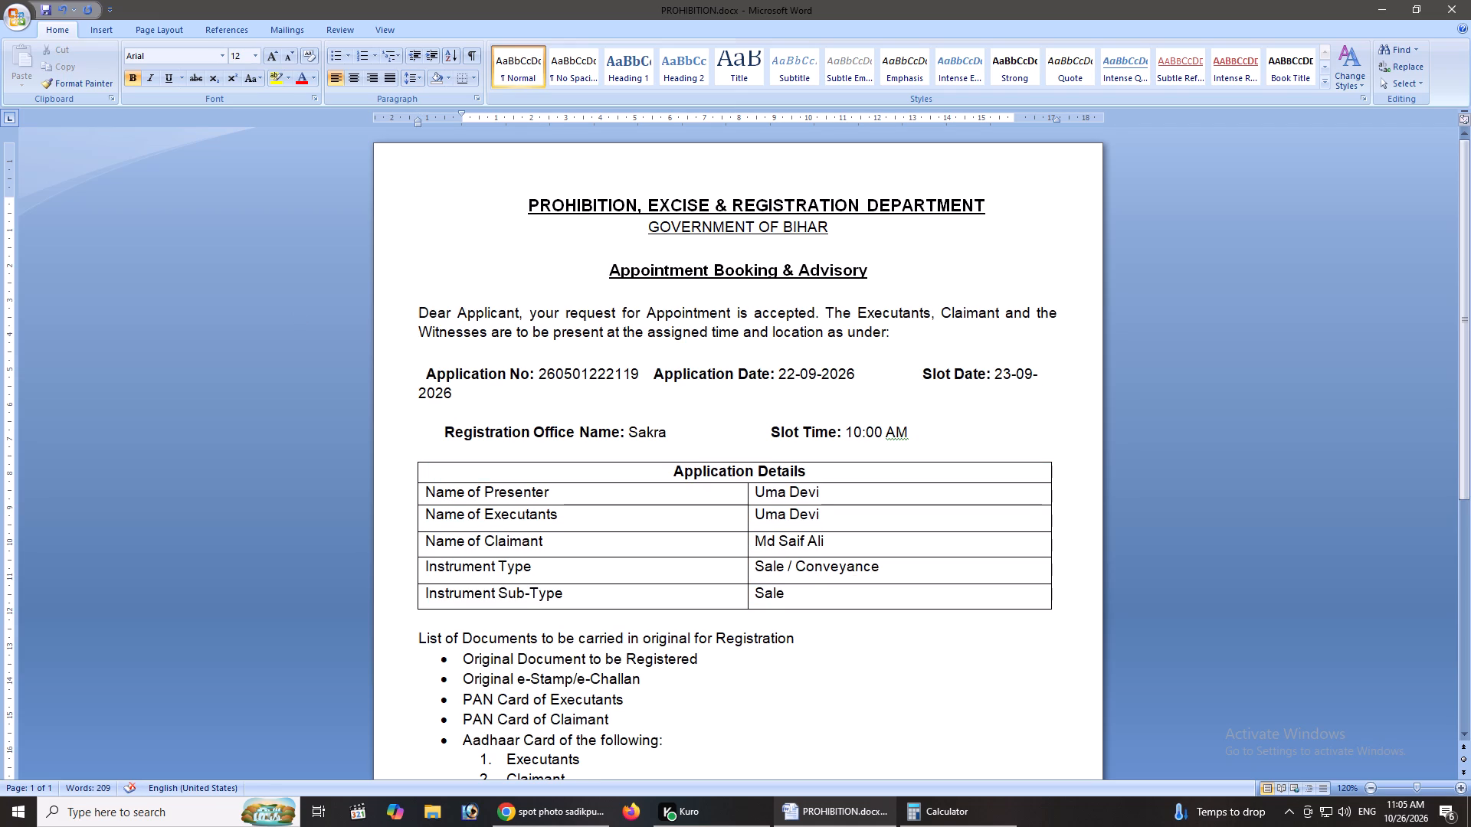
Add four spaces before Application Date and narrow the gap before Slot Date to fit the line on one row.
click(641, 378)
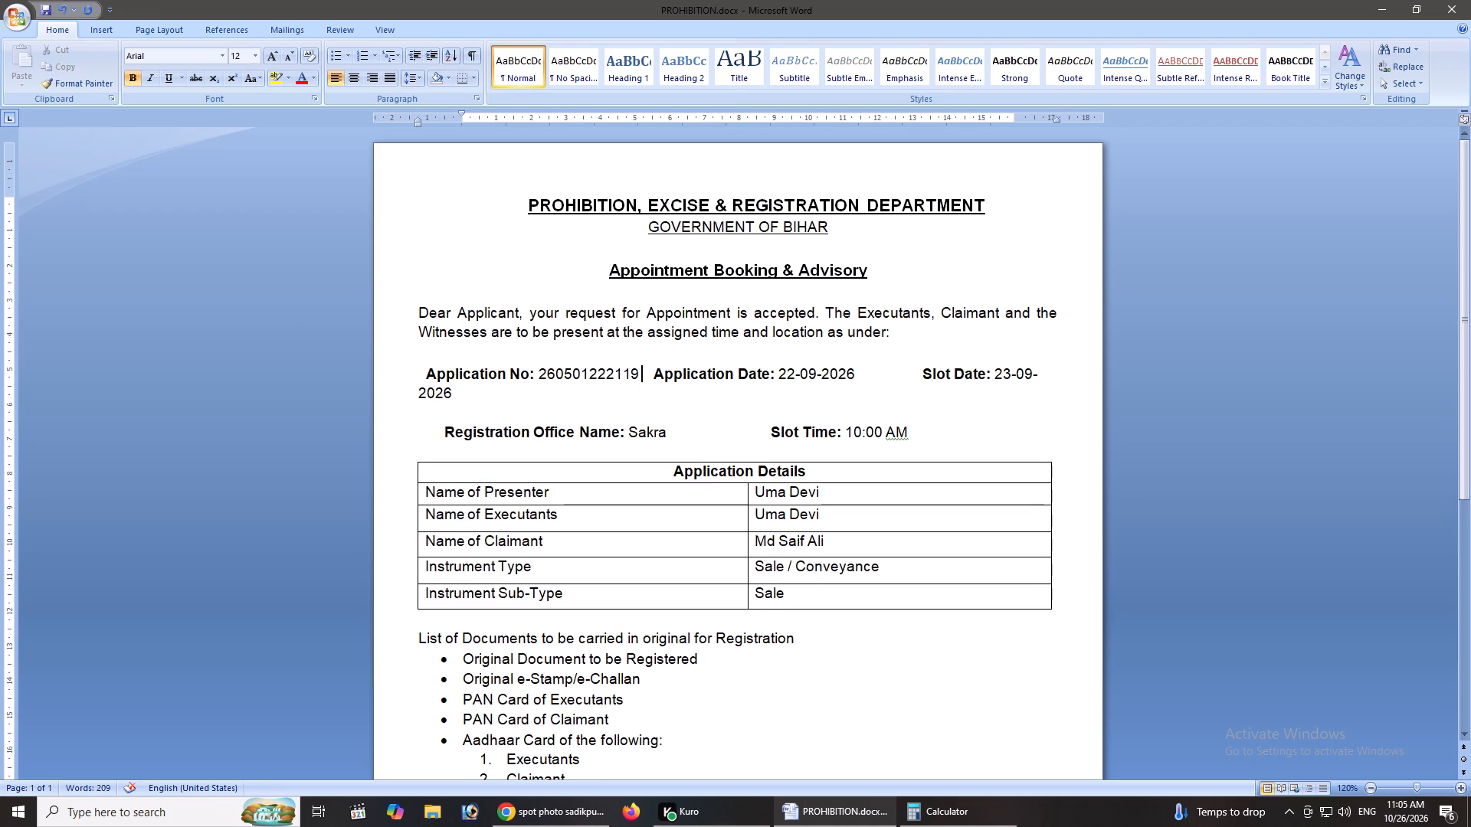
click(648, 376)
key(space)
key(space)
key(space)
key(space)
click(912, 378)
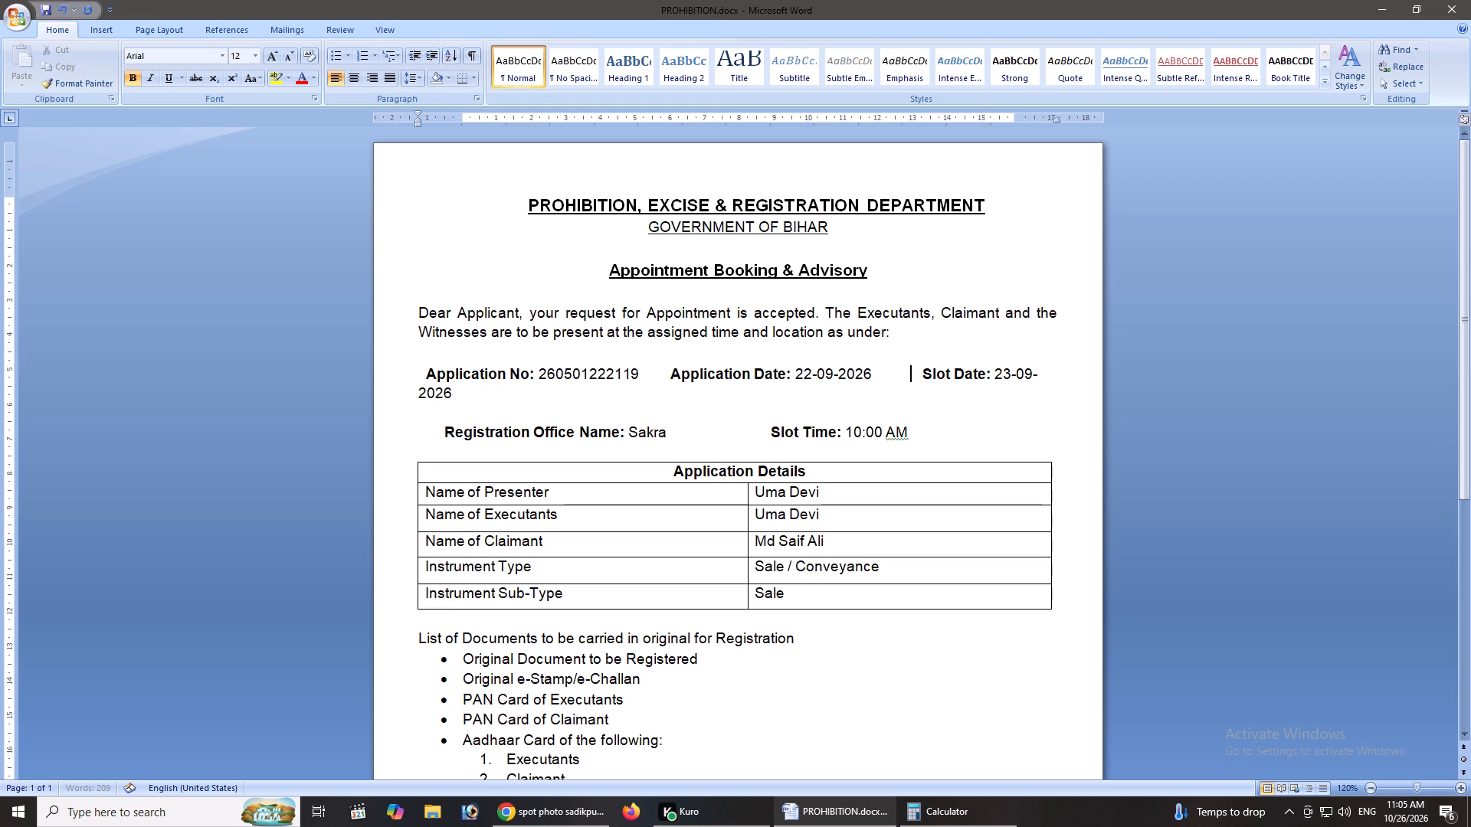
key(BackSpace)
key(BackSpace)
key(BackSpace)
key(space)
key(space)
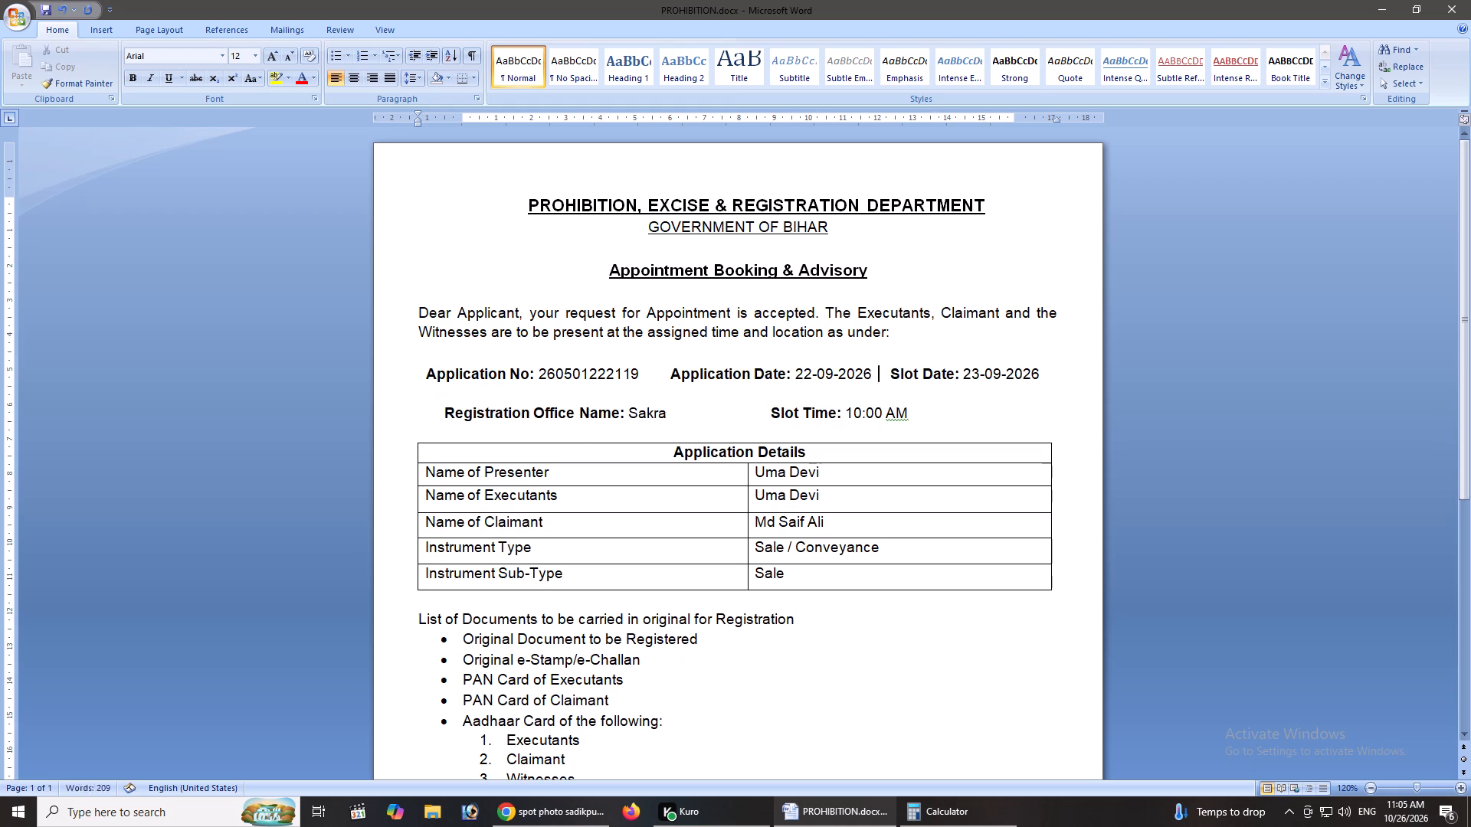
key(space)
key(space)
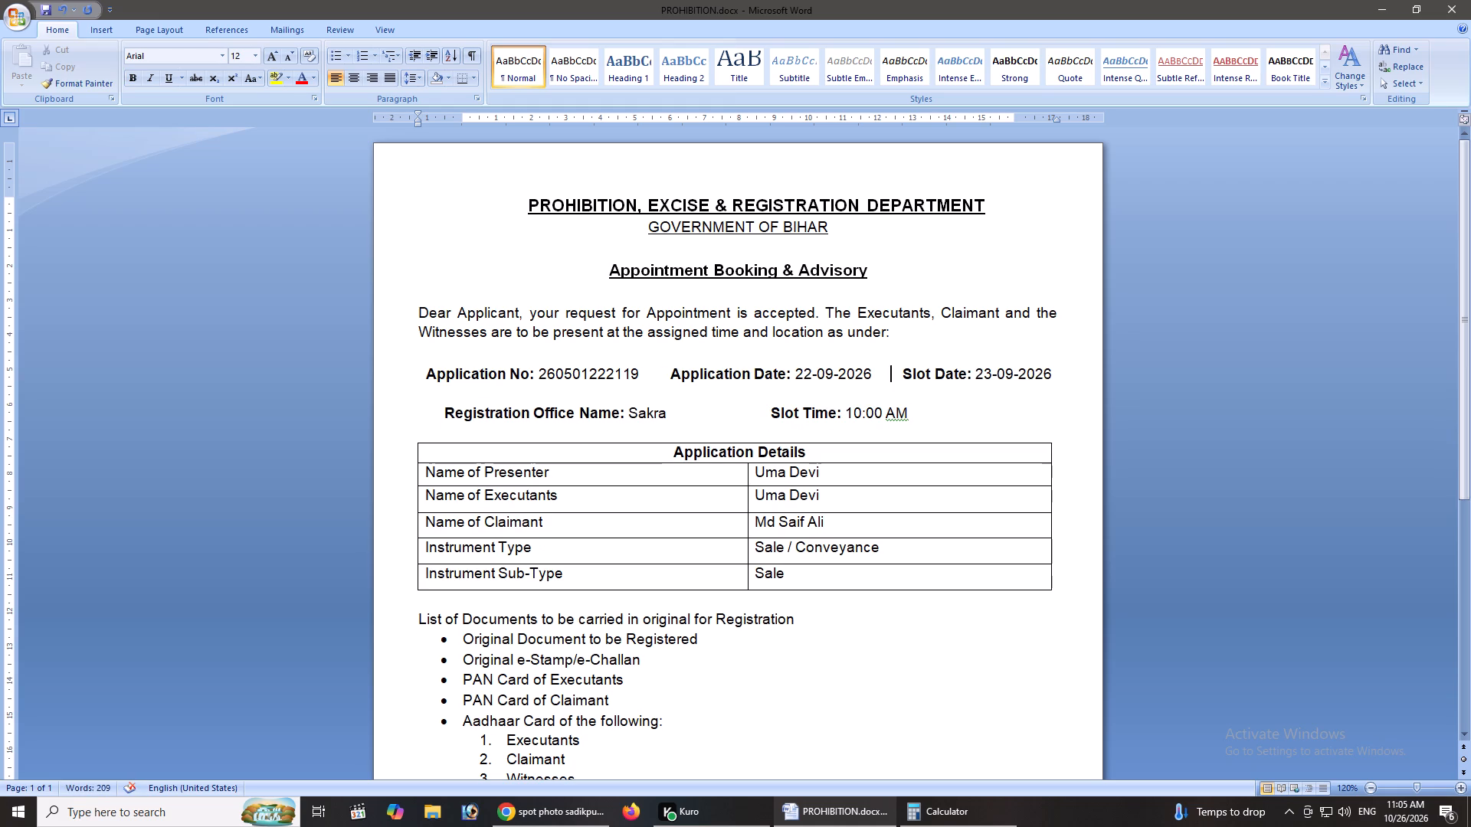
Extend the whole document's left and right indents about 1.75 cm beyond the page margins.
drag(510, 202, 1102, 728)
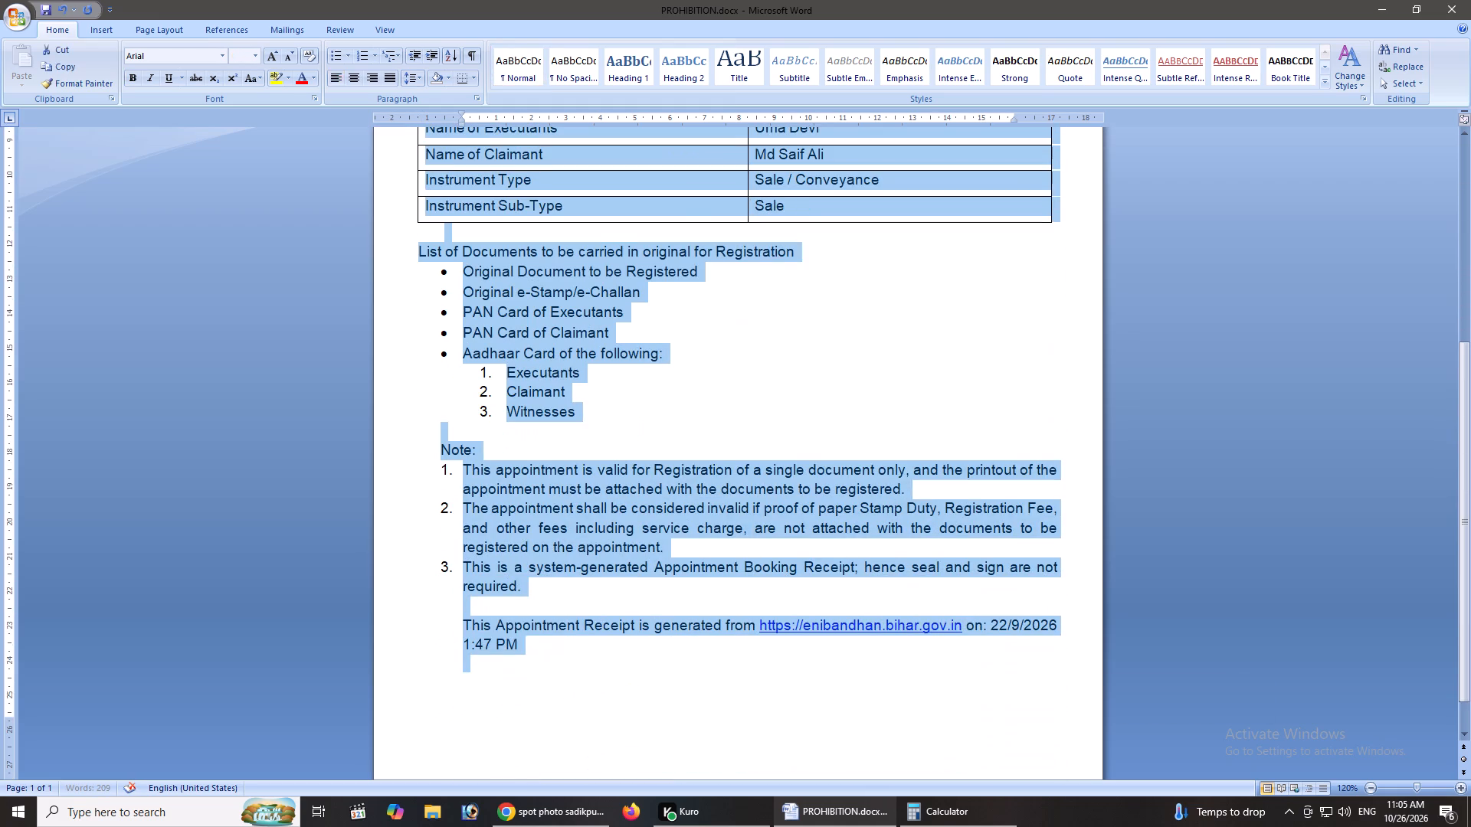
scroll(460, 162, up, 12)
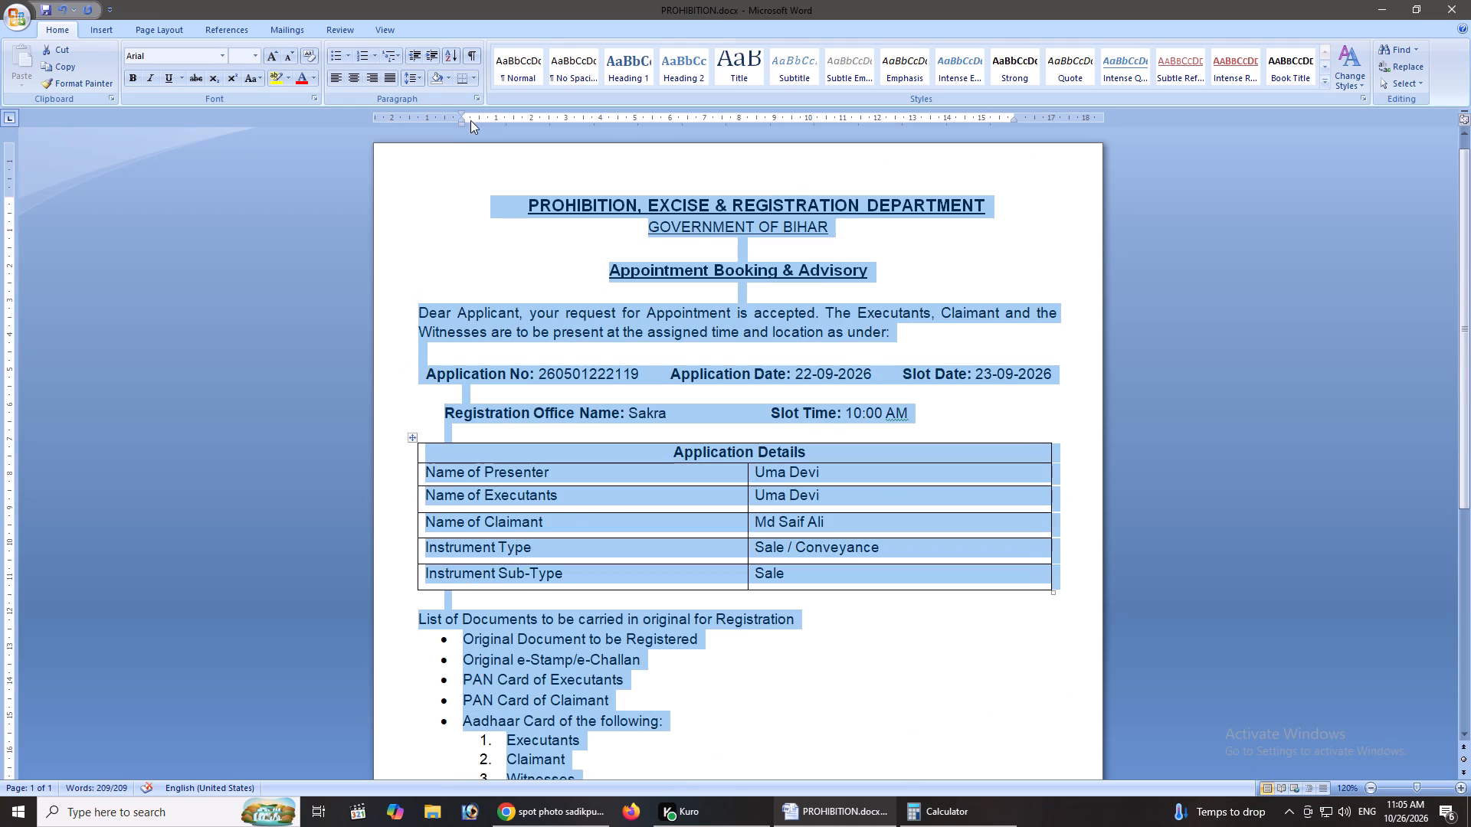
drag(462, 122, 402, 119)
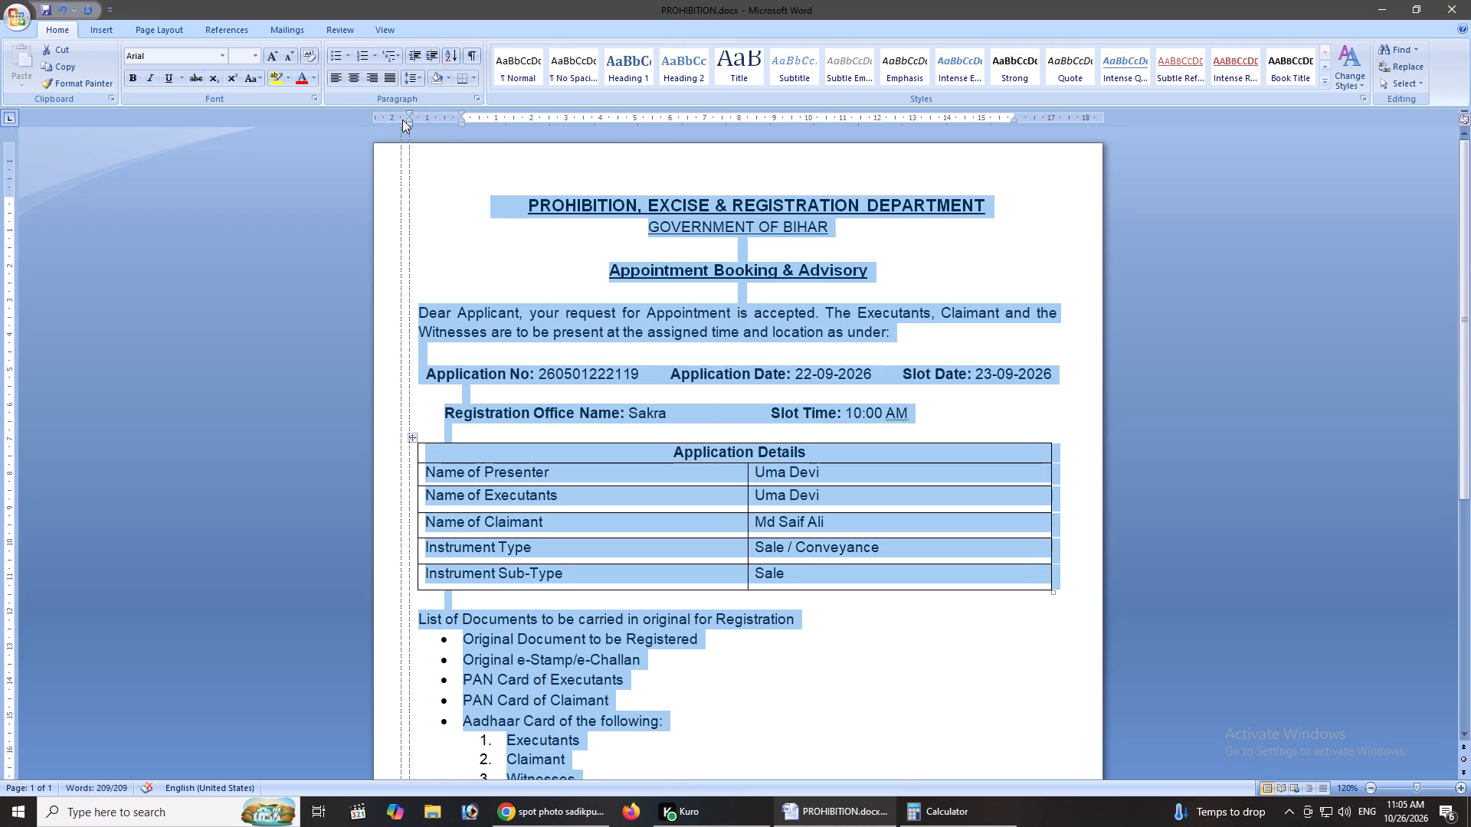
drag(402, 119, 402, 121)
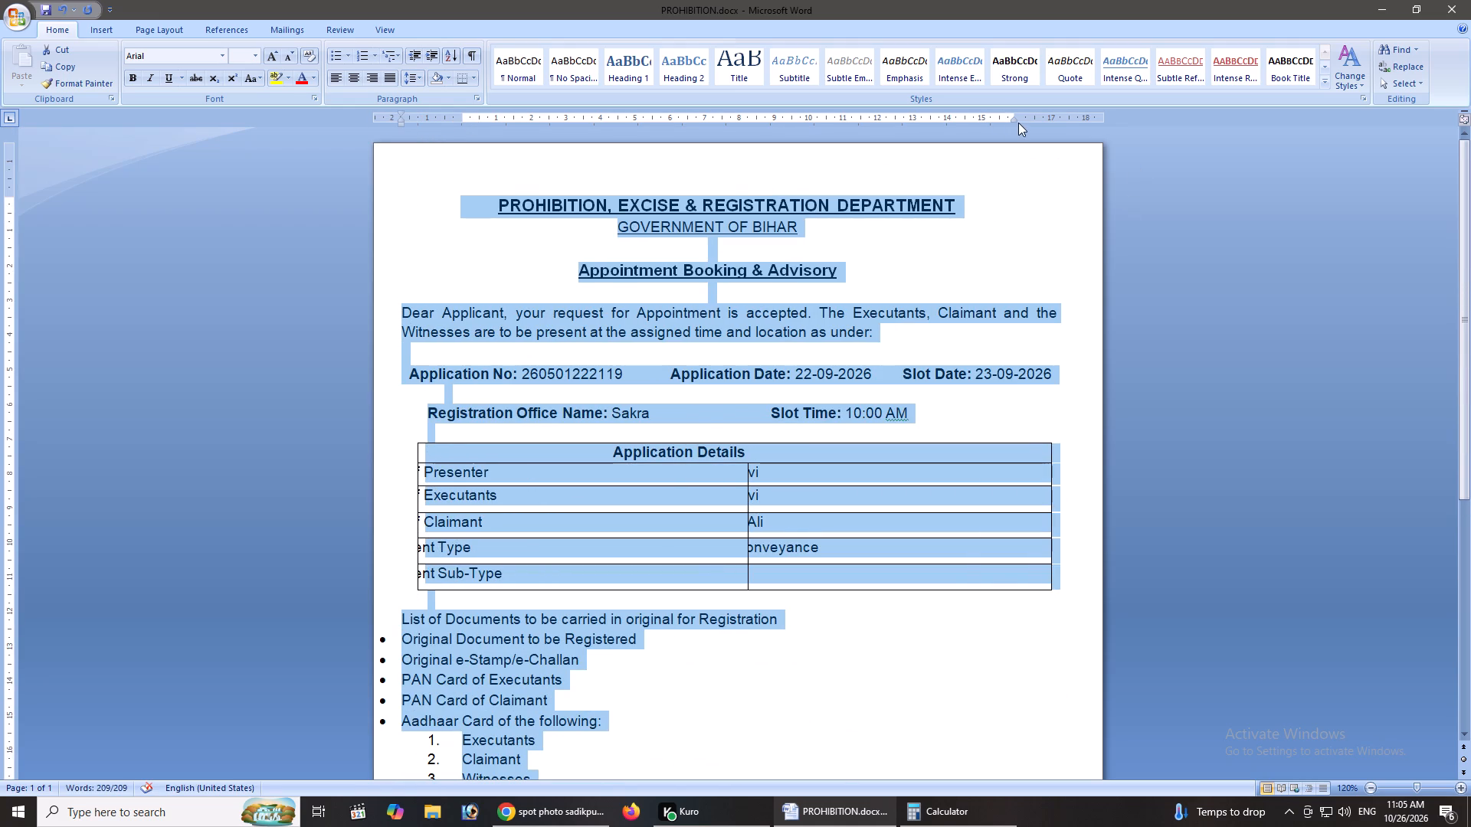
drag(1014, 121, 1076, 136)
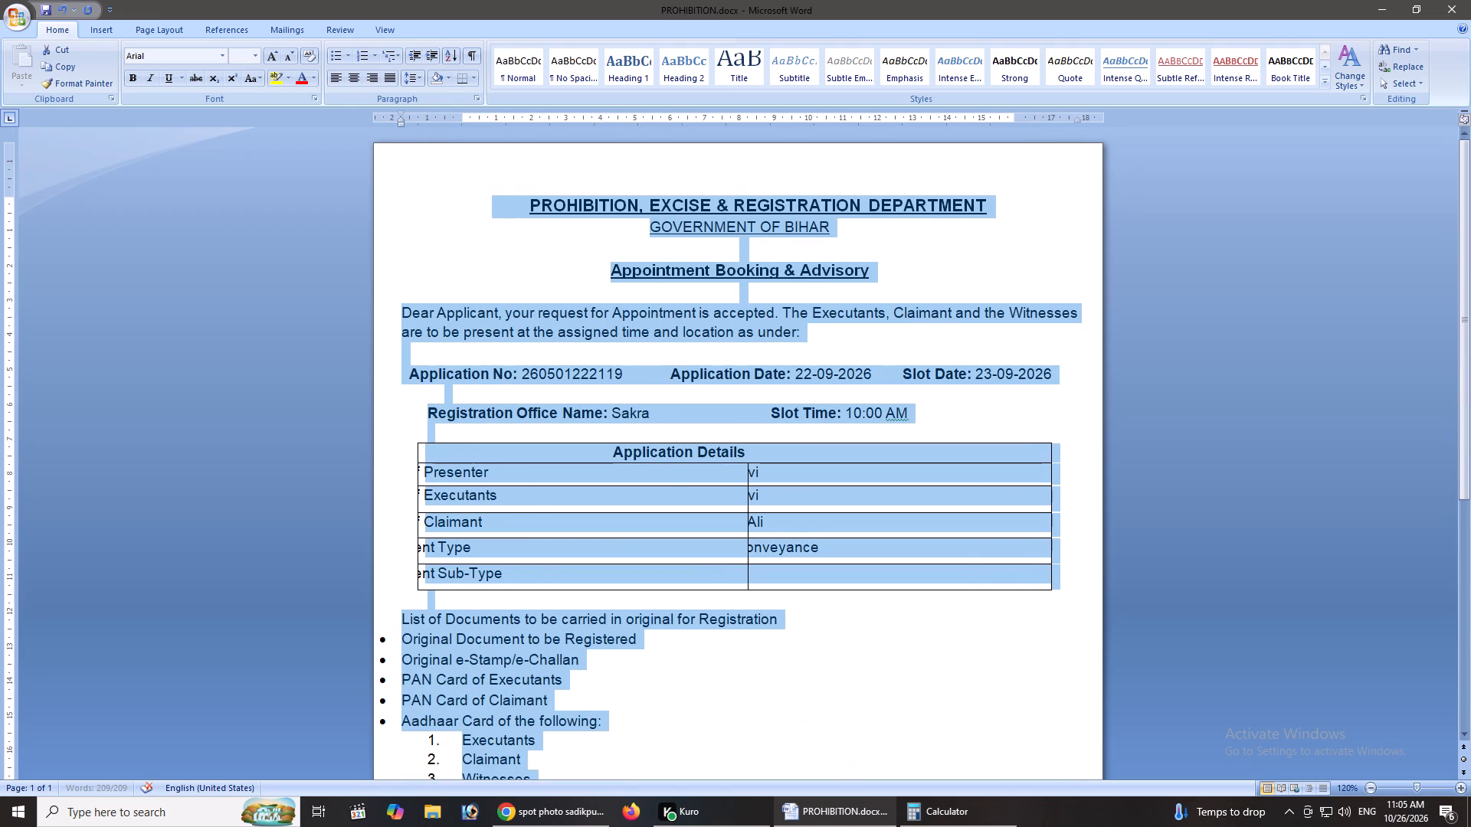
click(797, 237)
click(739, 344)
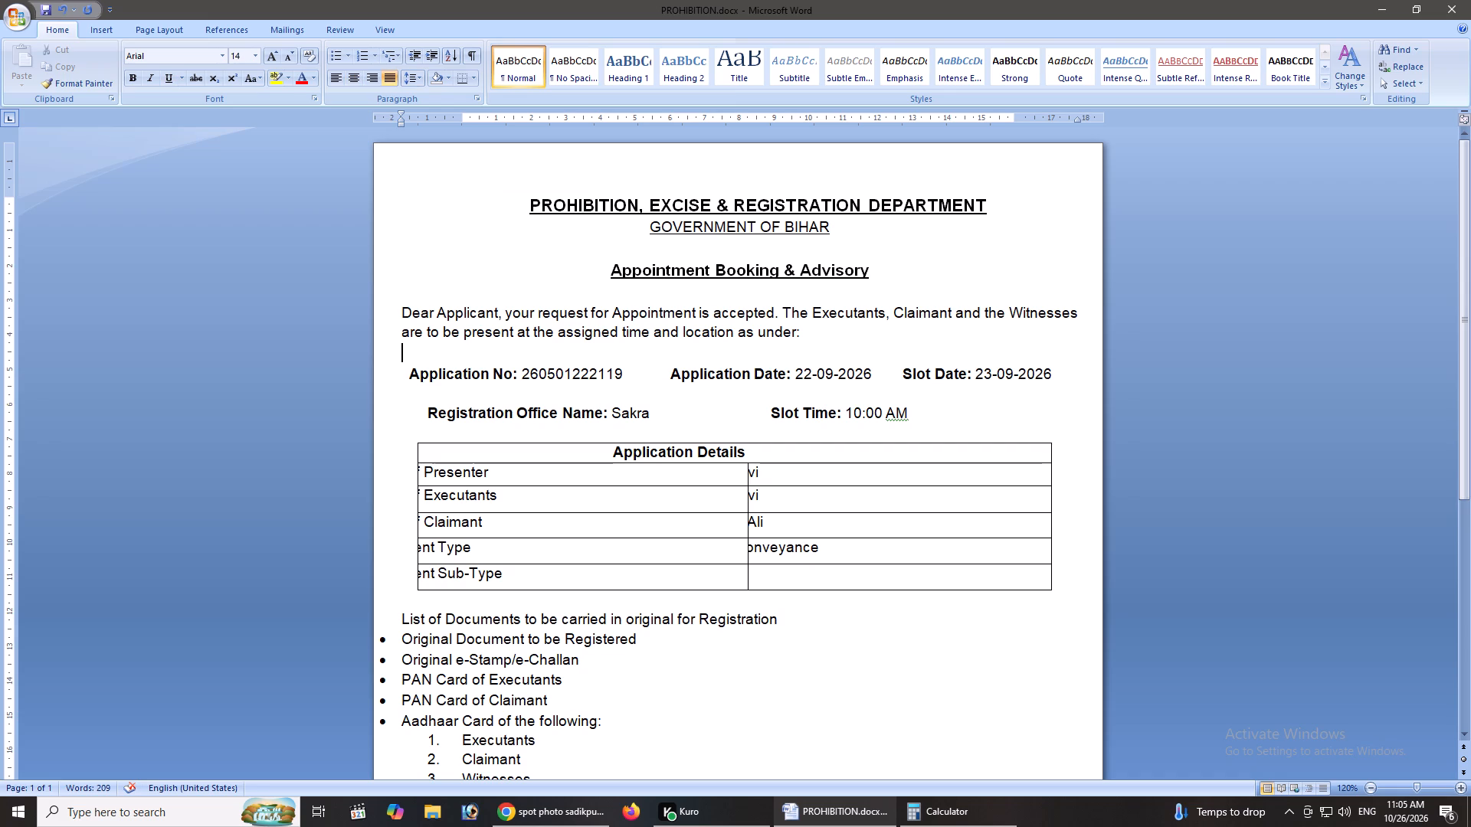
Move the left indent of all Application Details table text inward so it fits inside the cells.
click(499, 469)
click(455, 479)
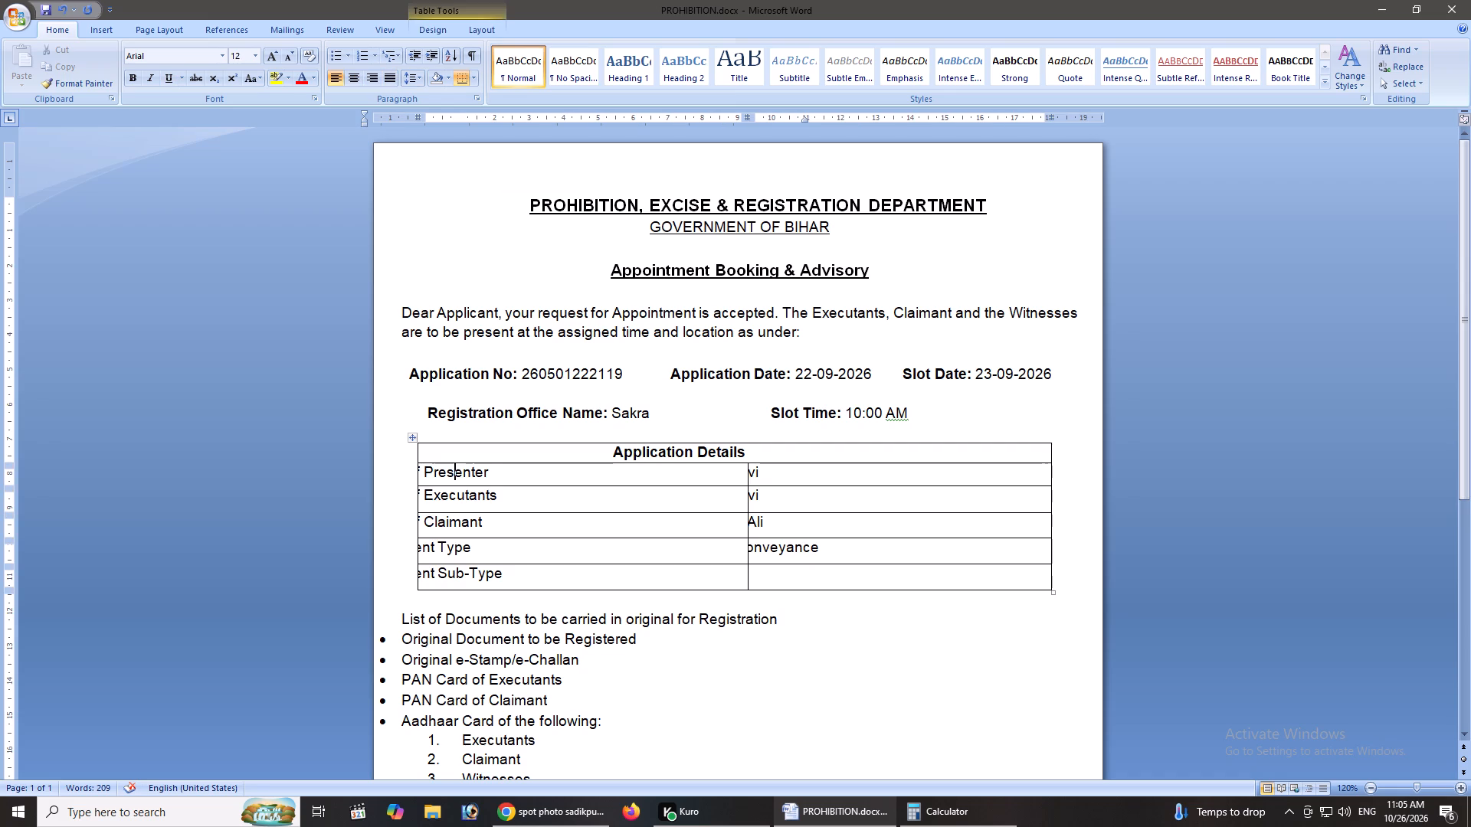
drag(422, 456, 923, 580)
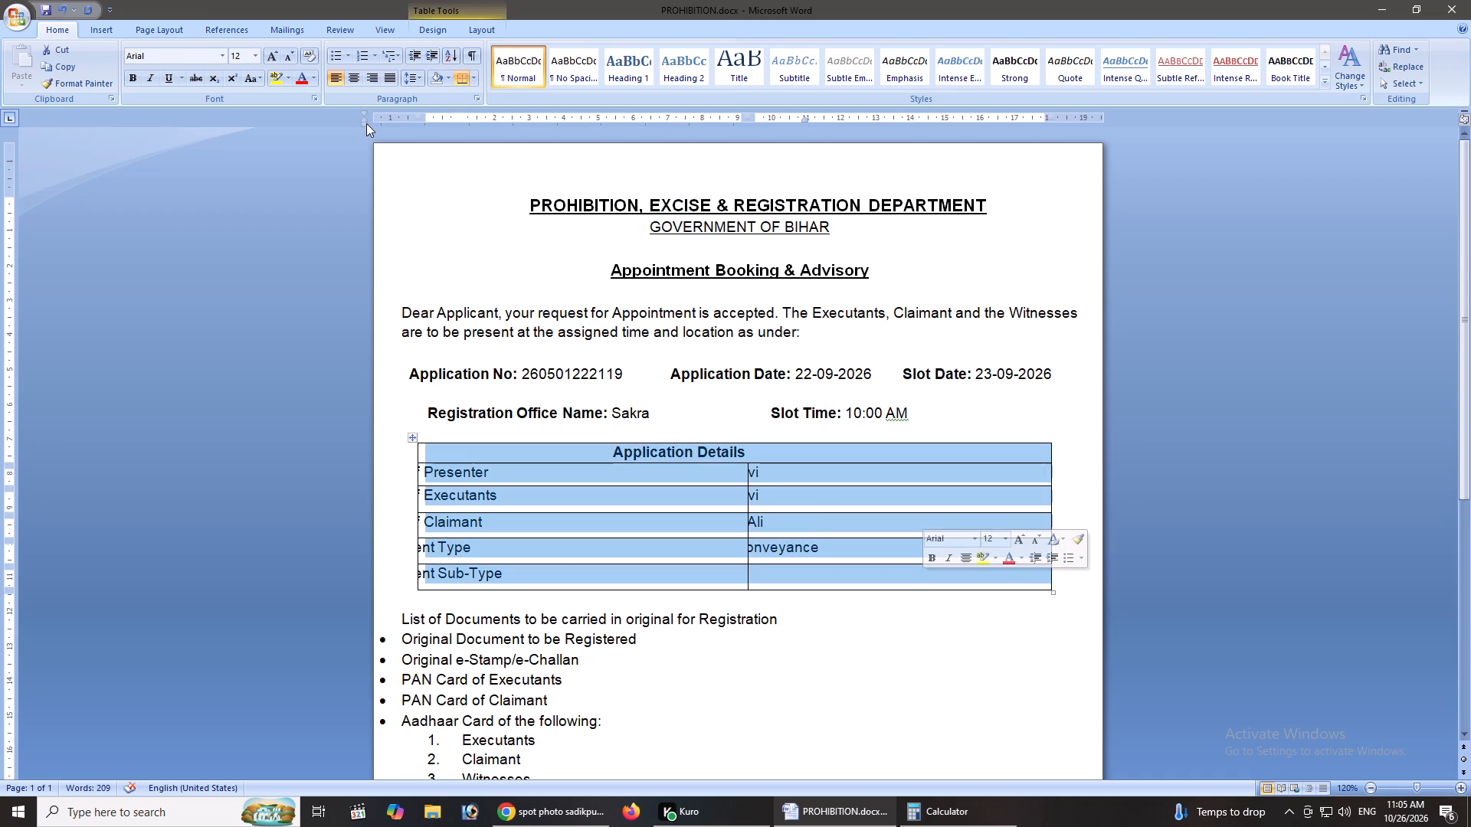
drag(362, 124, 428, 126)
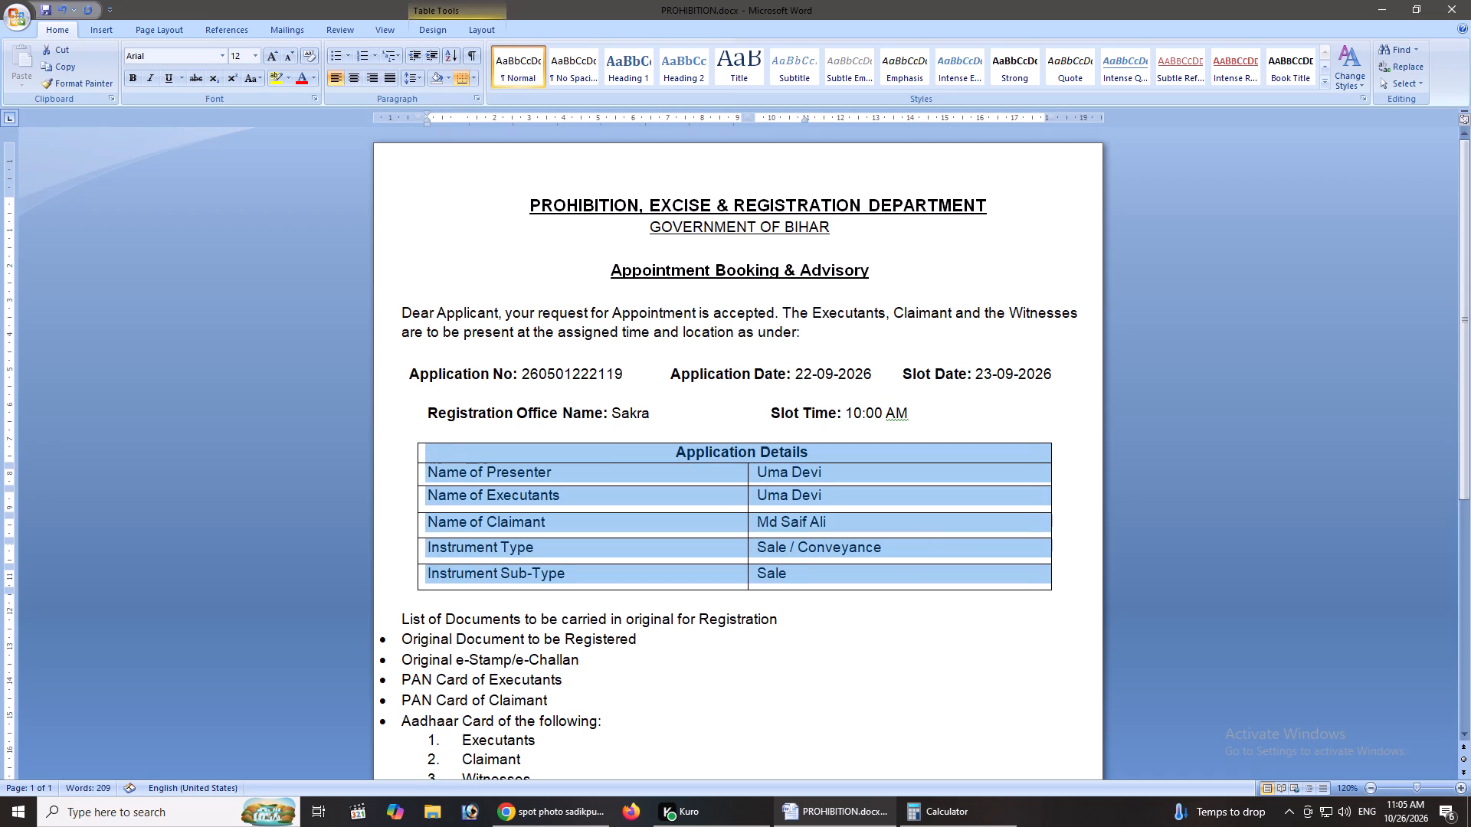
click(588, 313)
Indent the five bulleted document items so their bullets align with the List of Documents line.
scroll(565, 492, down, 1)
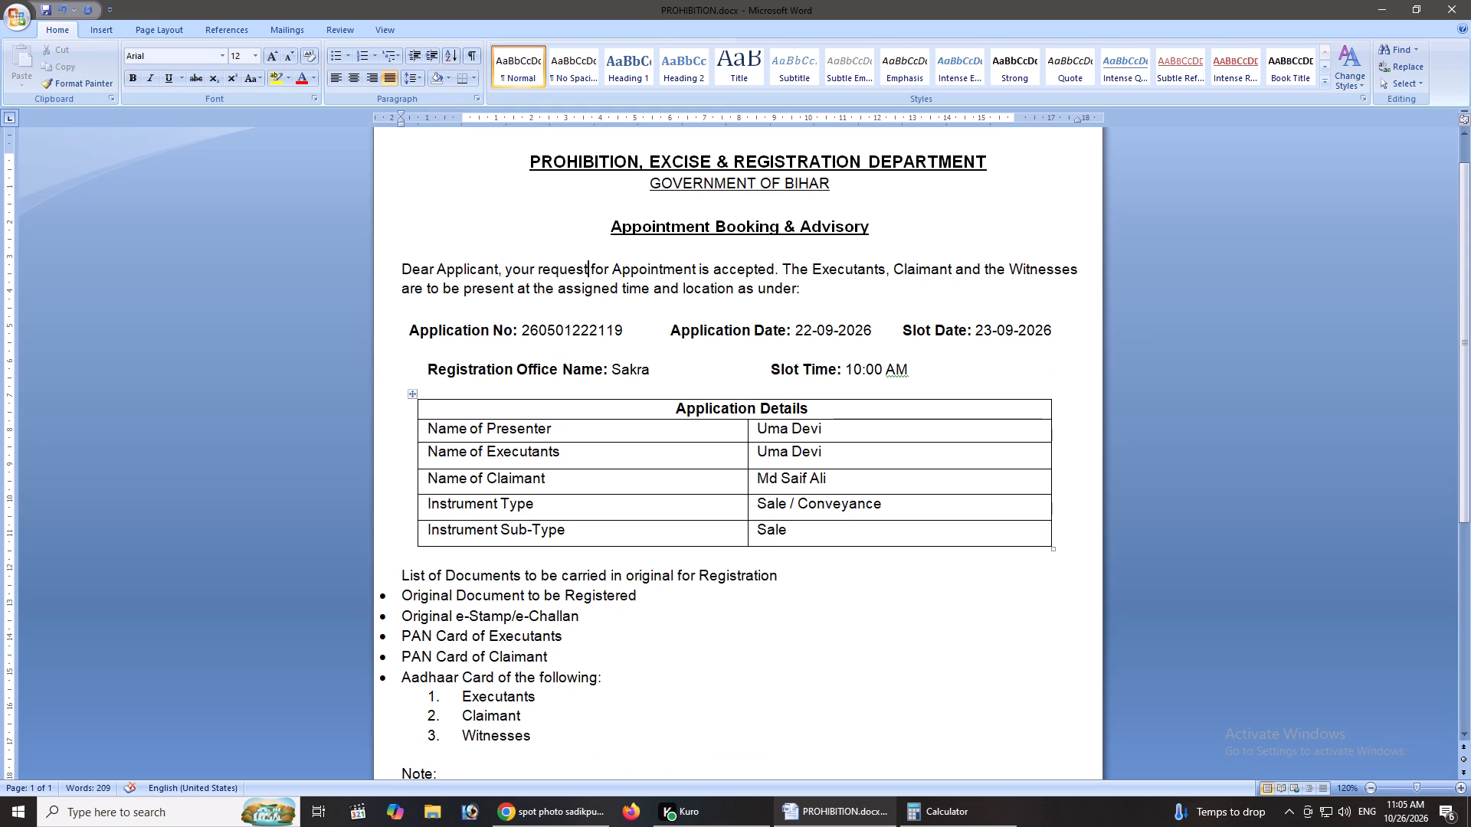
drag(394, 567, 683, 567)
click(615, 640)
click(613, 681)
drag(611, 676, 358, 598)
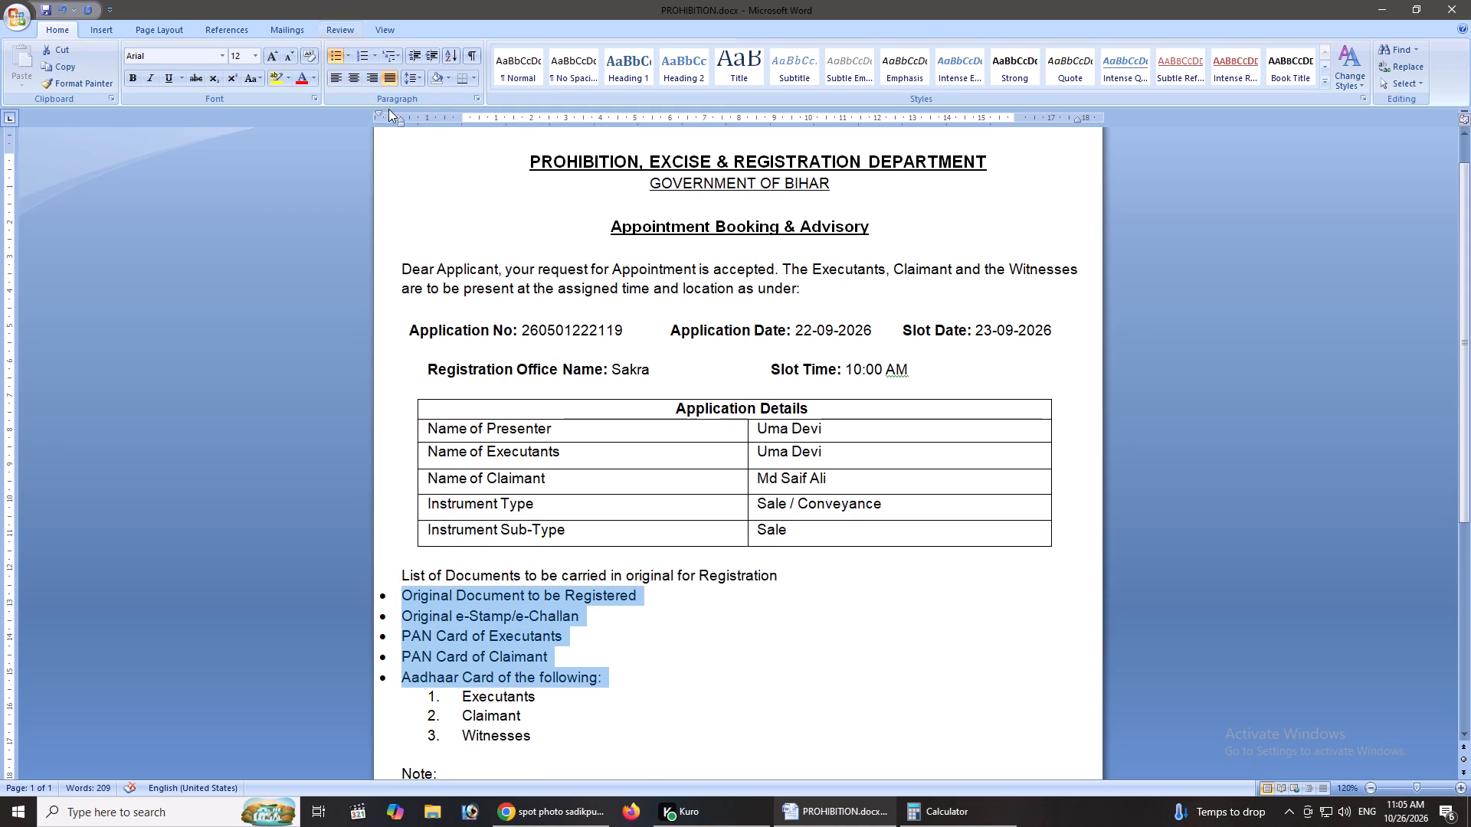
drag(378, 113, 402, 126)
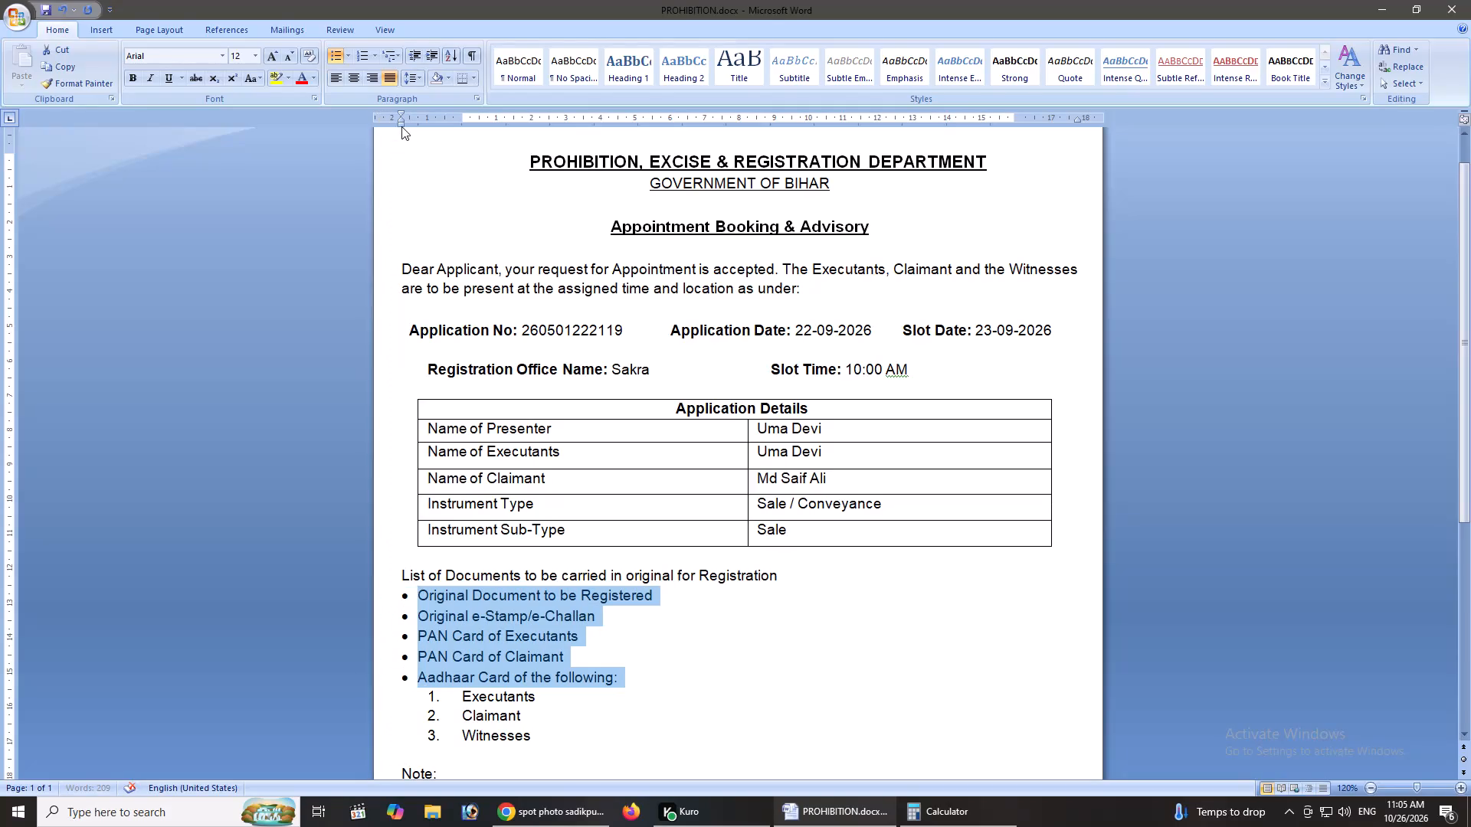
drag(401, 125, 410, 127)
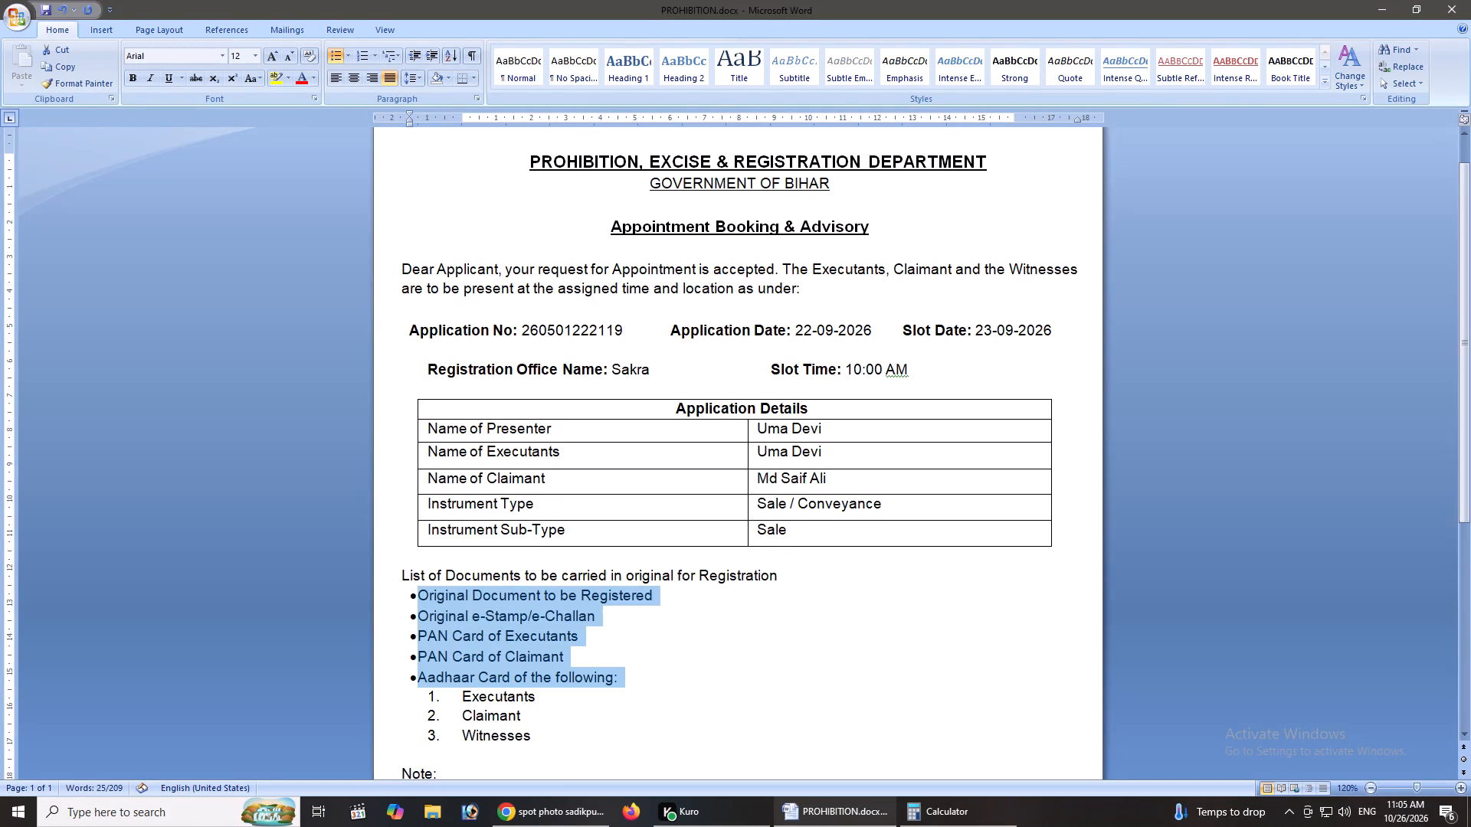
drag(411, 121, 404, 120)
Move the left indent of the Note heading, its numbered points and the closing receipt line inward by about 0.25 cm.
scroll(419, 250, down, 4)
click(562, 576)
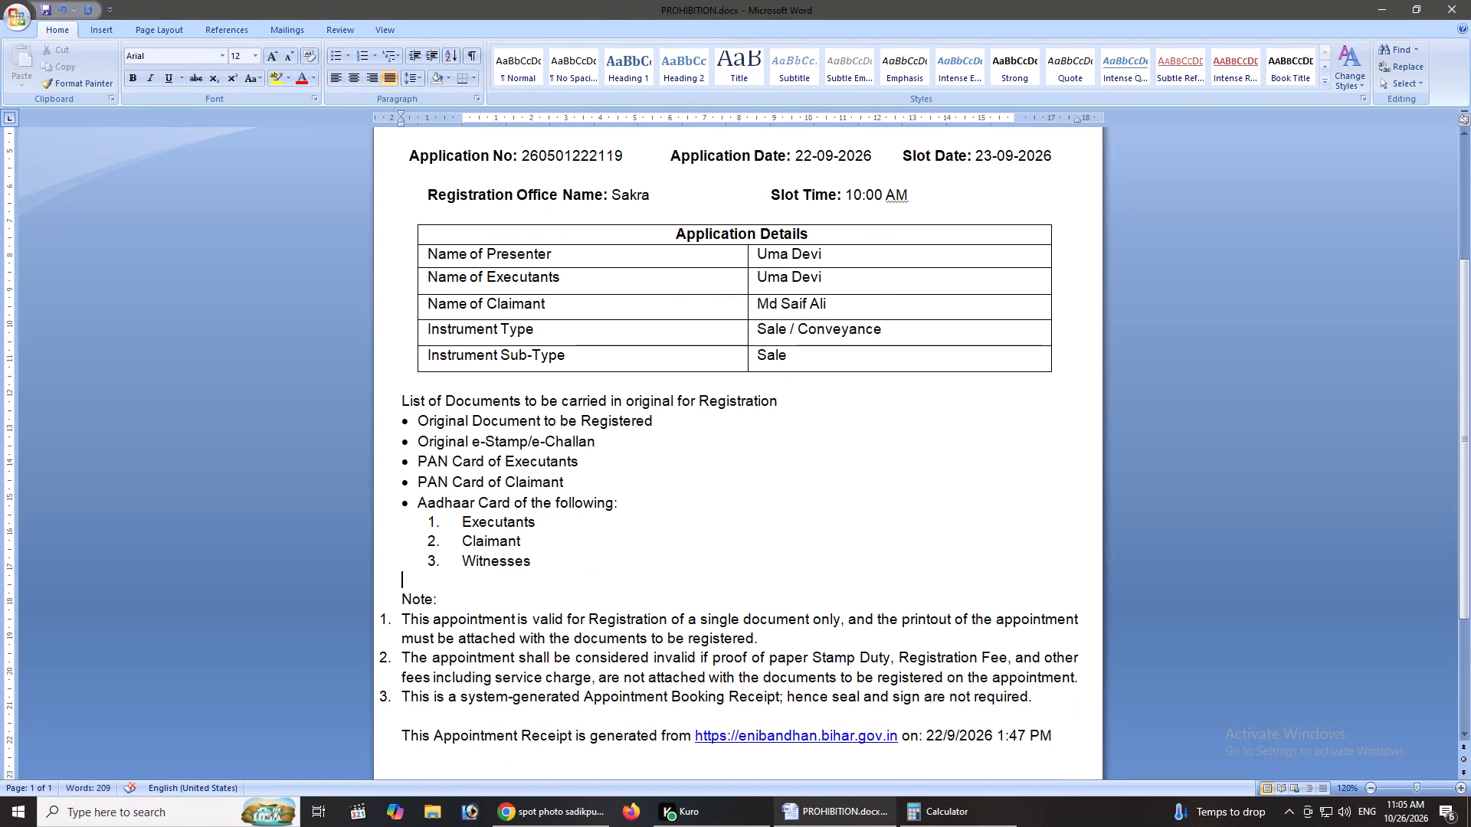
drag(388, 600, 919, 691)
scroll(431, 521, up, 5)
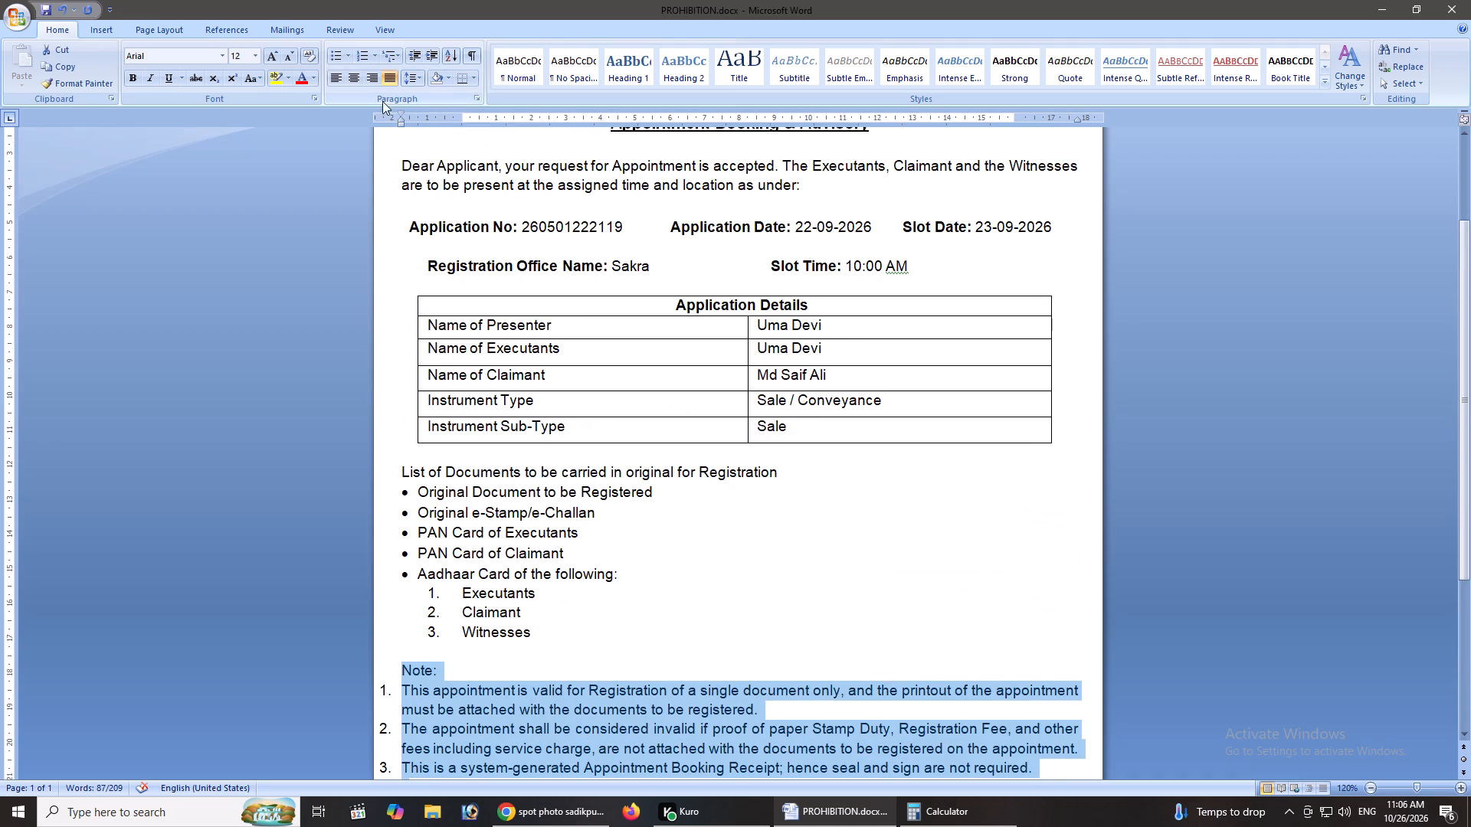
drag(398, 113, 403, 115)
drag(403, 115, 413, 119)
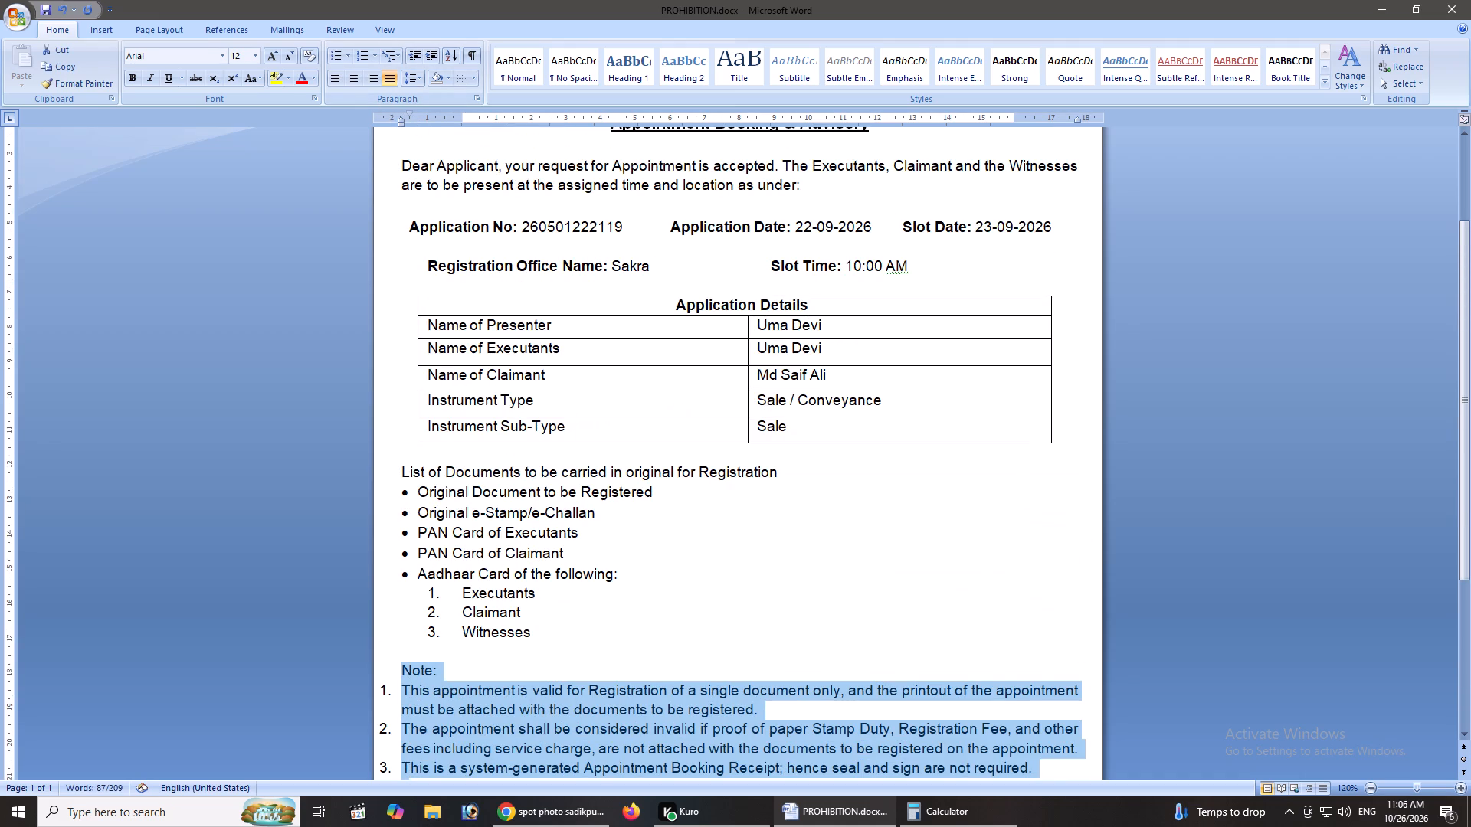
drag(400, 125, 422, 132)
drag(417, 113, 408, 111)
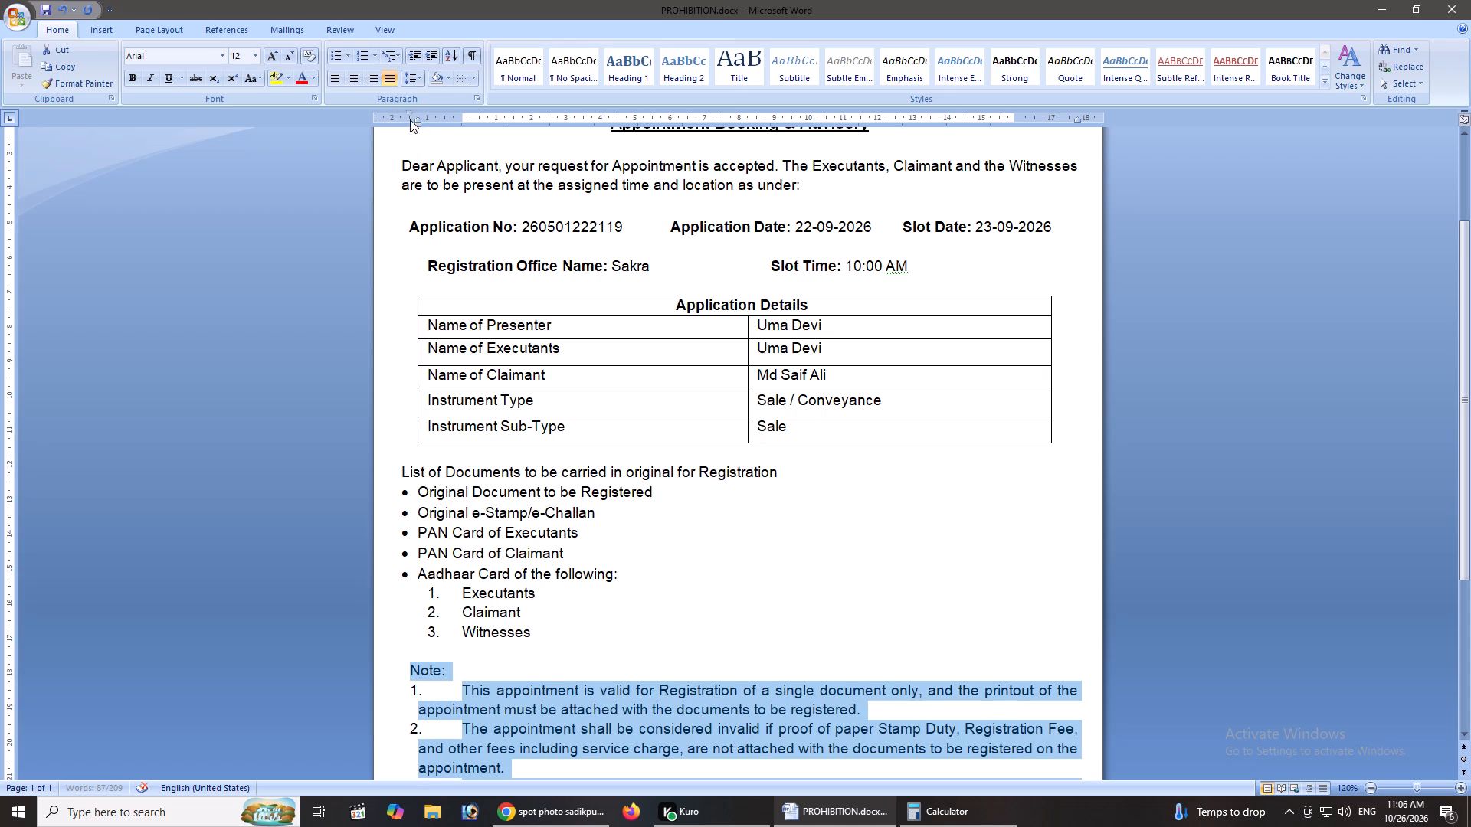
drag(418, 126, 425, 126)
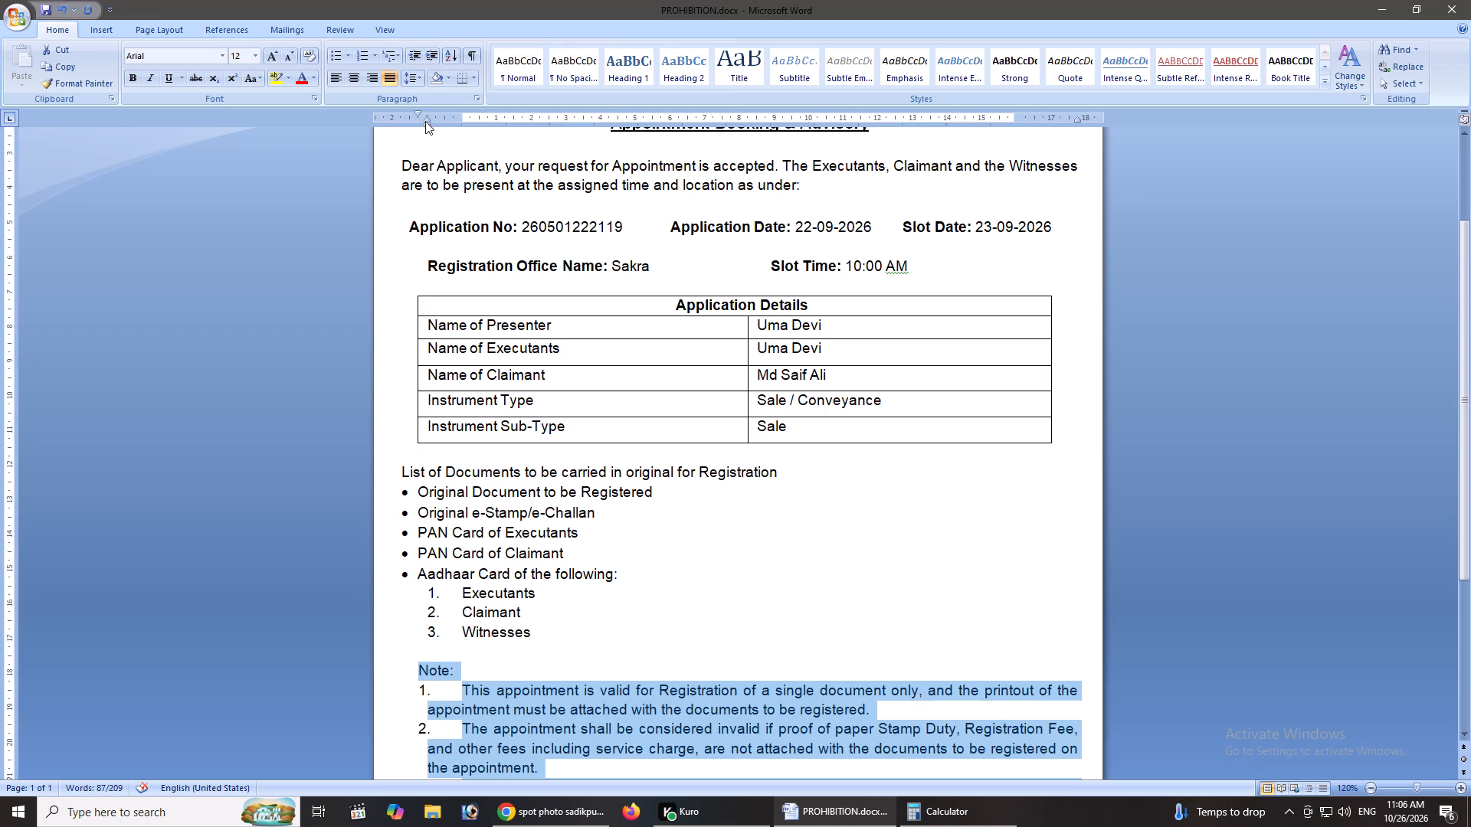
click(424, 123)
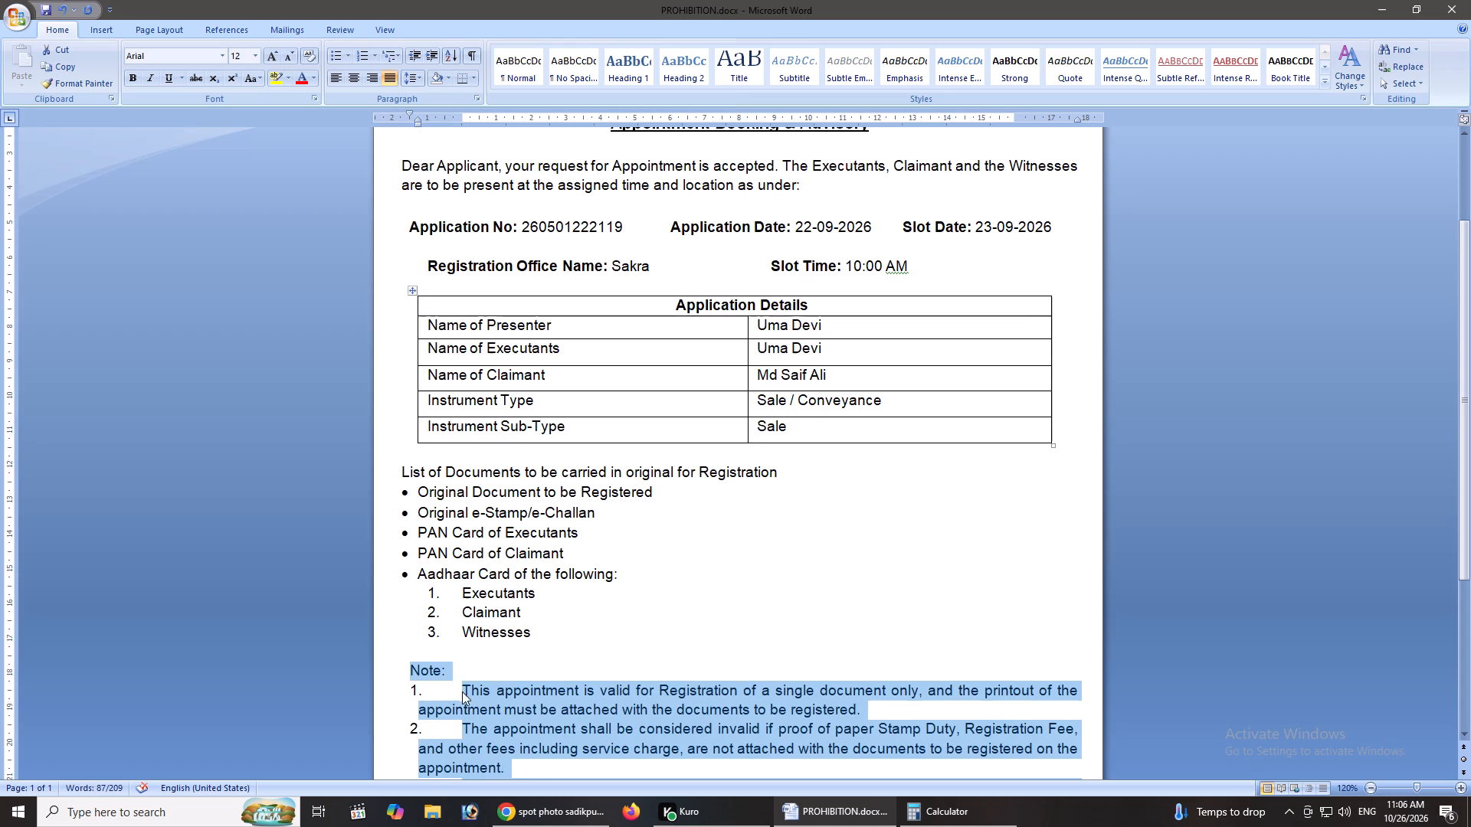
Indent note 1 so its number sits slightly inside the Note heading and both text lines hang about 0.5 cm after it.
click(462, 691)
triple_click(467, 692)
click(460, 698)
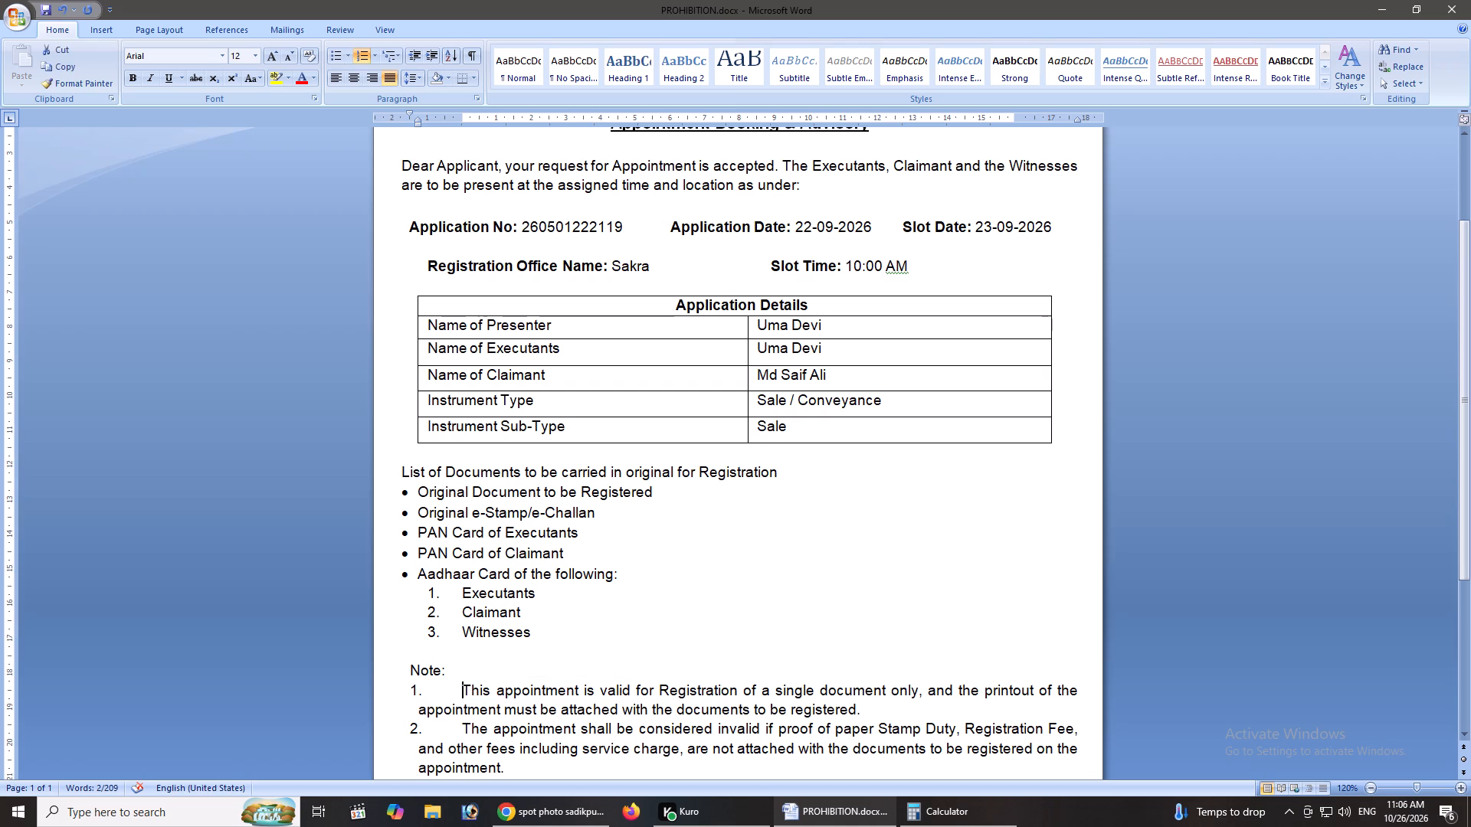
drag(899, 712, 419, 690)
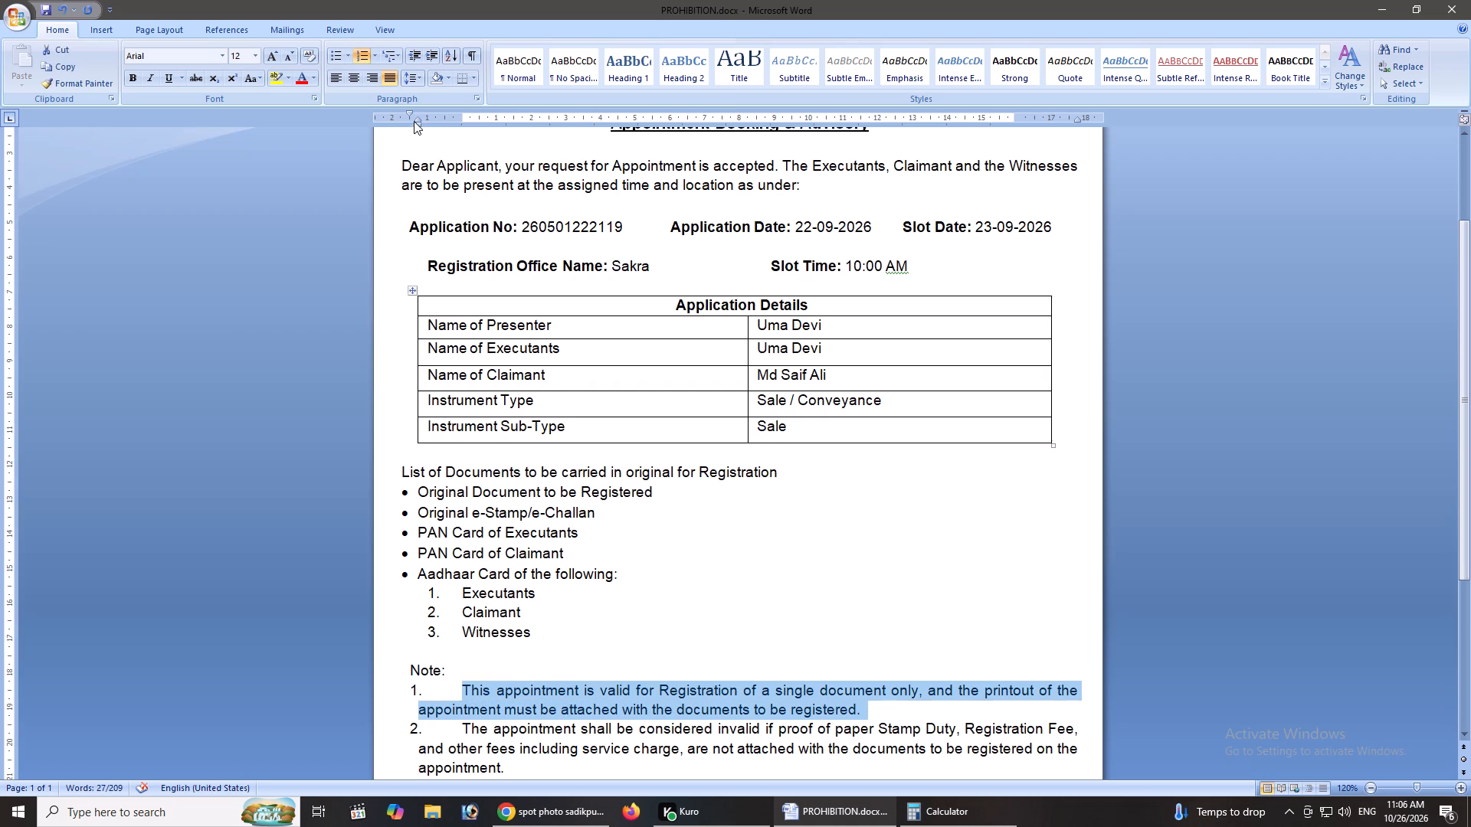
click(406, 111)
drag(408, 111, 415, 115)
drag(419, 123, 480, 136)
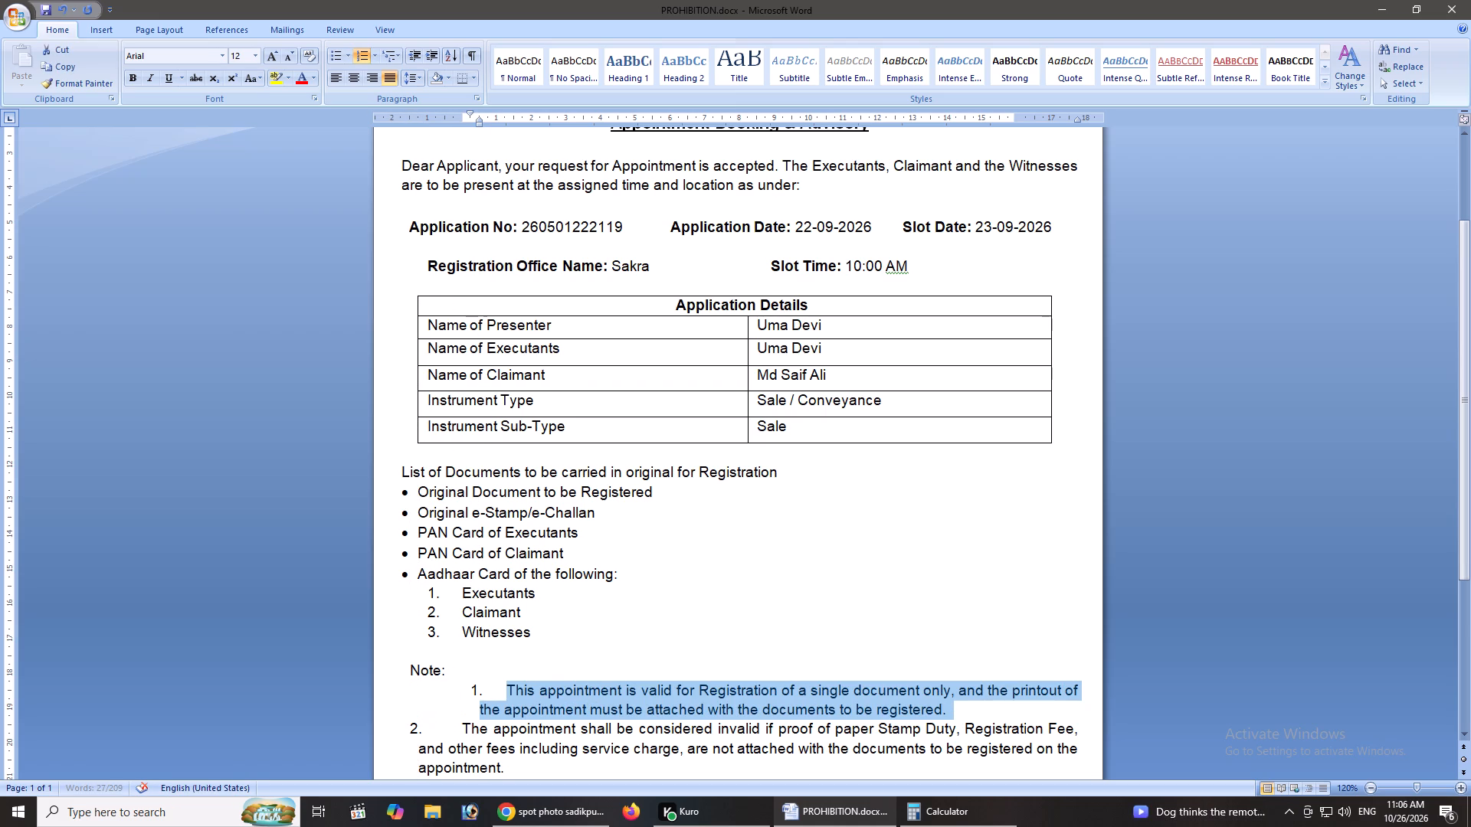
drag(477, 125, 464, 125)
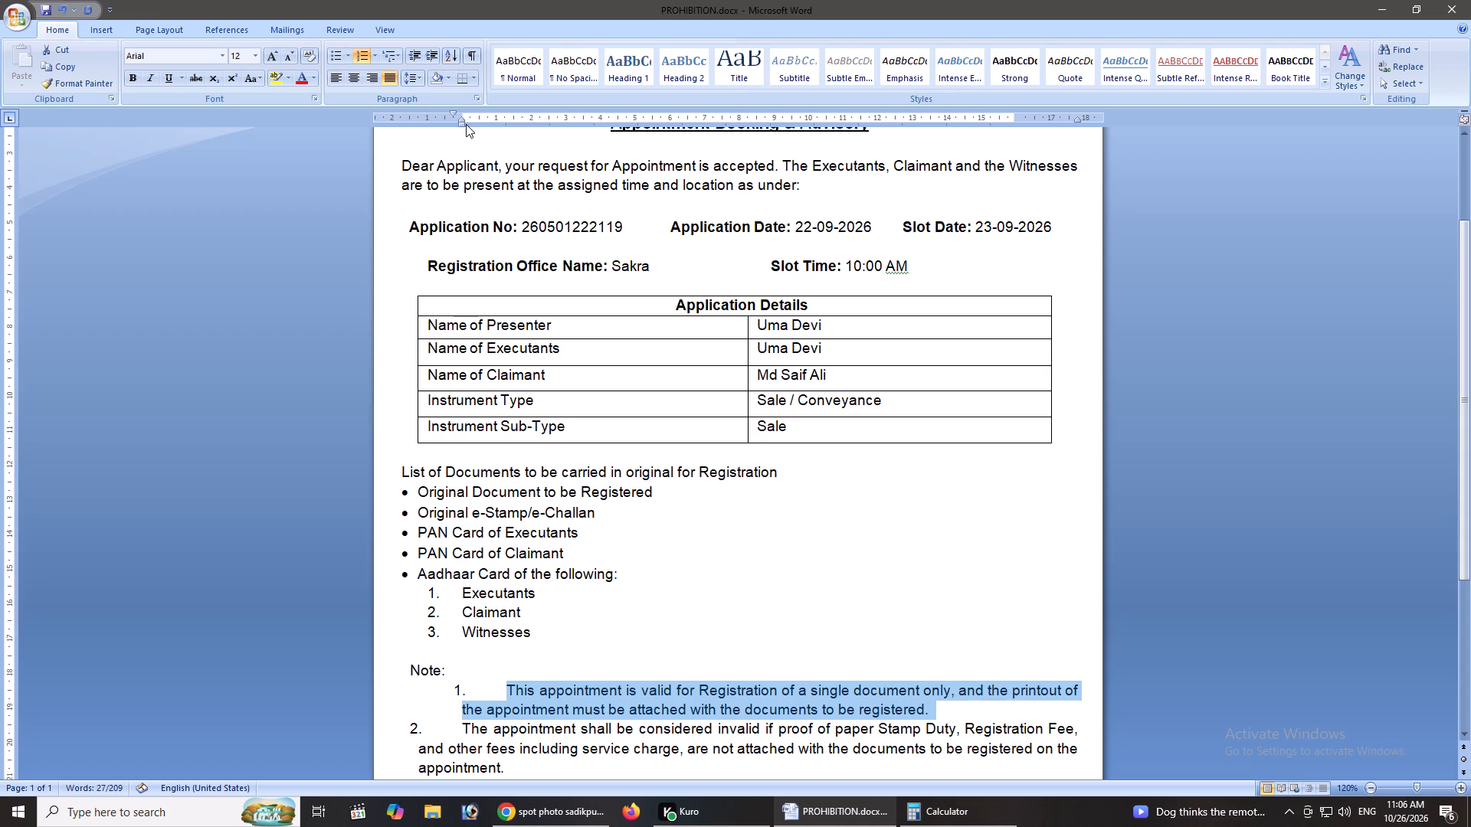
drag(456, 113, 429, 111)
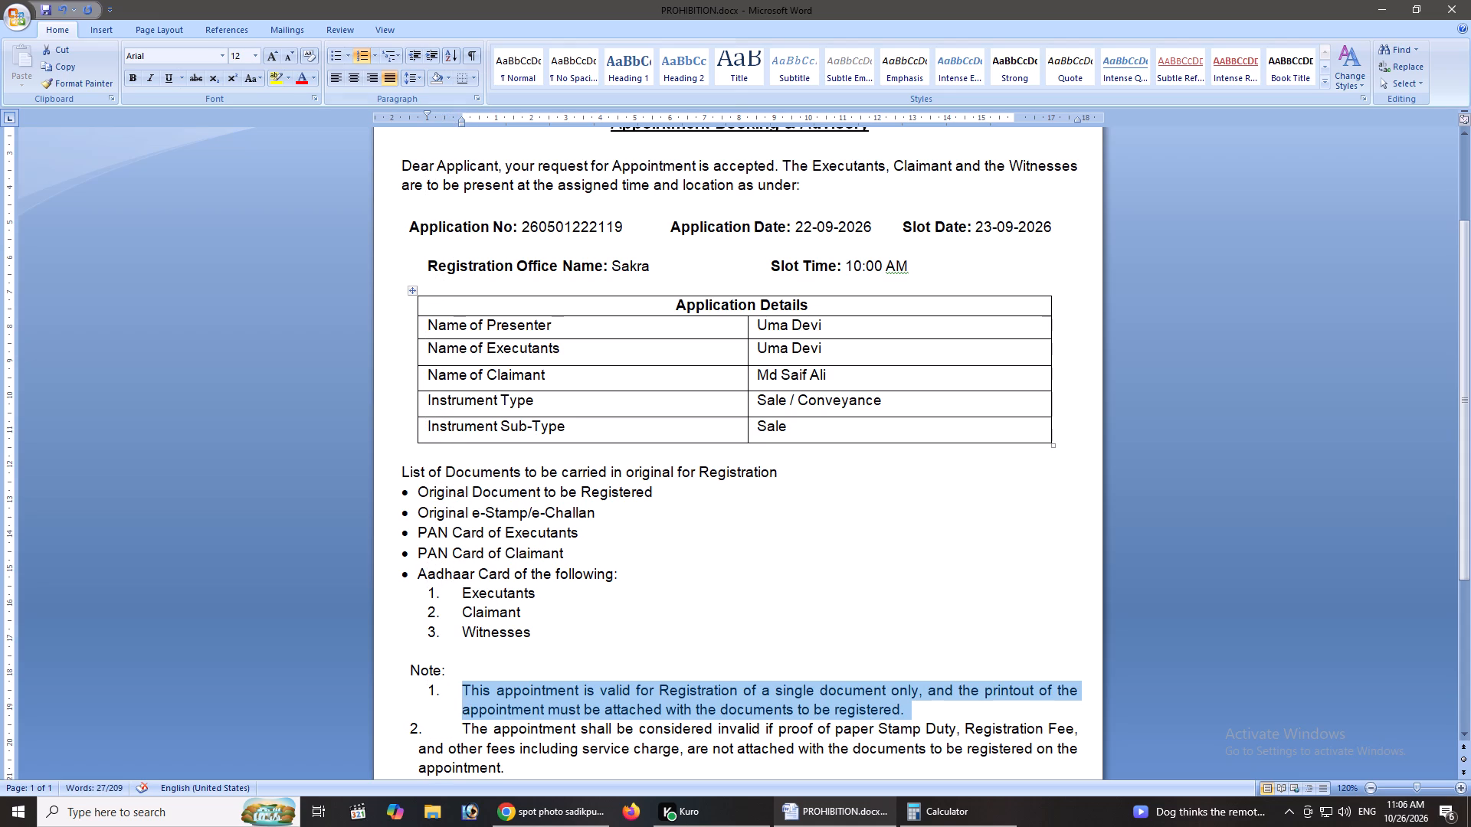
drag(426, 112, 414, 108)
click(929, 676)
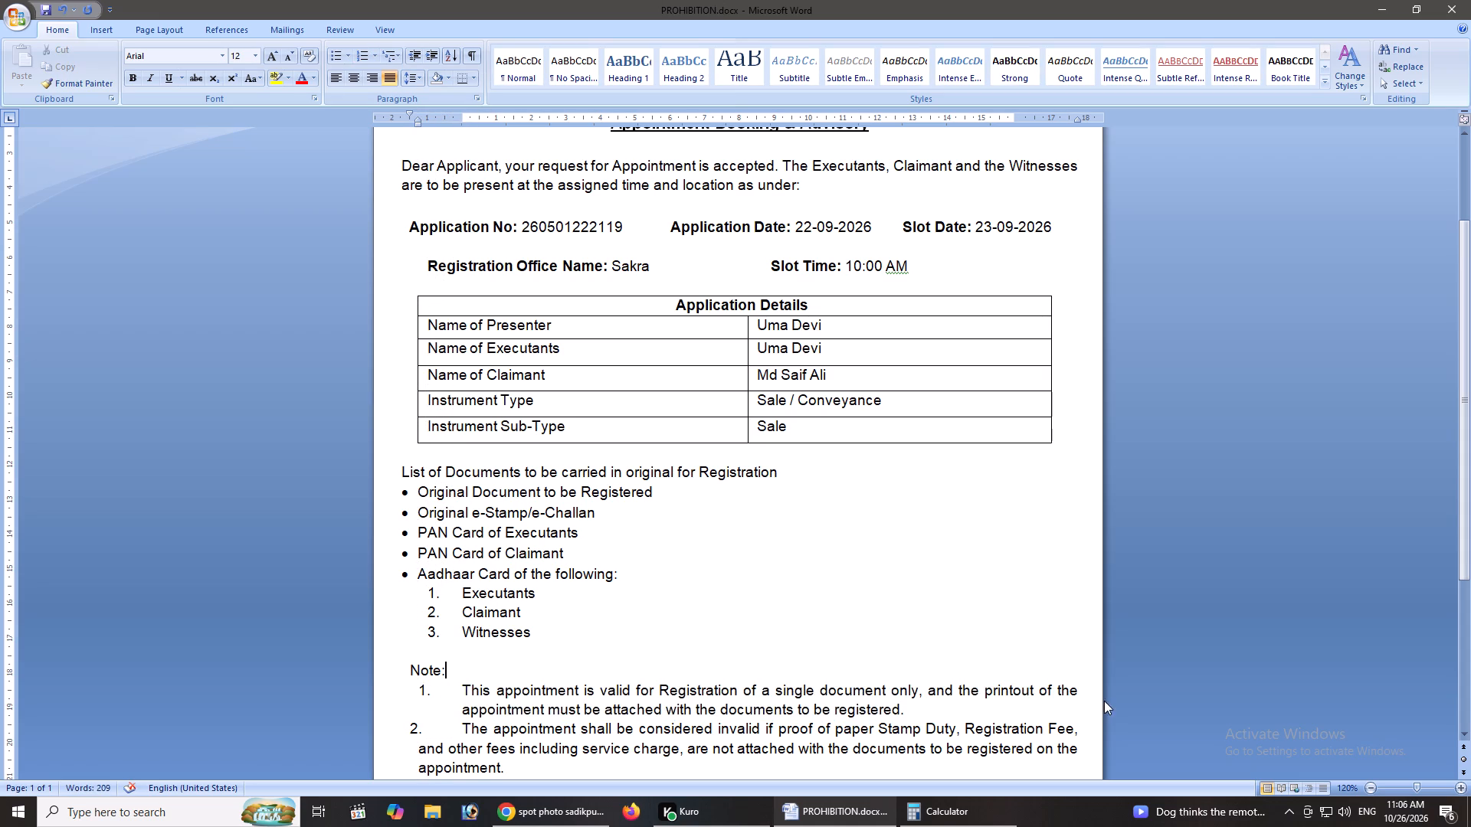
drag(1083, 692, 473, 687)
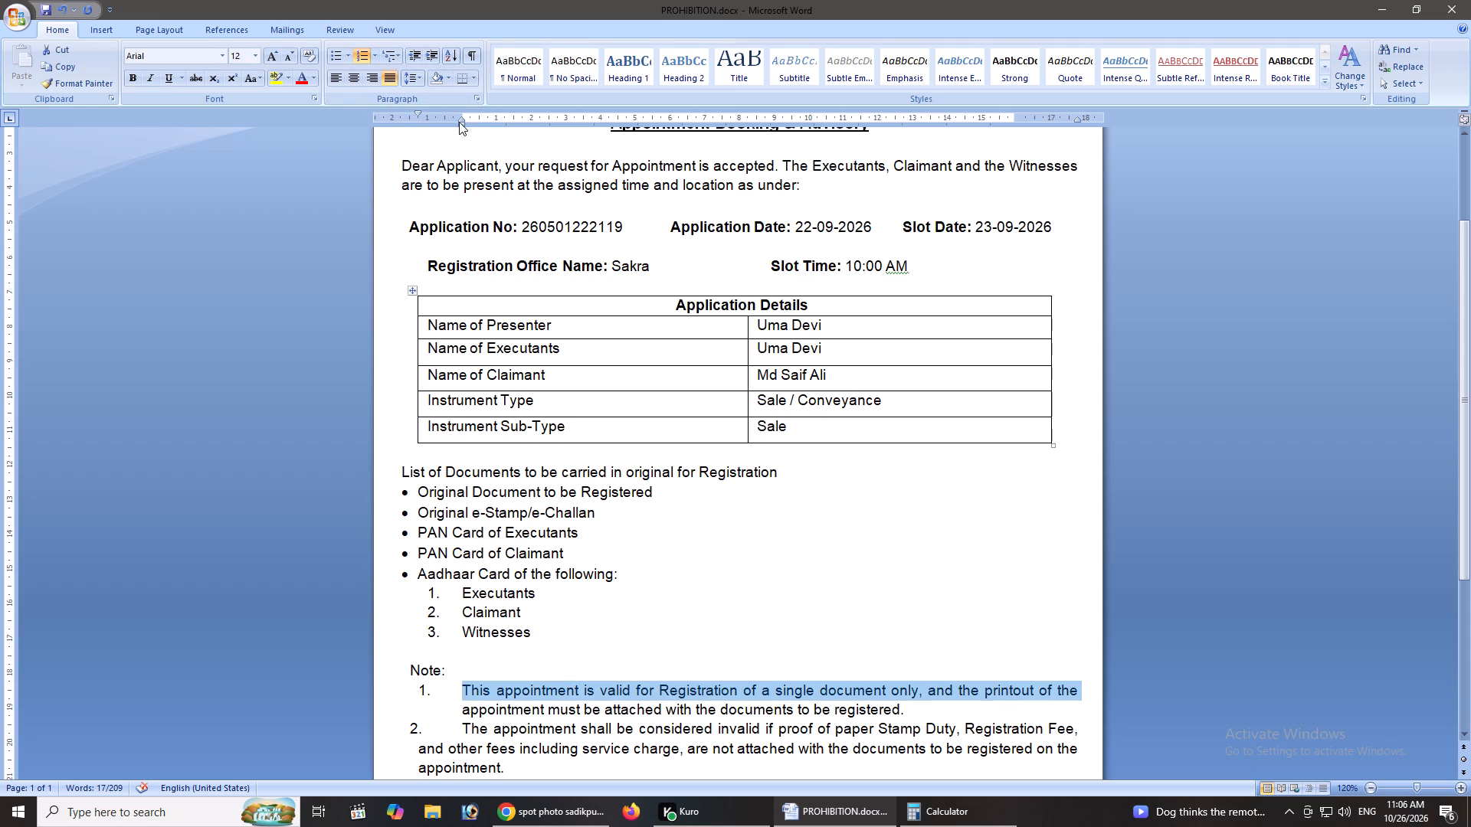
drag(464, 123, 438, 123)
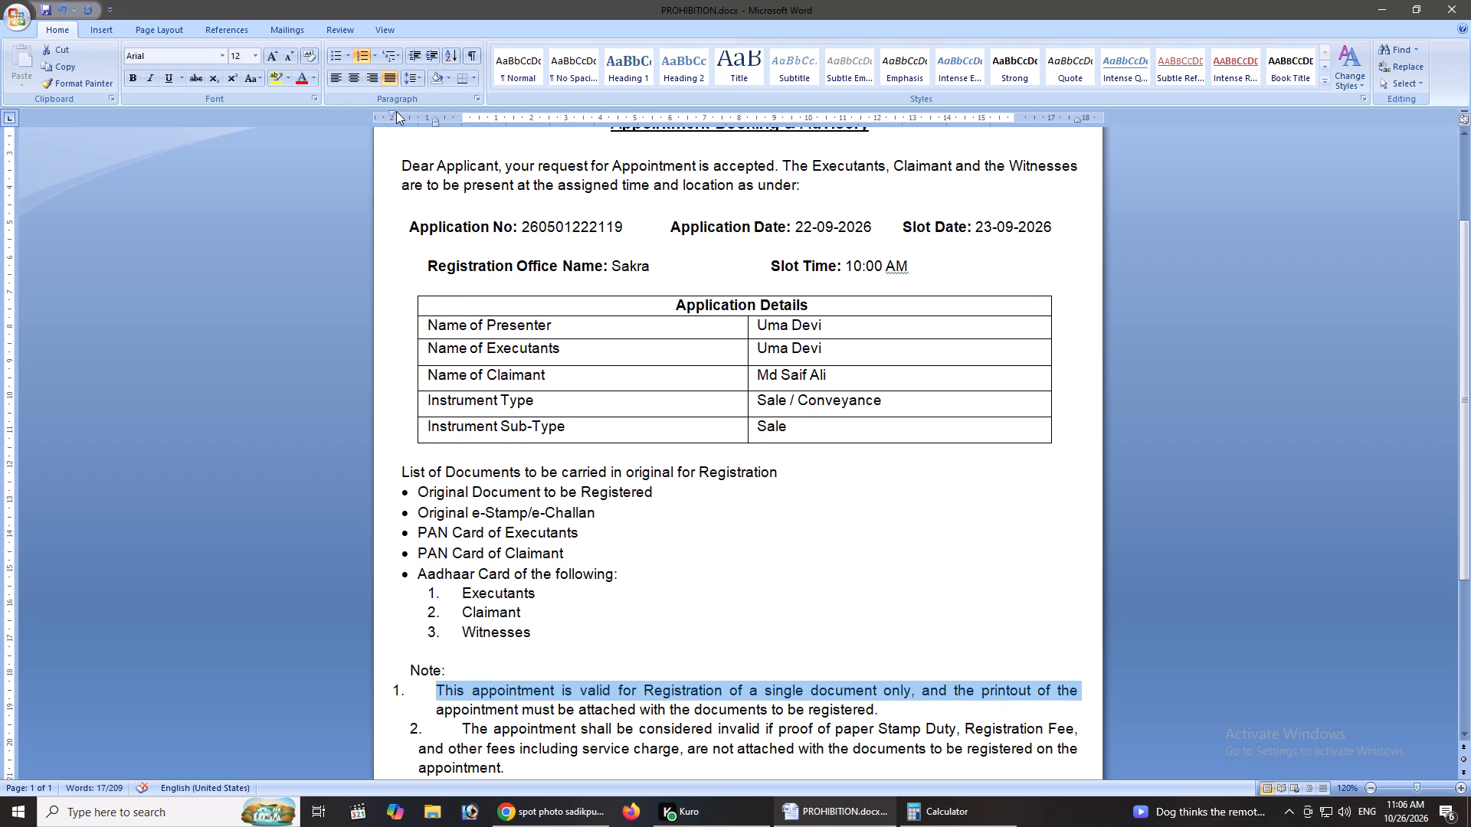
drag(395, 114, 418, 122)
Indent note 2 so its number and hanging text line up with those of note 1.
click(492, 767)
drag(464, 727, 446, 728)
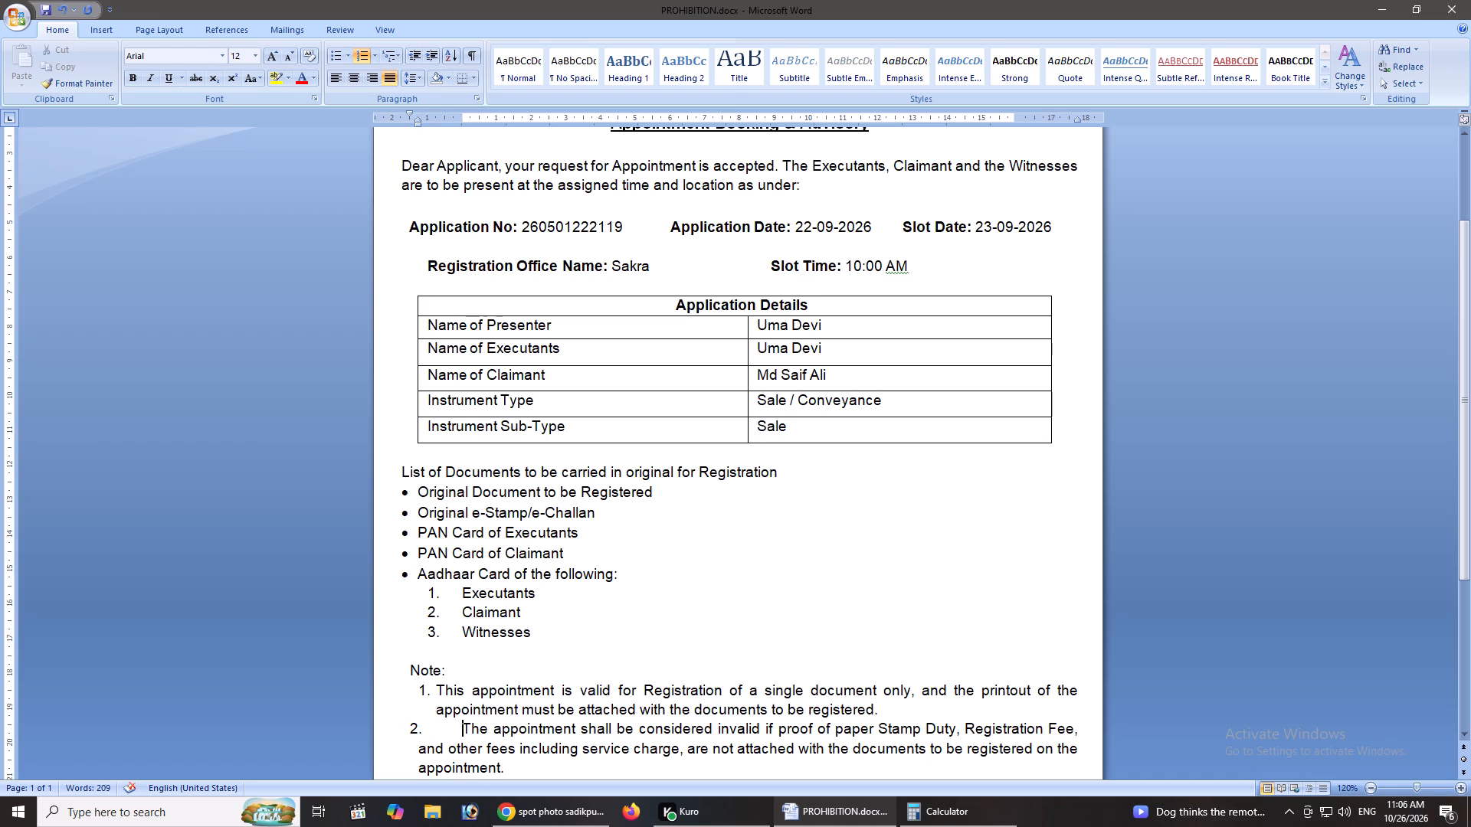
drag(410, 733, 534, 768)
click(529, 768)
drag(1089, 726, 388, 733)
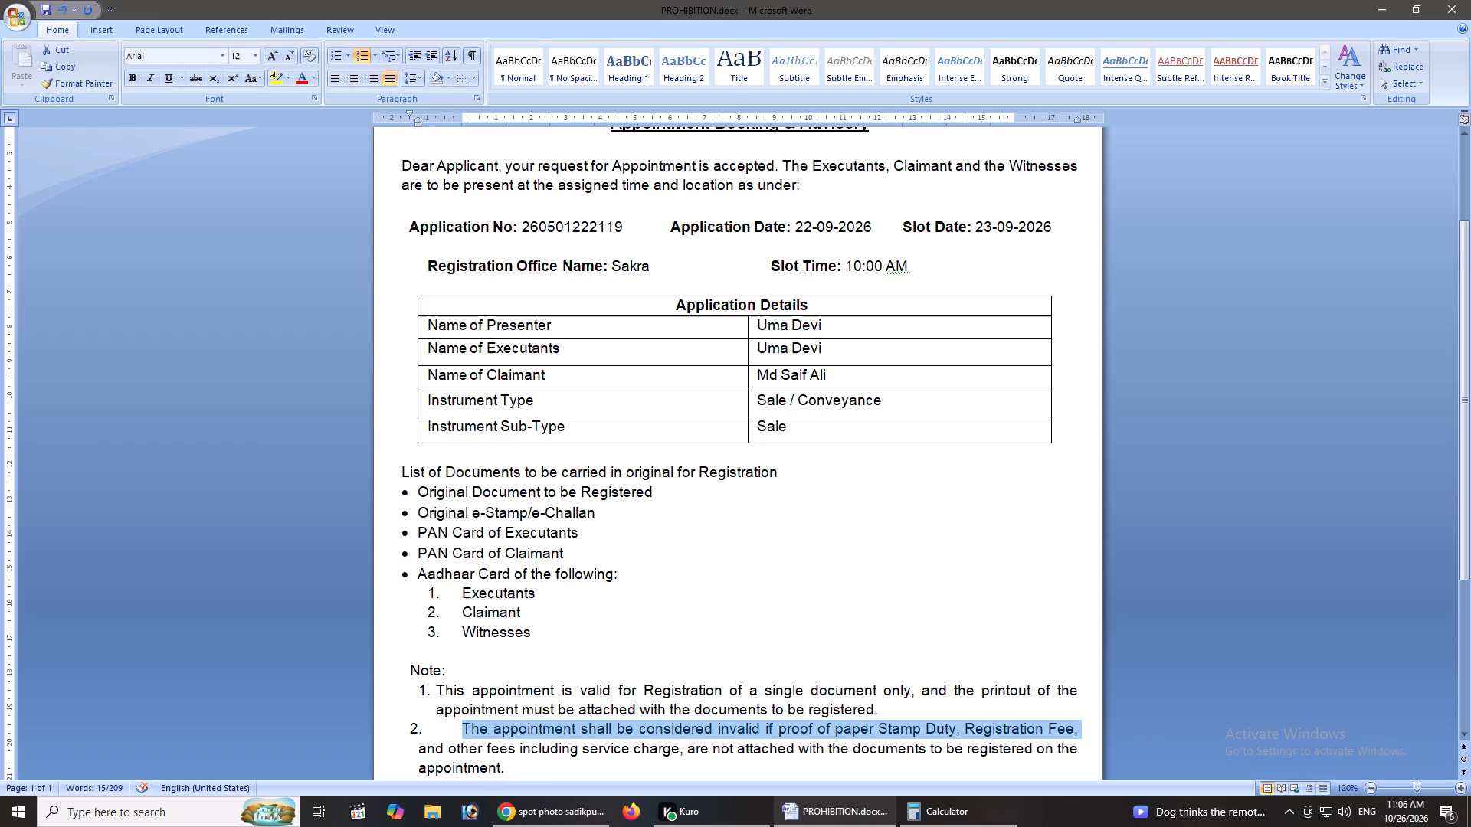
drag(417, 123, 433, 127)
click(424, 113)
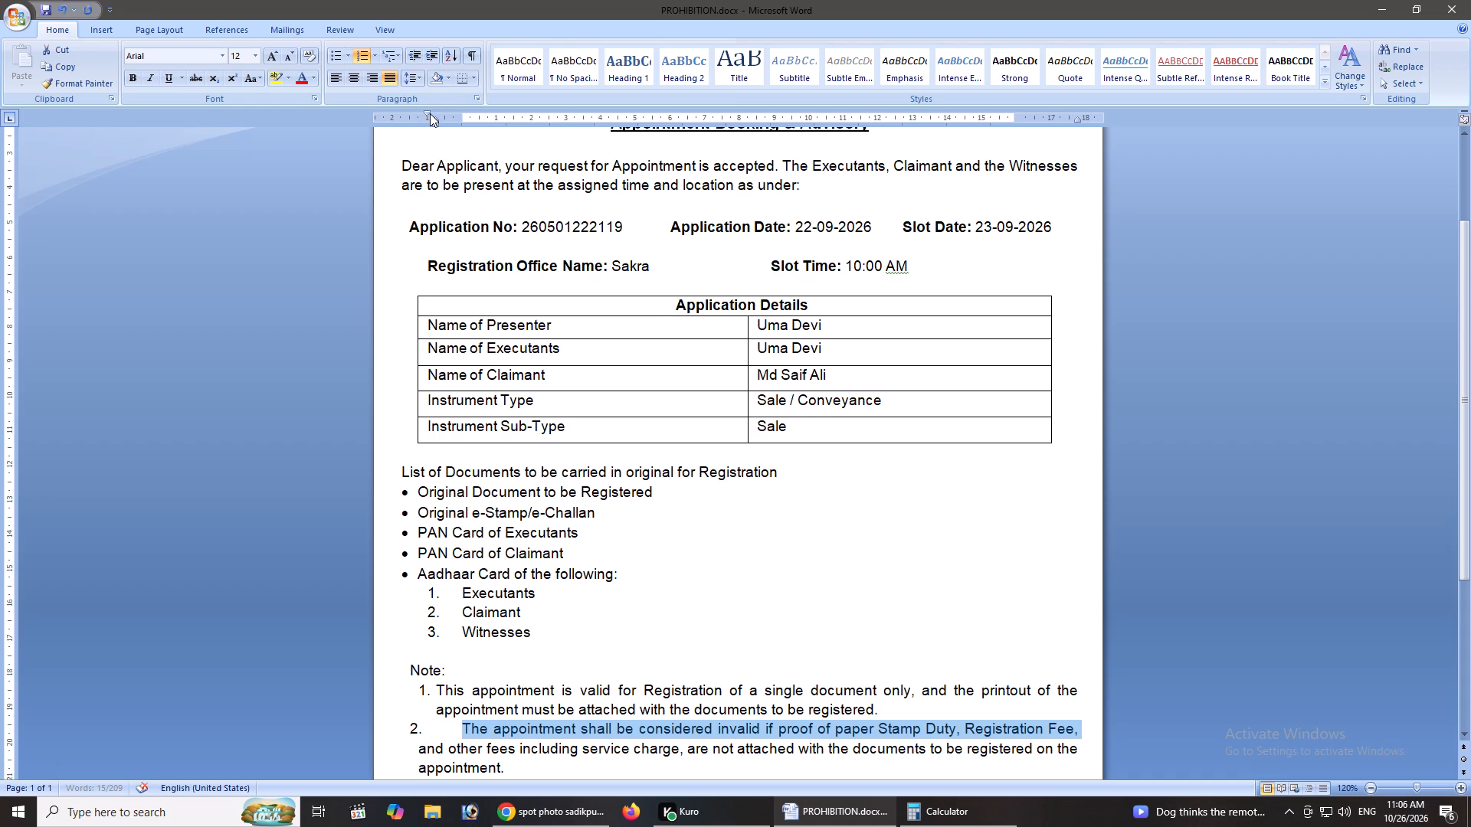
drag(424, 113, 454, 119)
drag(451, 113, 421, 111)
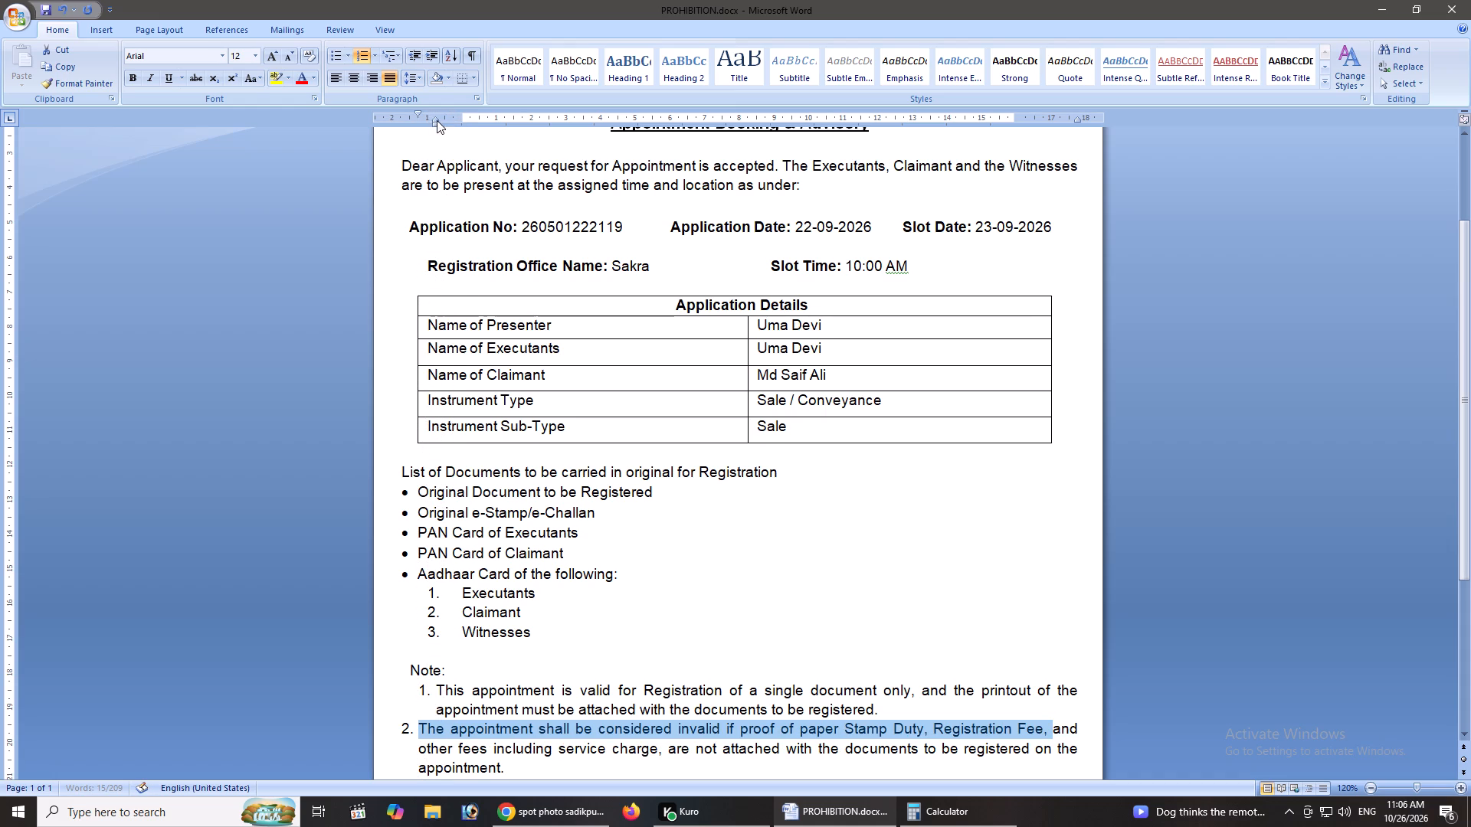
click(416, 112)
drag(434, 124, 443, 126)
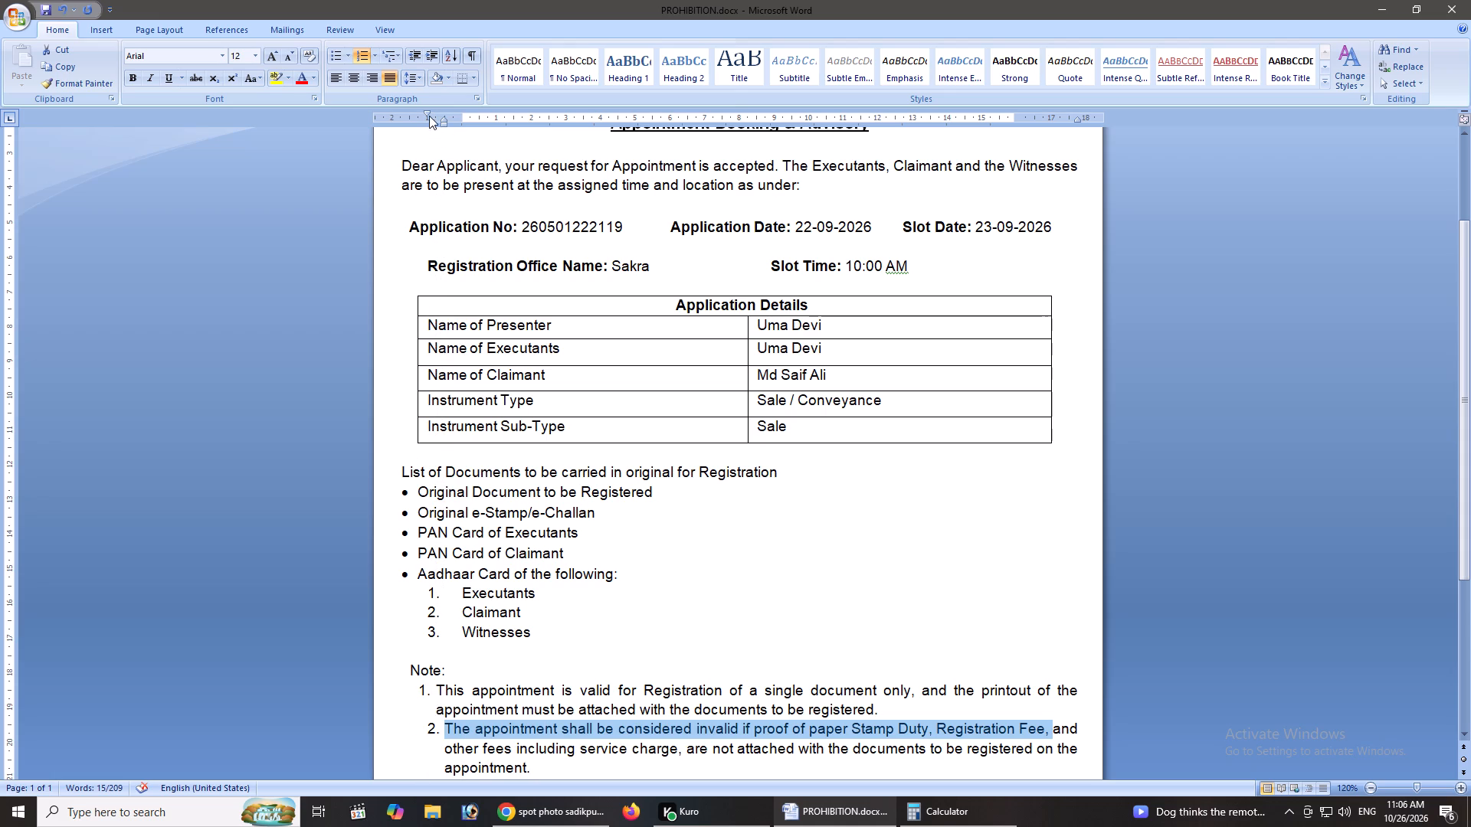
click(428, 113)
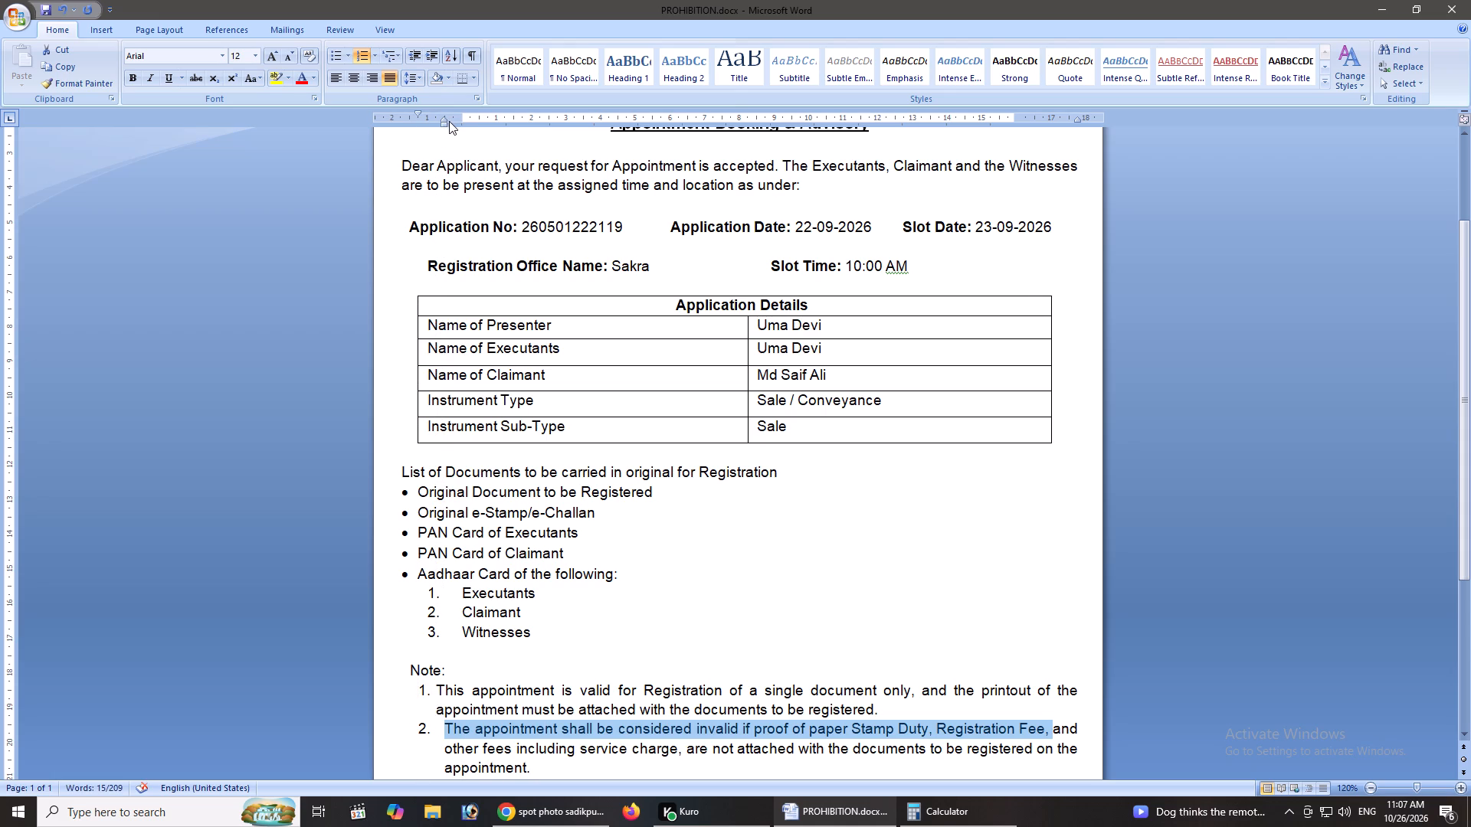
click(444, 120)
Indent note 3 so its number and text line up with those of notes 1 and 2.
scroll(575, 617, down, 4)
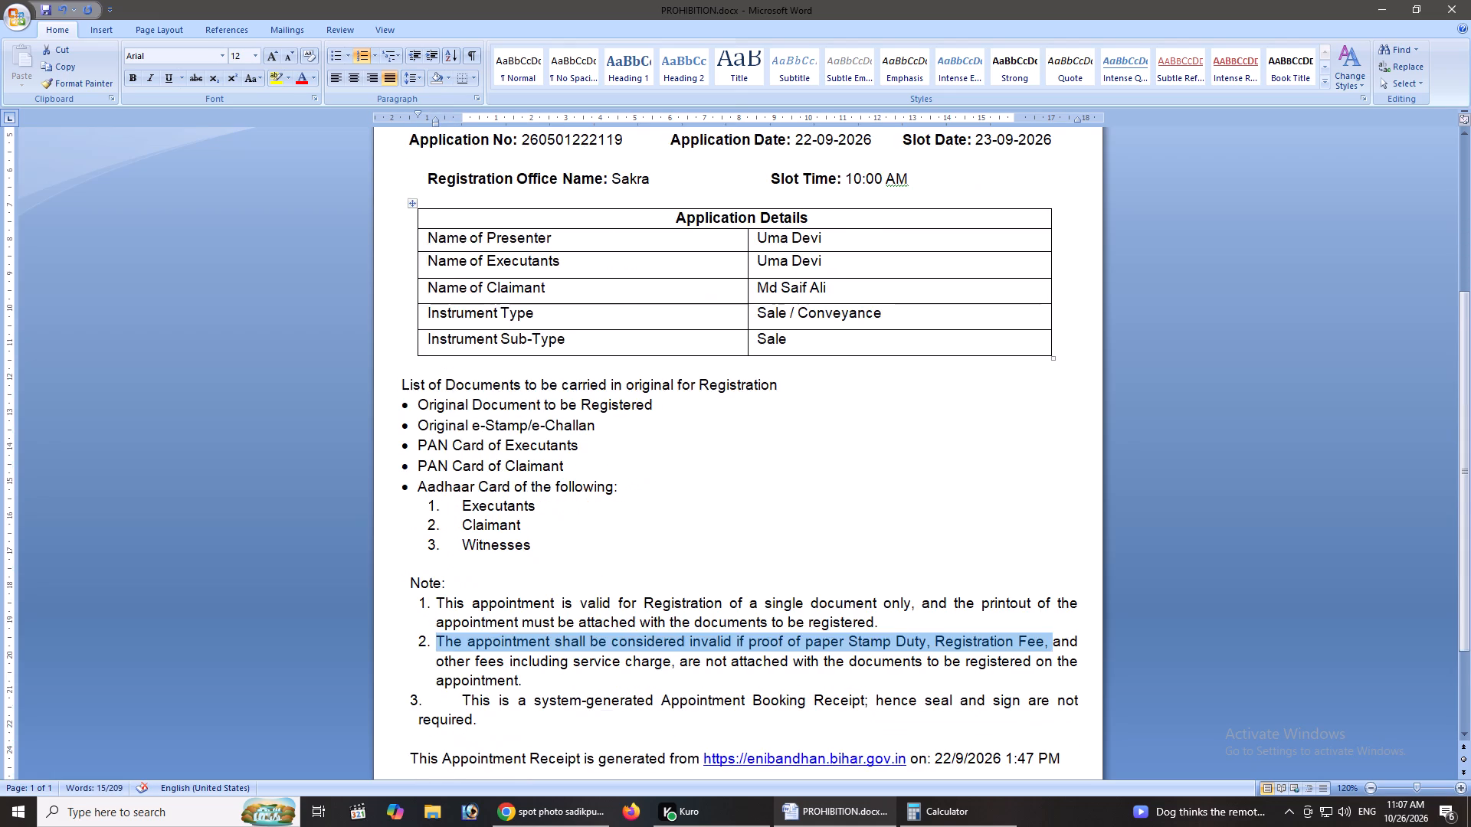
click(533, 655)
drag(477, 631, 401, 603)
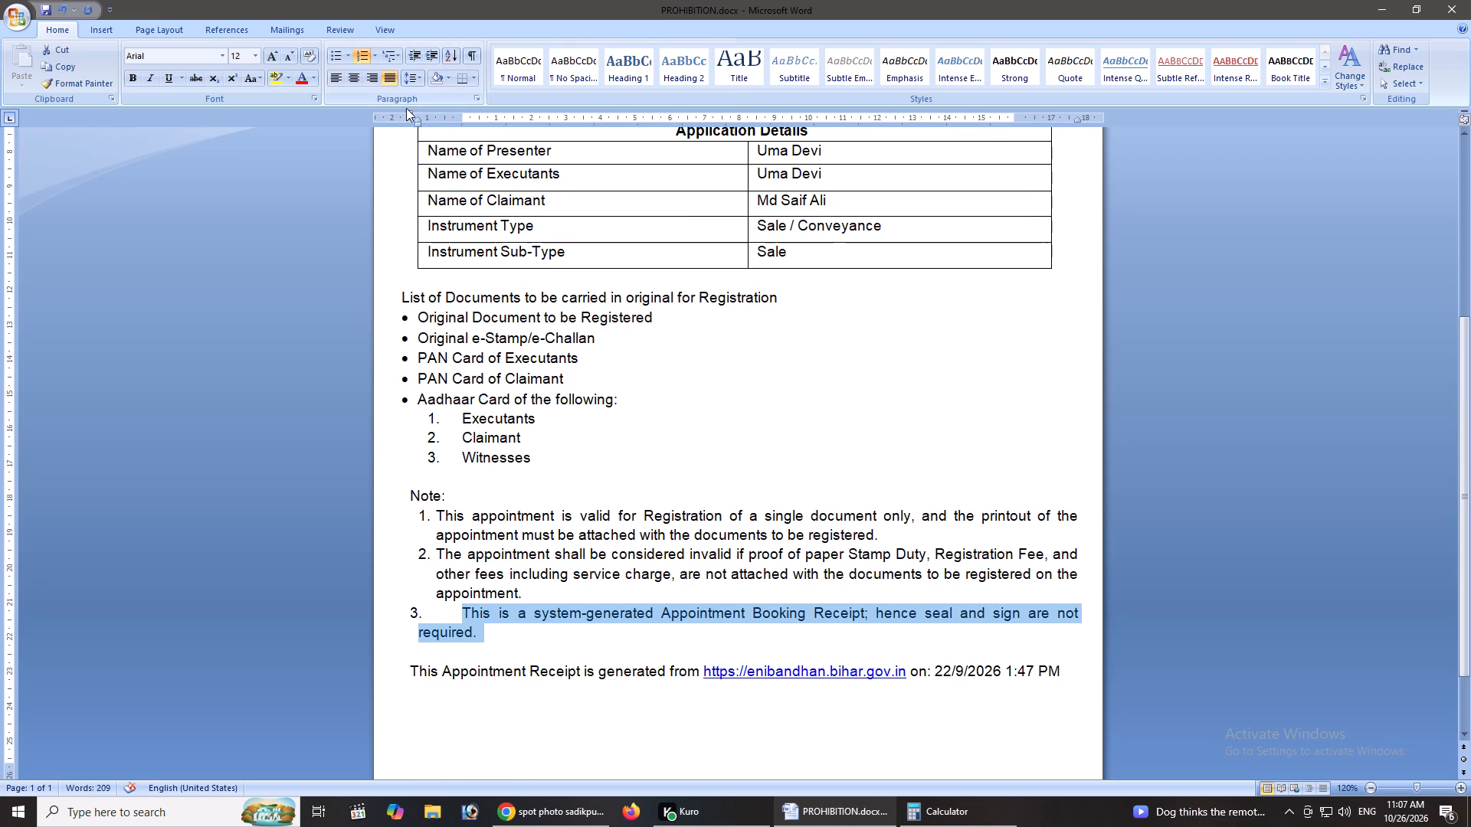
drag(407, 114, 418, 116)
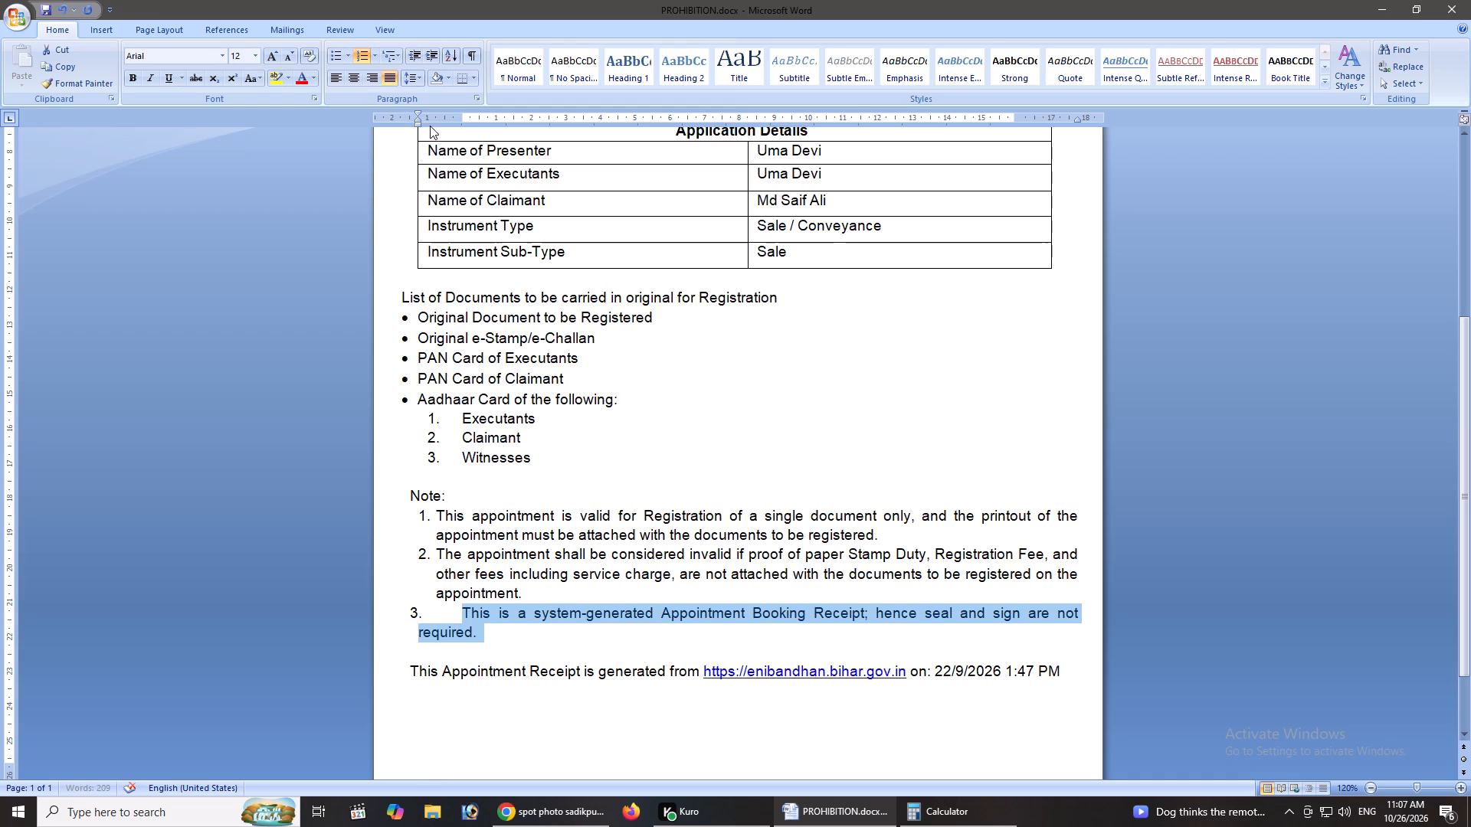
click(575, 618)
drag(454, 613, 1131, 682)
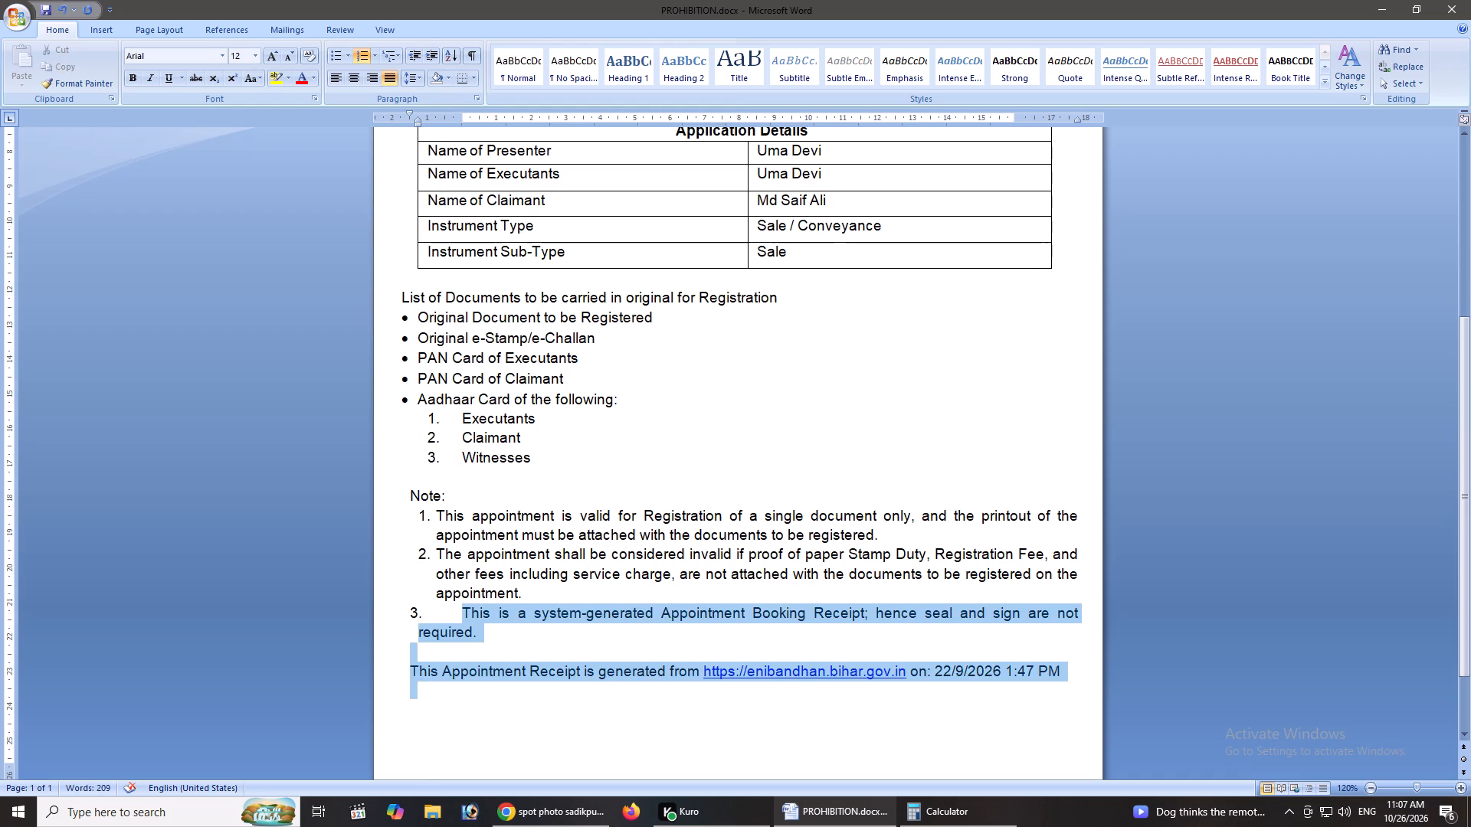
drag(1131, 682, 1102, 625)
click(1066, 626)
drag(1085, 613, 796, 613)
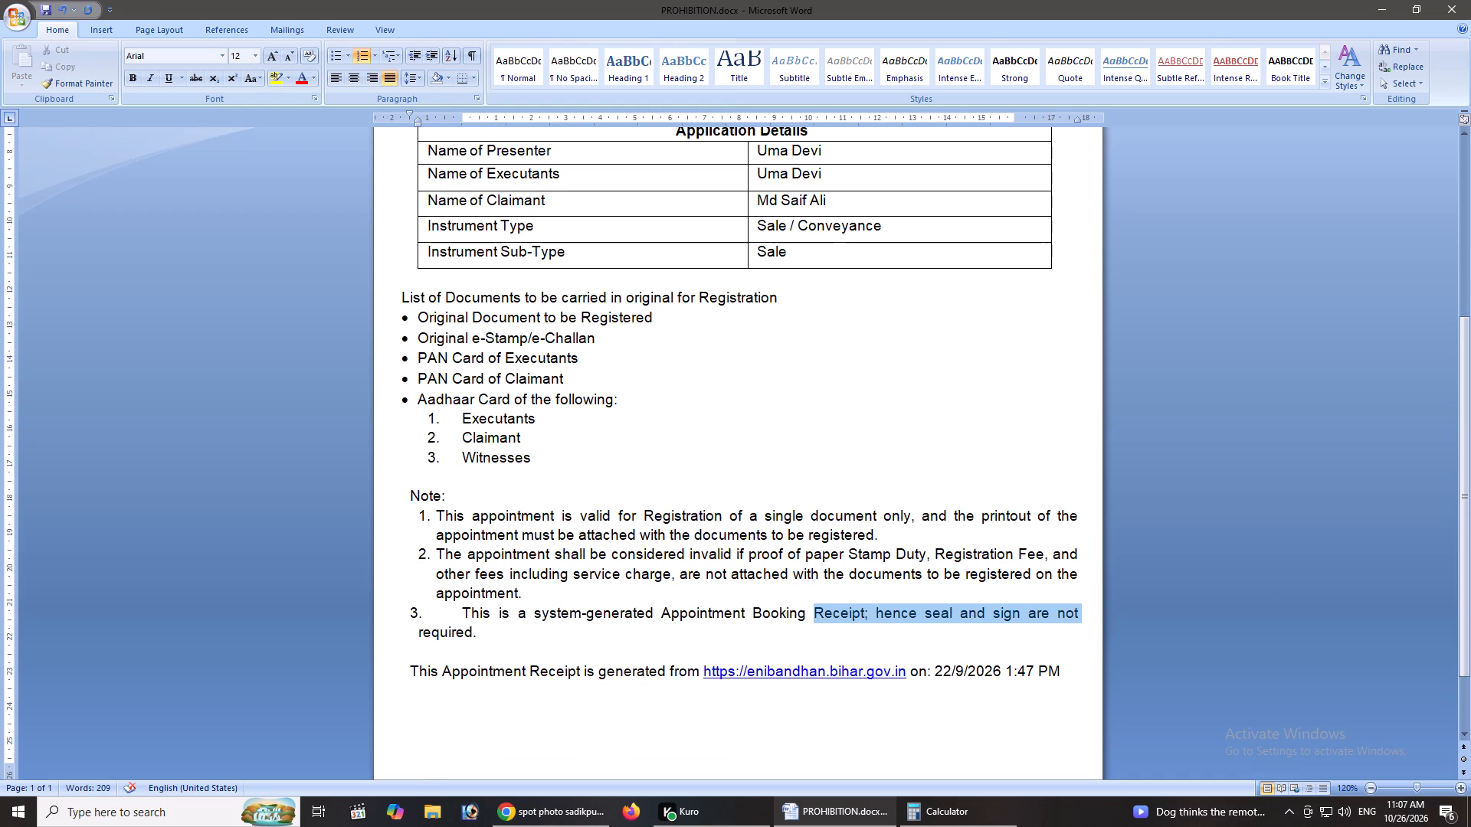
drag(796, 613, 456, 603)
drag(407, 112, 421, 116)
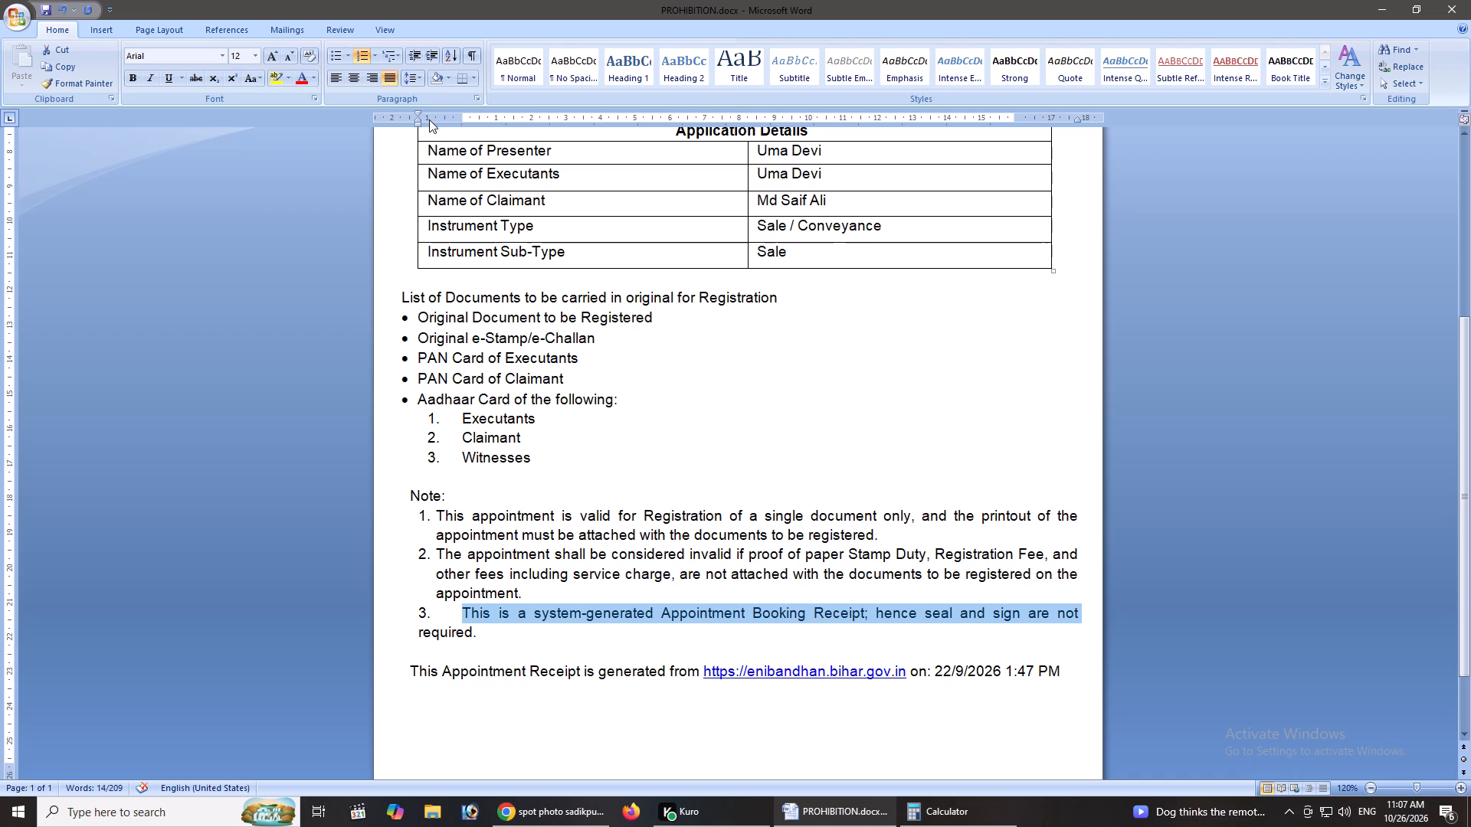
drag(419, 123, 436, 129)
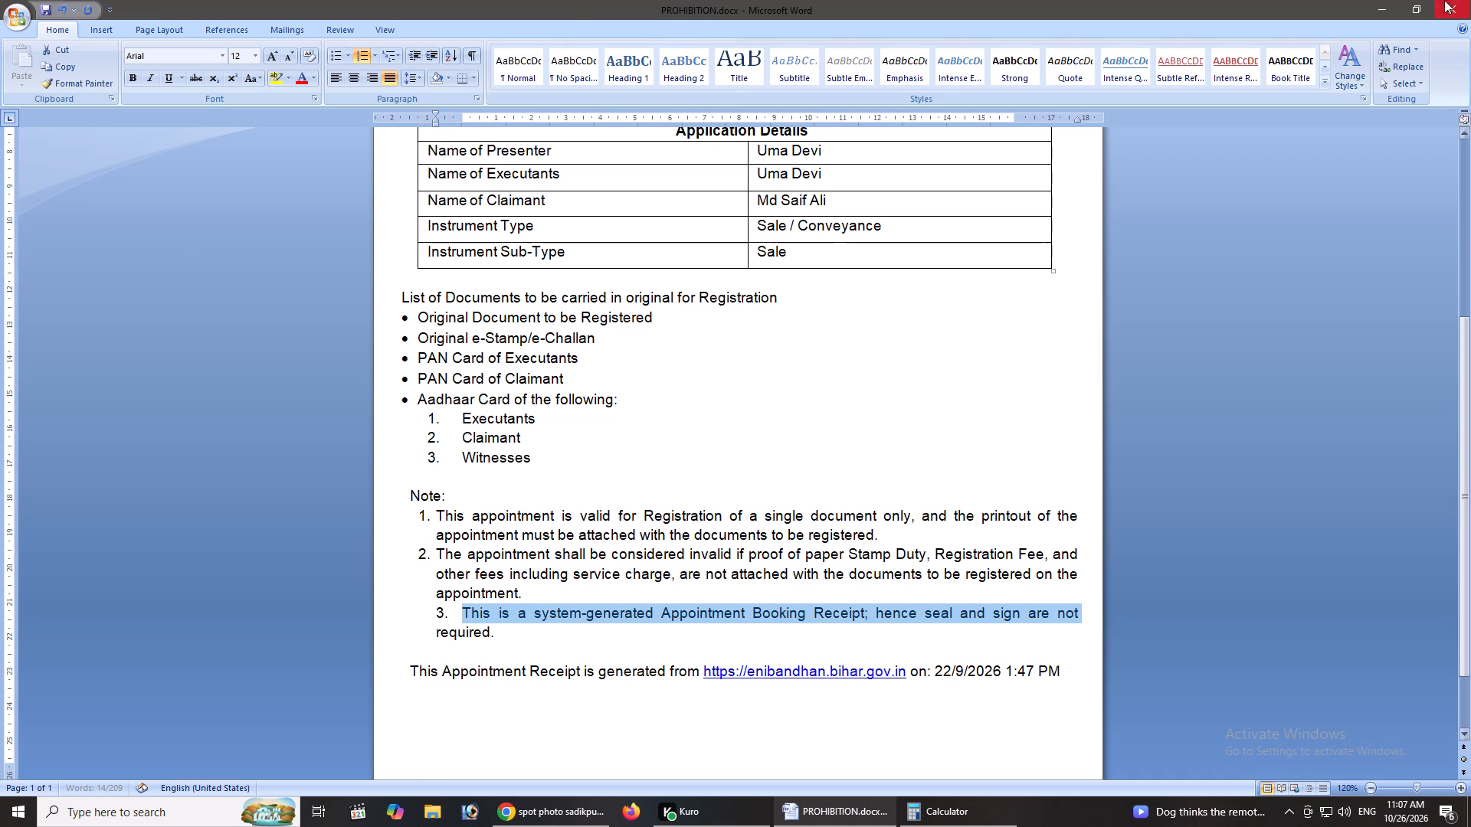
drag(433, 122, 444, 122)
drag(444, 111, 418, 114)
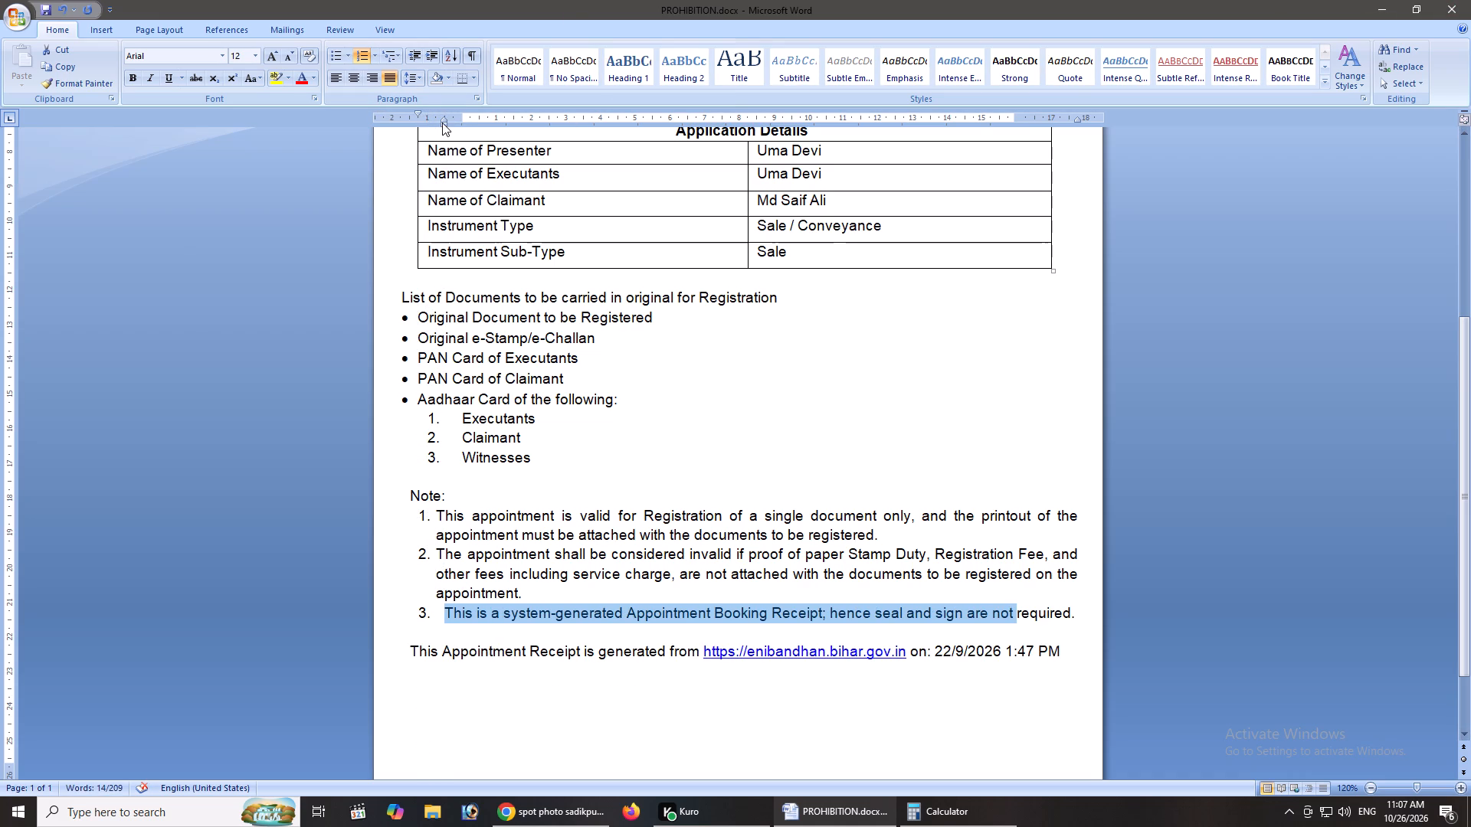
click(442, 123)
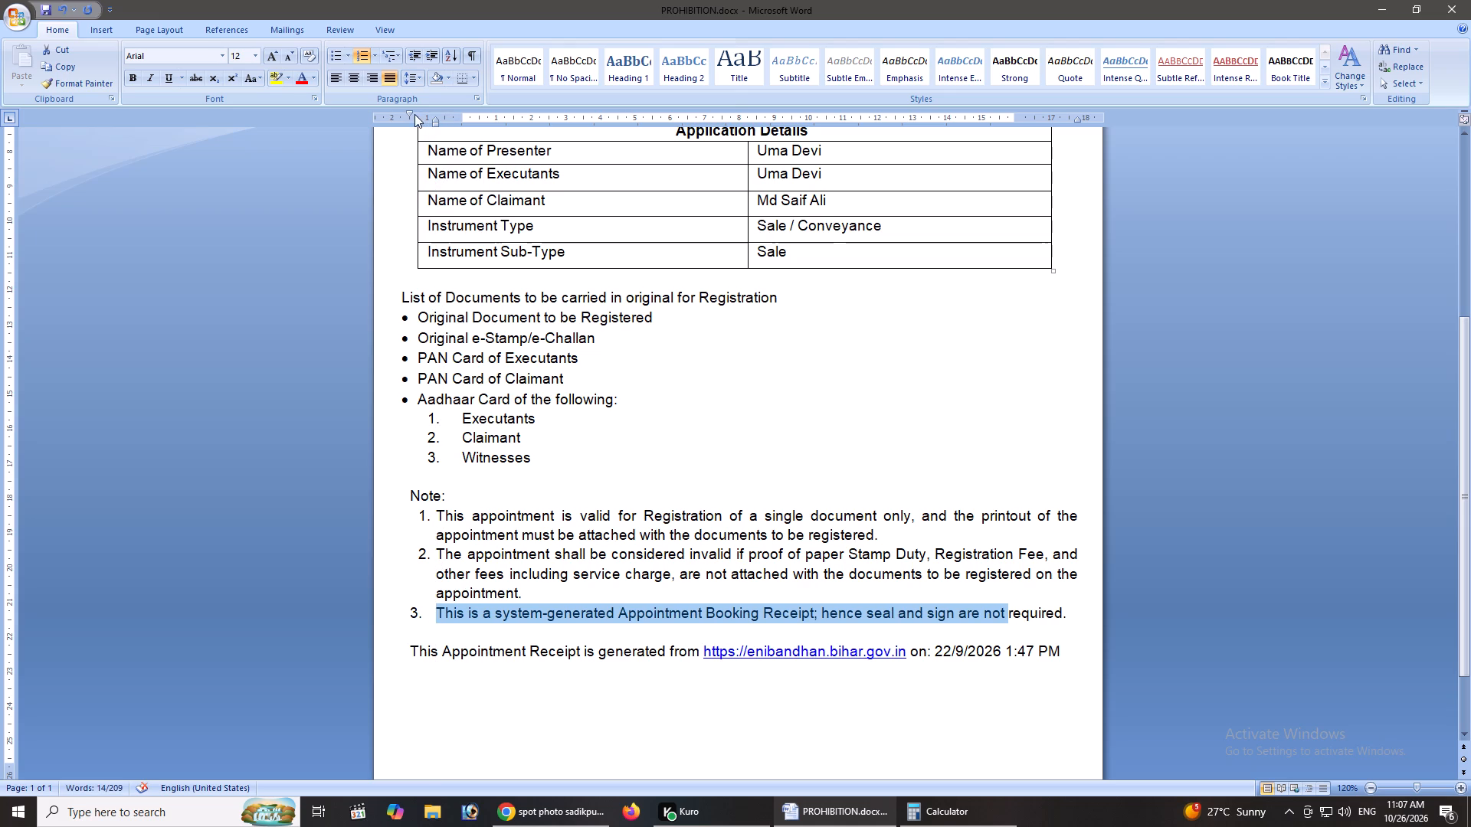
drag(411, 112, 419, 114)
click(523, 628)
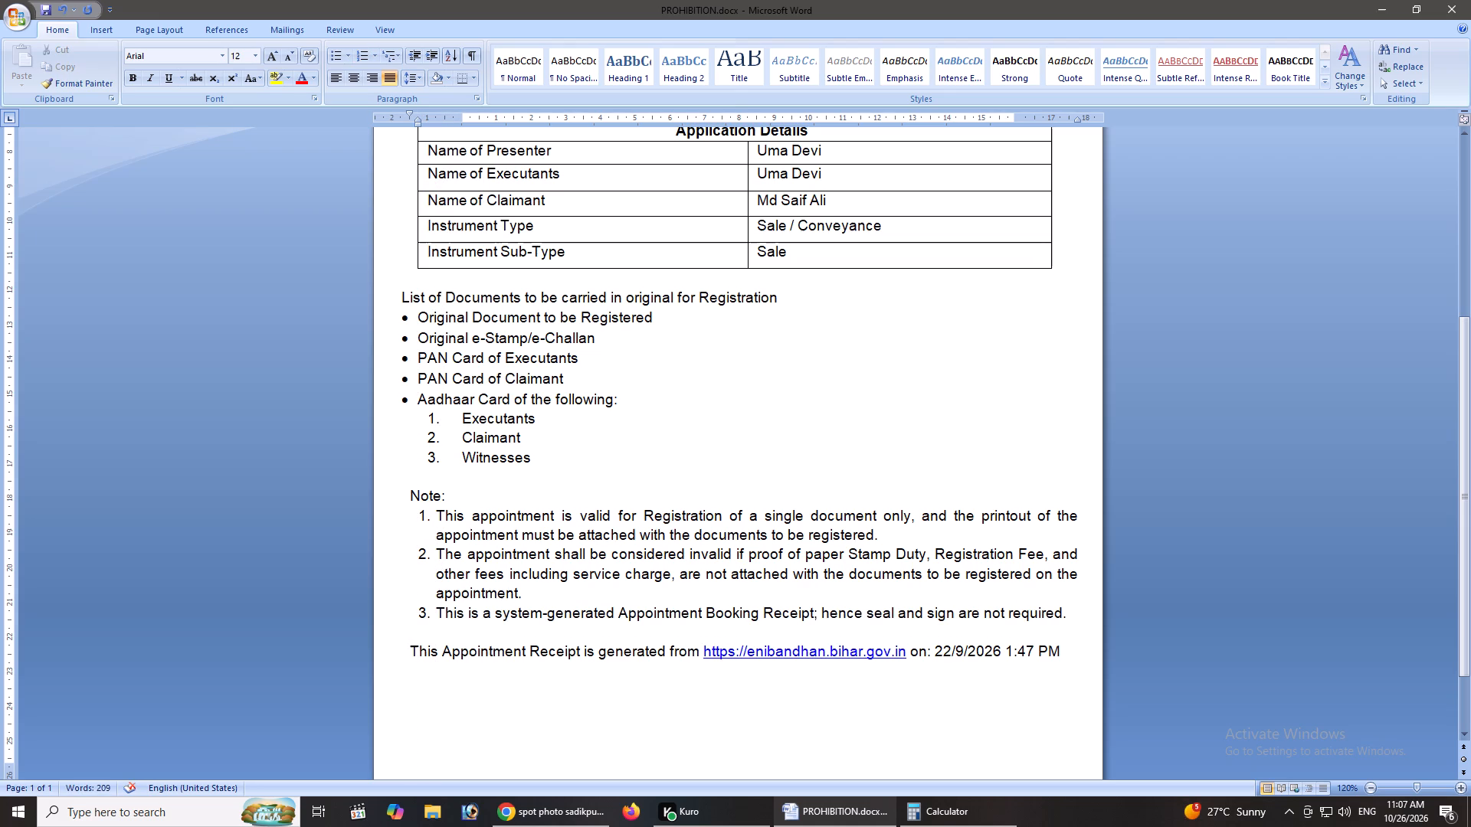
Insert an extra blank line between note 3 and the closing Appointment Receipt line.
click(671, 661)
click(441, 664)
scroll(847, 662, down, 2)
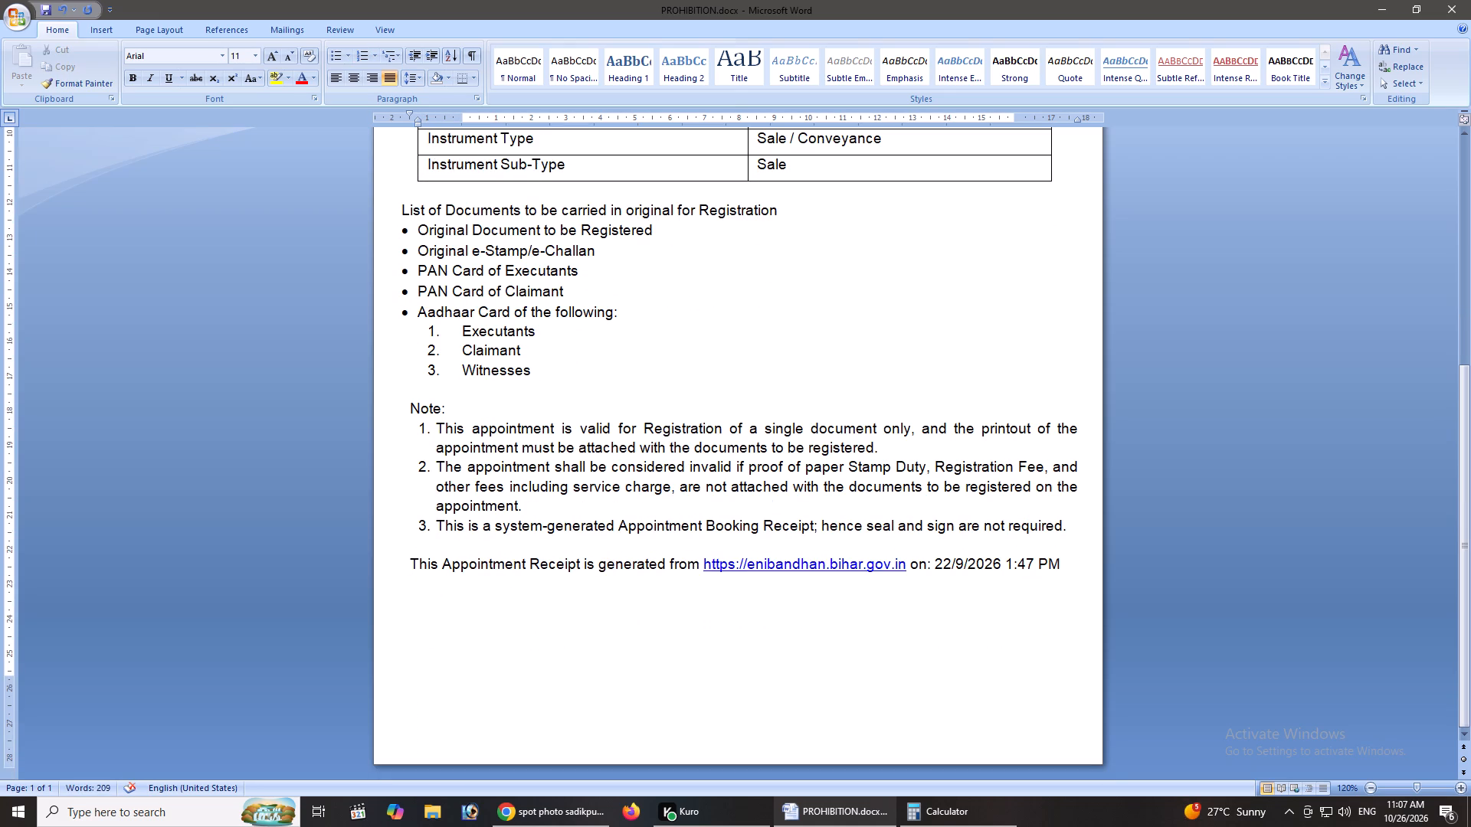
click(519, 544)
key(Return)
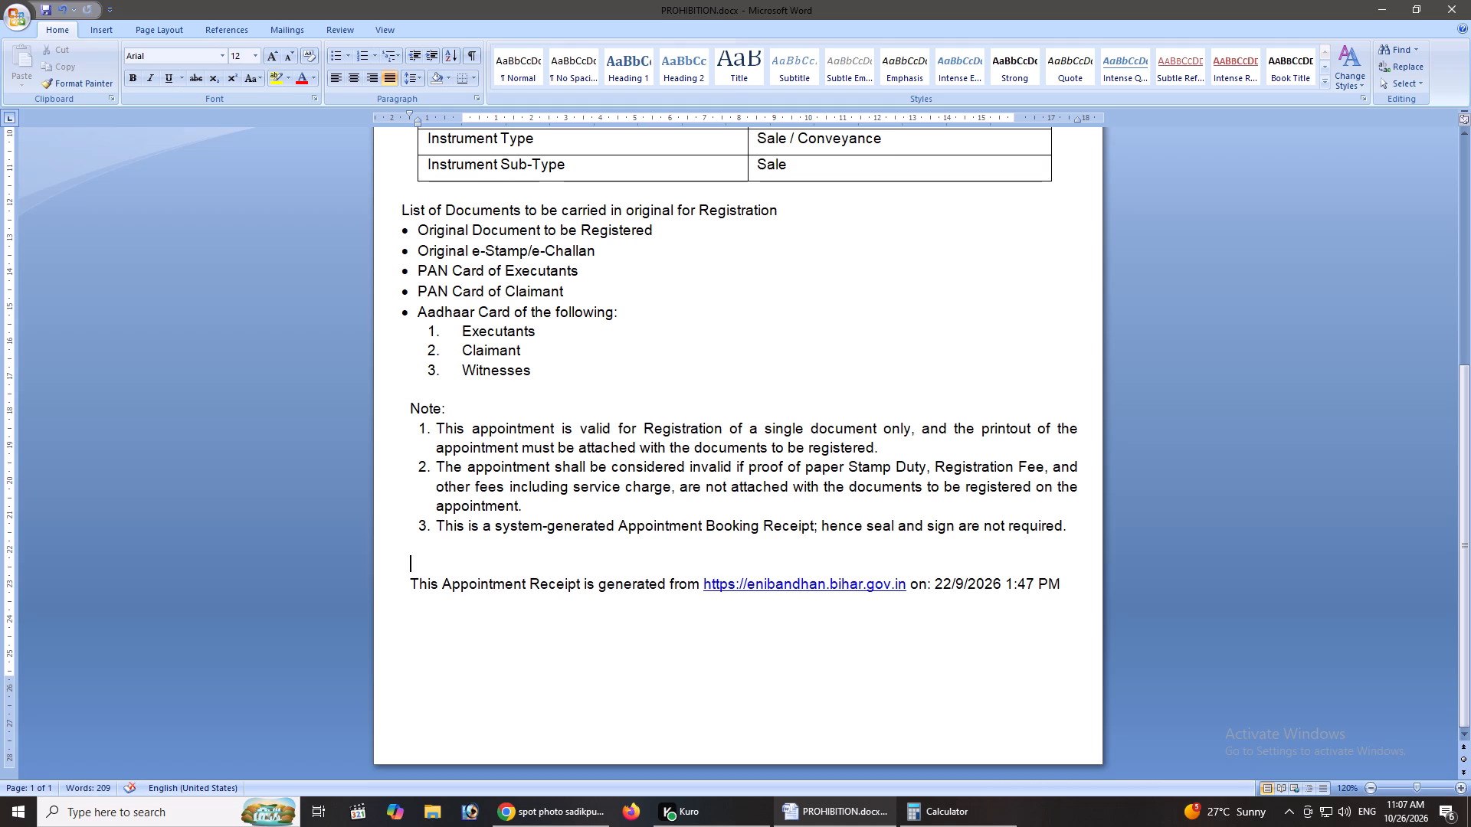
Break the closing receipt line before 1:47 PM so the time sits on its own line.
click(1006, 587)
key(Return)
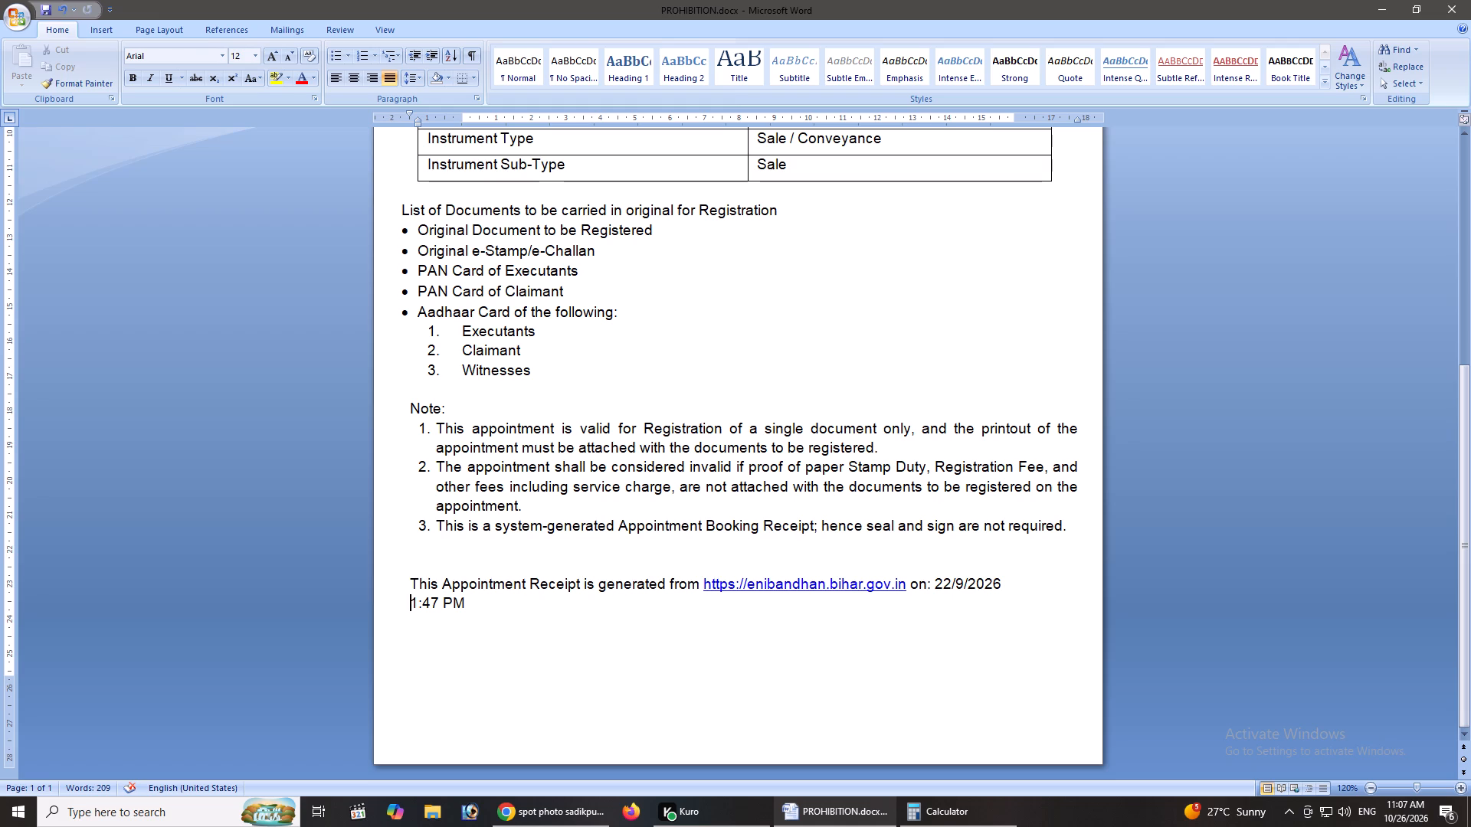
Add the text "Page 1 of 2" on the line below the 1:47 PM time.
click(935, 646)
text(Pa)
text(ge)
key(space)
text(1 of 2)
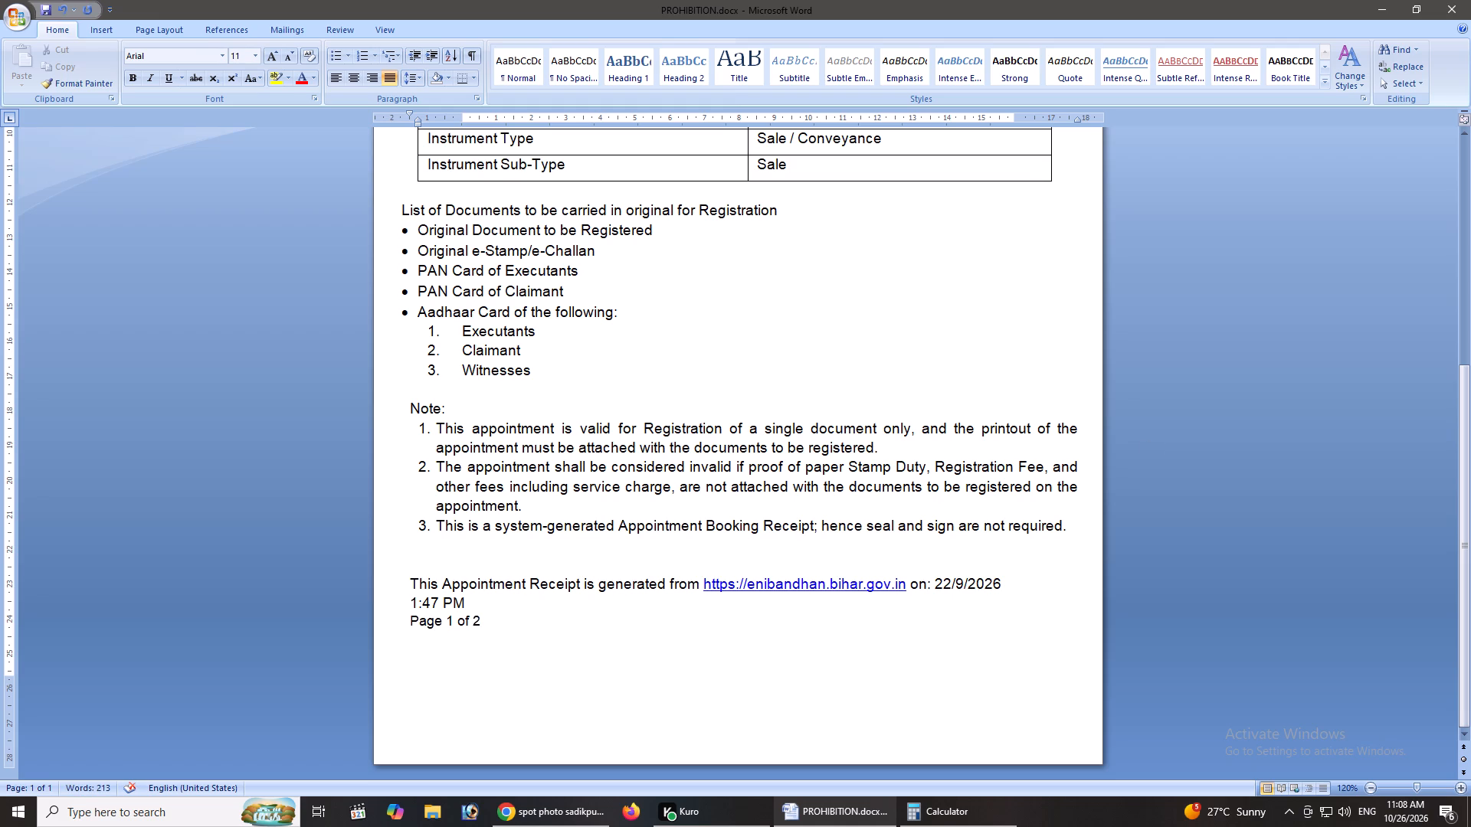
Indent the Page 1 of 2 line across the page until it ends near the right margin.
click(404, 624)
key(Tab)
key(Tab)
key(Tab)
key(Tab)
key(Tab)
key(Tab)
key(Tab)
key(Tab)
key(Tab)
key(Tab)
key(Tab)
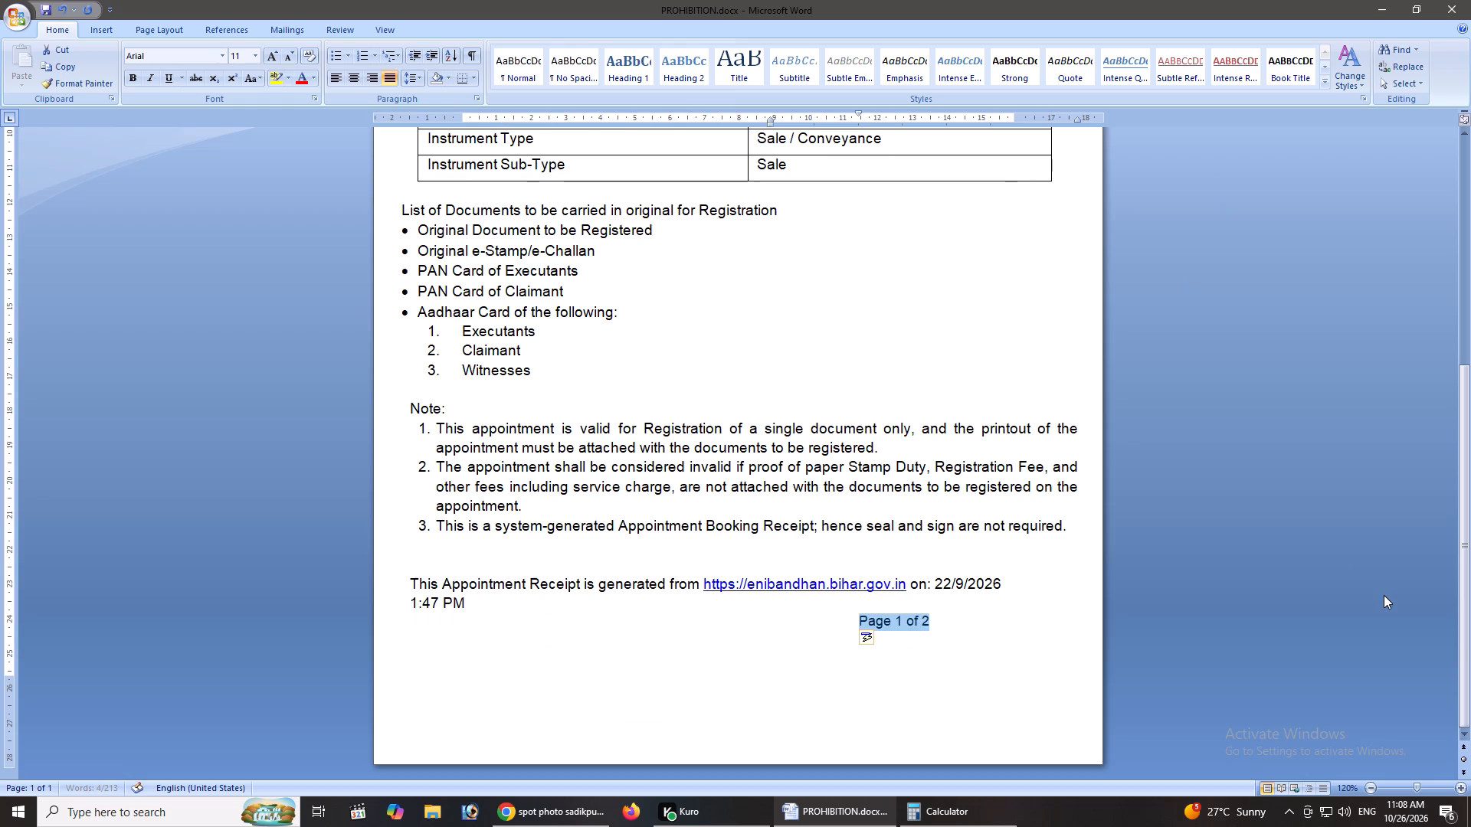
key(Tab)
key(Tab)
click(1011, 695)
Widen the second column of the Application Details table by about 0.5 cm toward the right margin.
scroll(972, 659, up, 2)
click(1047, 686)
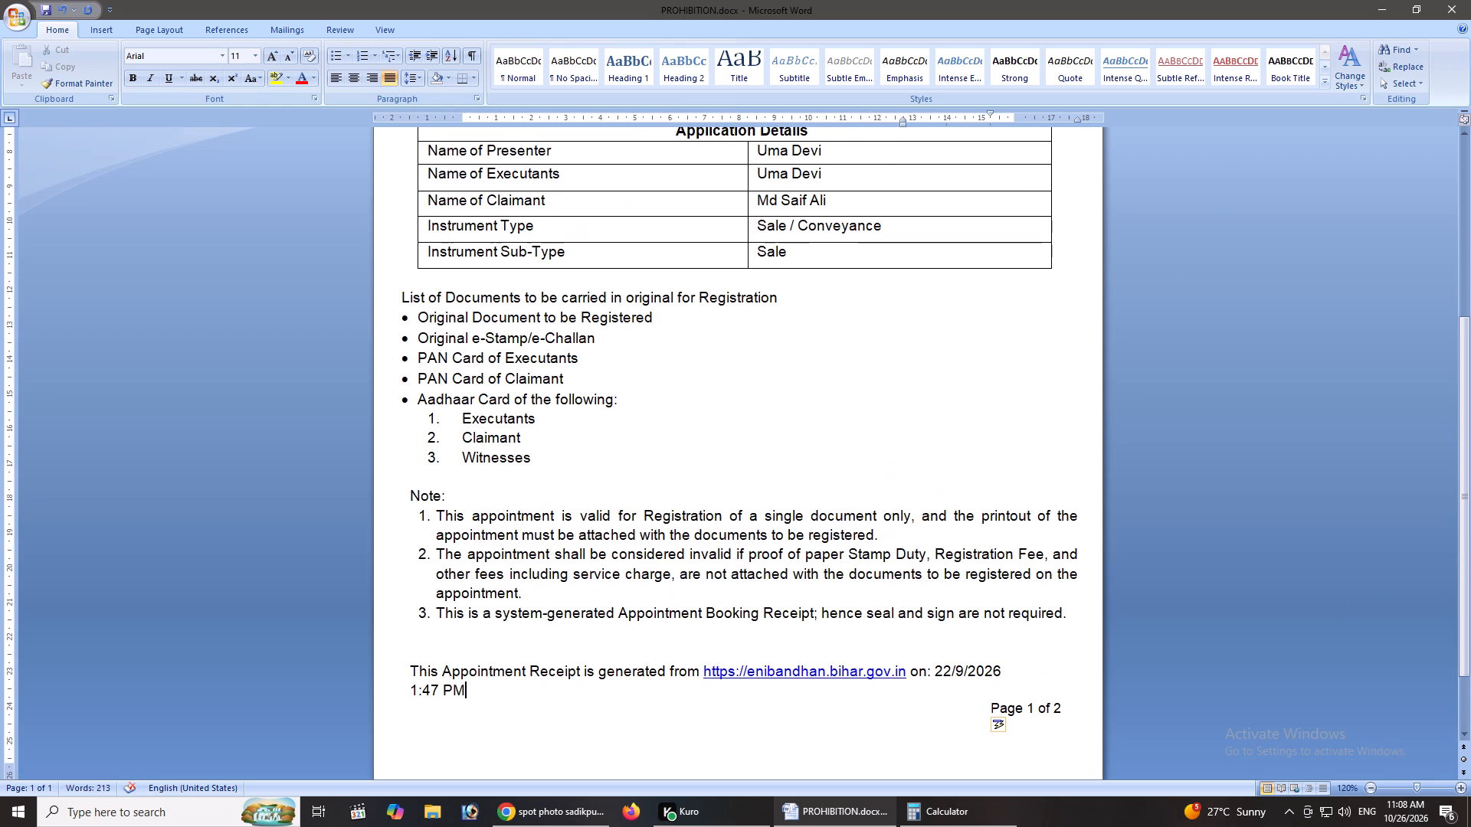
scroll(1045, 687, up, 13)
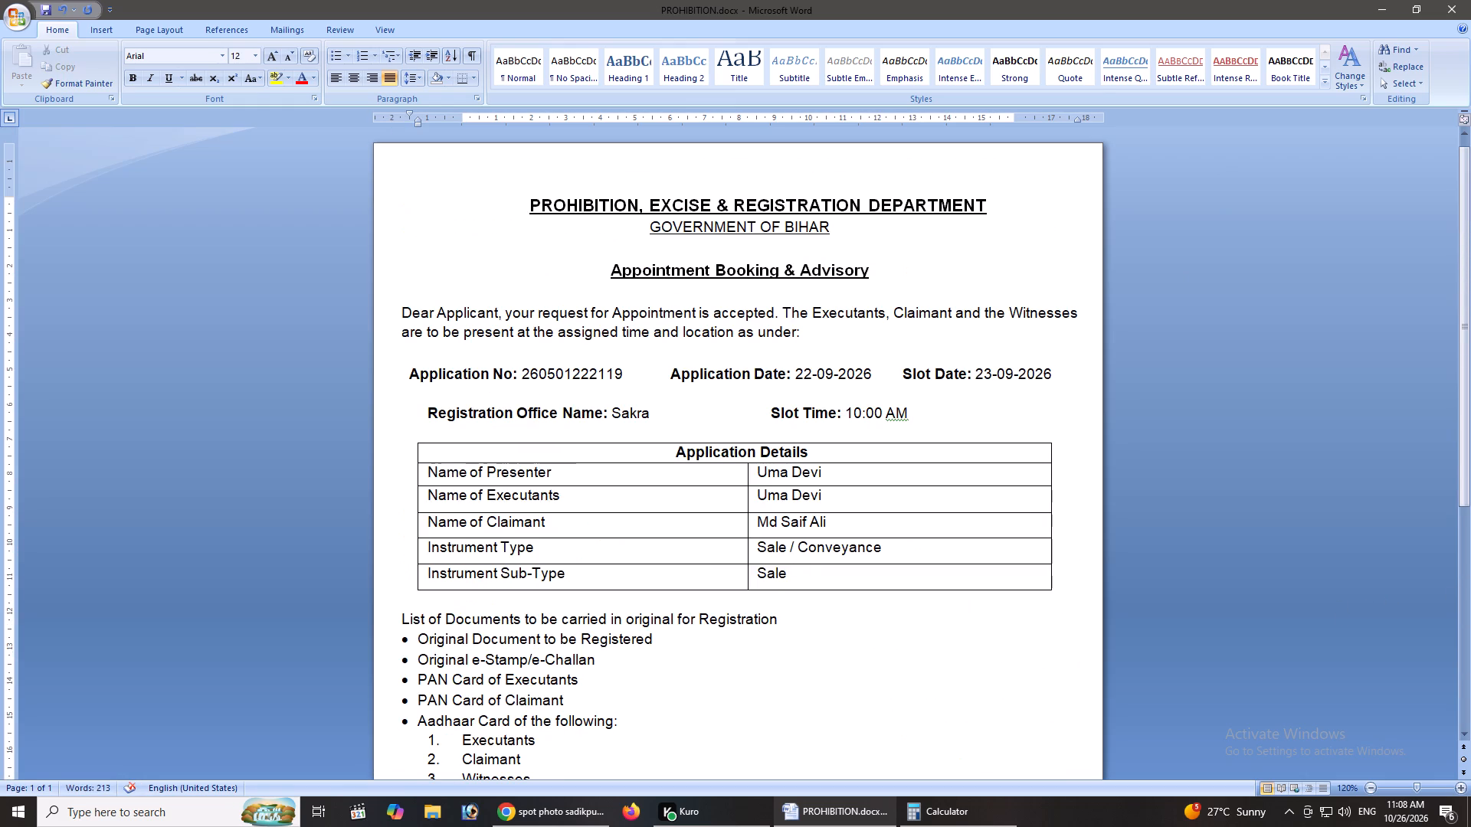
scroll(1034, 660, down, 3)
ctrl+scroll(1114, 663, down, 3)
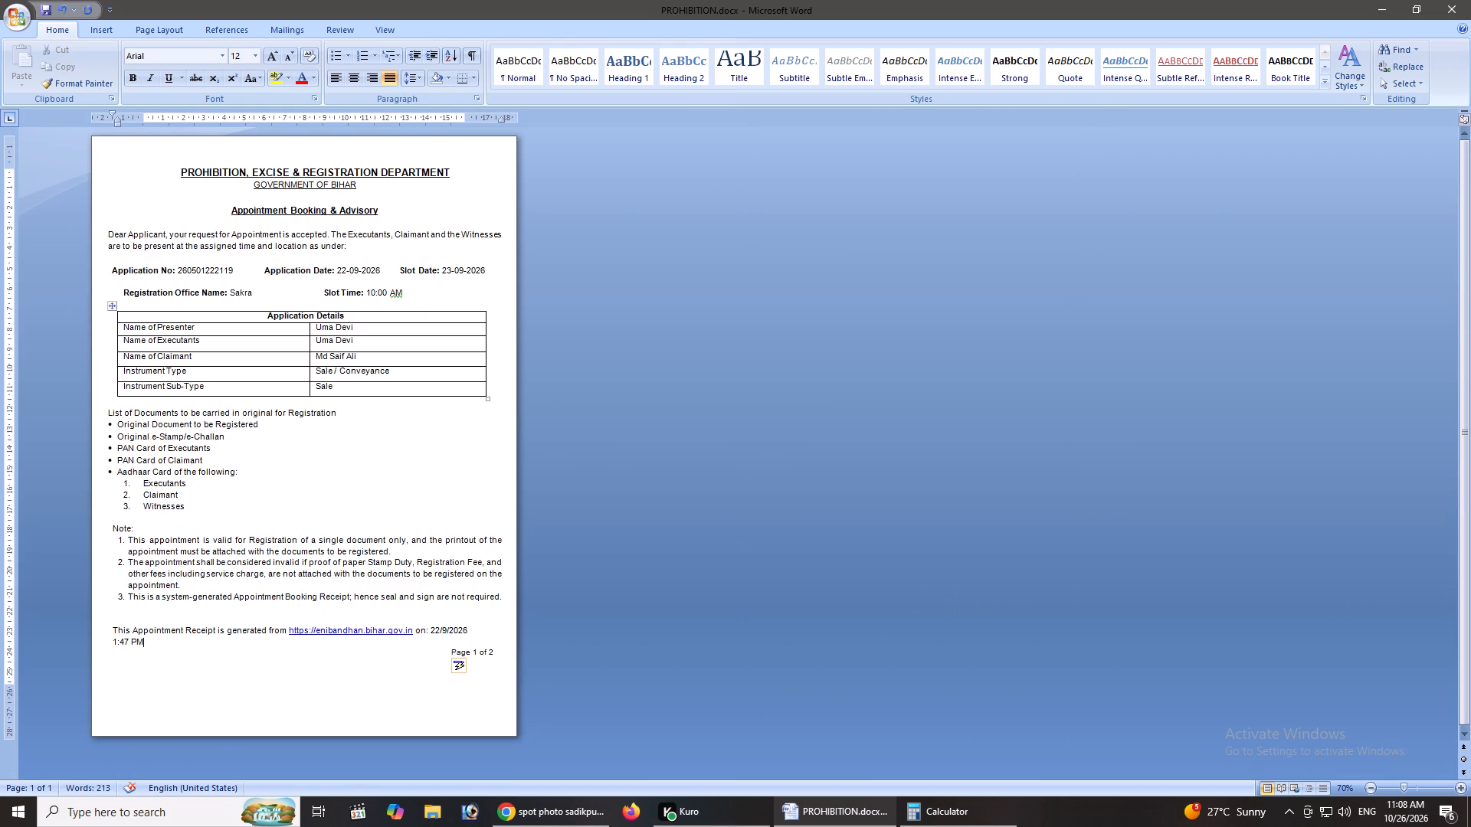
drag(485, 347, 495, 346)
click(354, 437)
Save PROHIBITION.docx under its existing name and close the document.
ctrl+scroll(412, 463, down, 2)
ctrl+scroll(418, 471, up, 2)
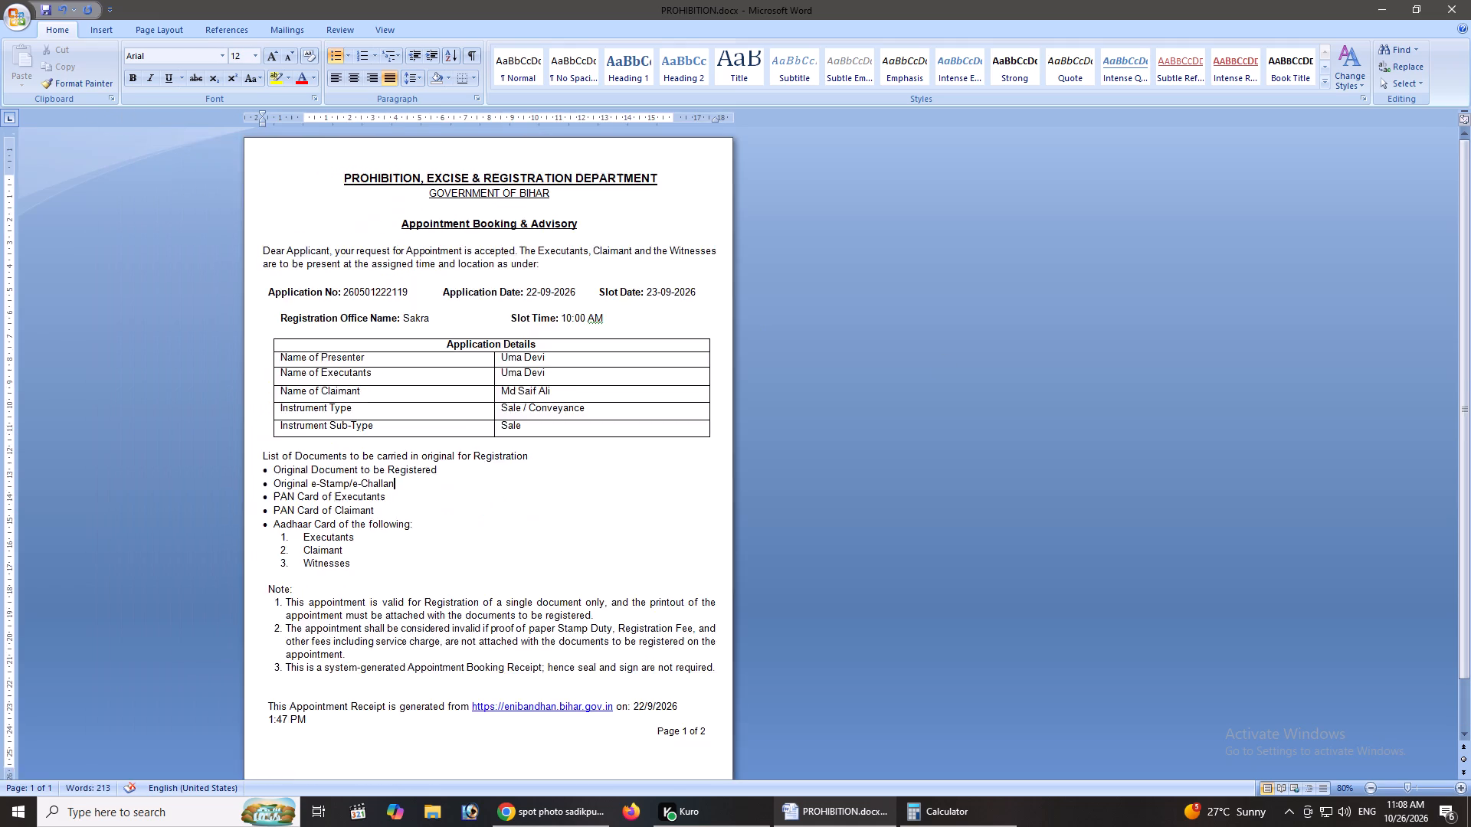
ctrl+scroll(418, 471, up, 2)
key(ctrl+s)
key(ctrl+s)
key(ctrl+s)
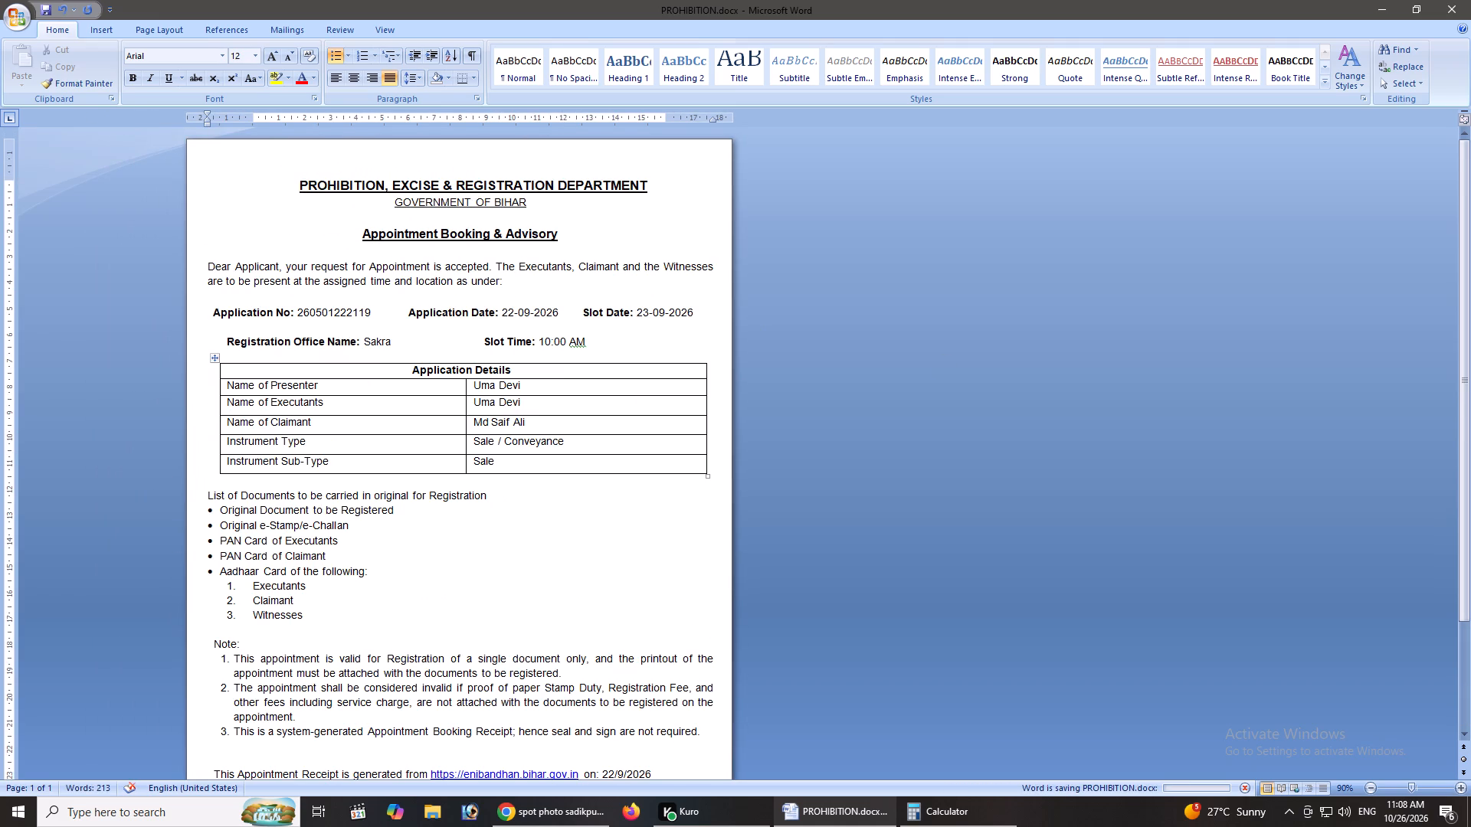
click(1459, 8)
Close the Calculator window.
click(531, 361)
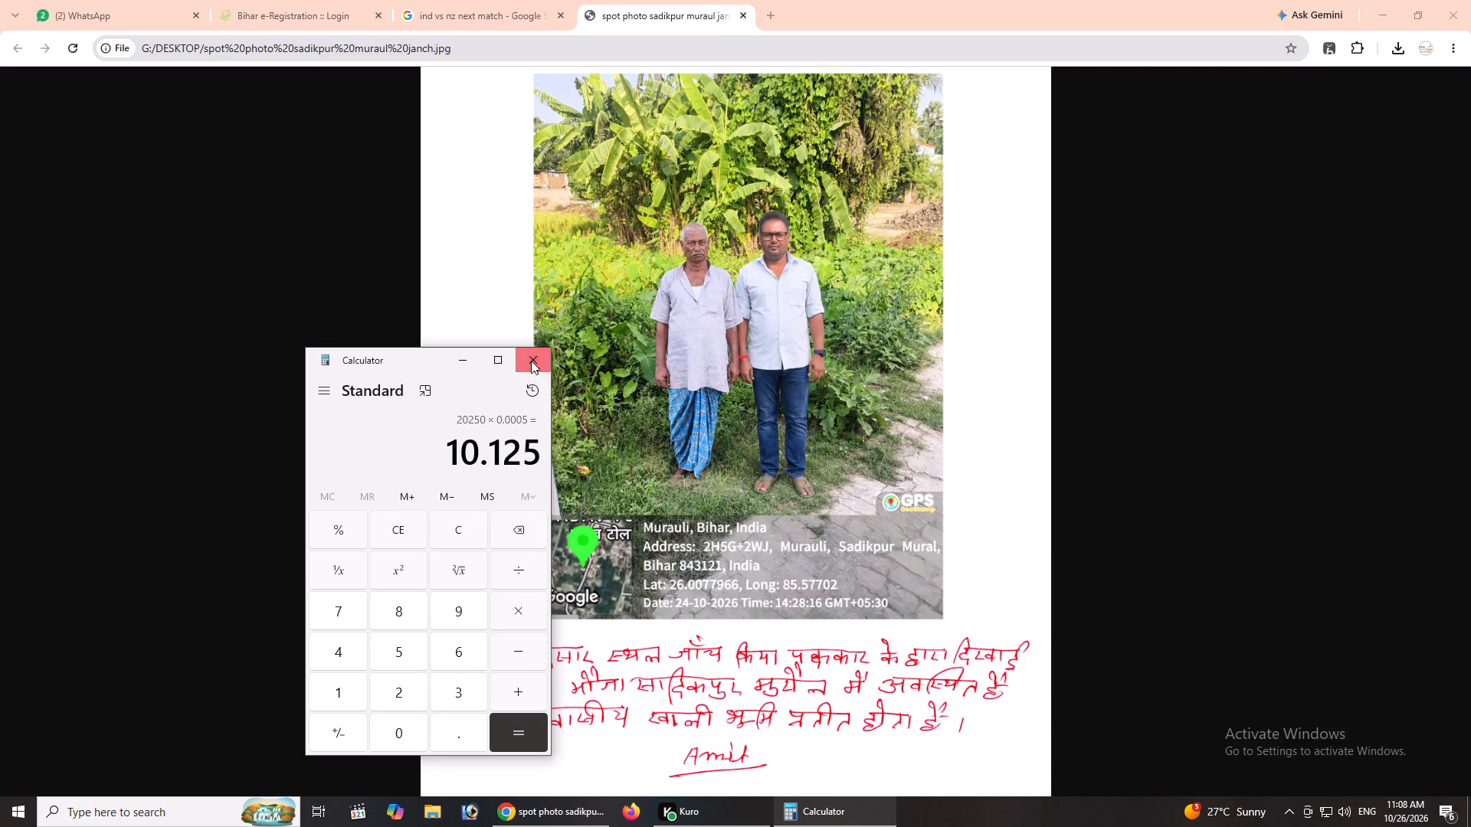